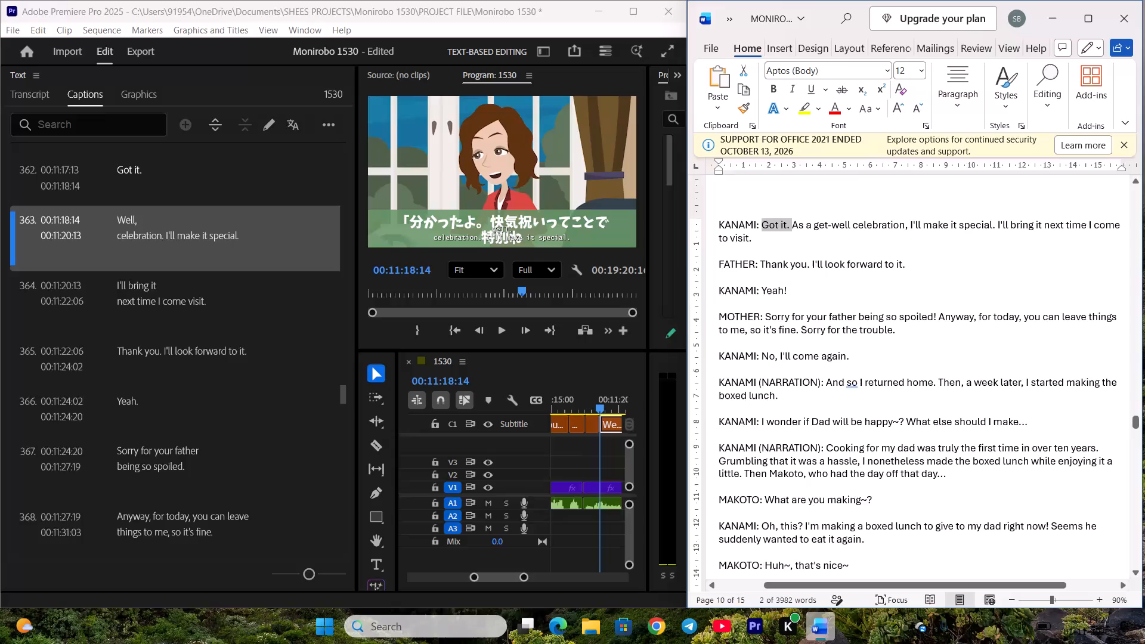
Replace caption 363's text with the Word script's "As a get-well celebration, I'll make it special." and save the project.
drag(792, 221, 845, 218)
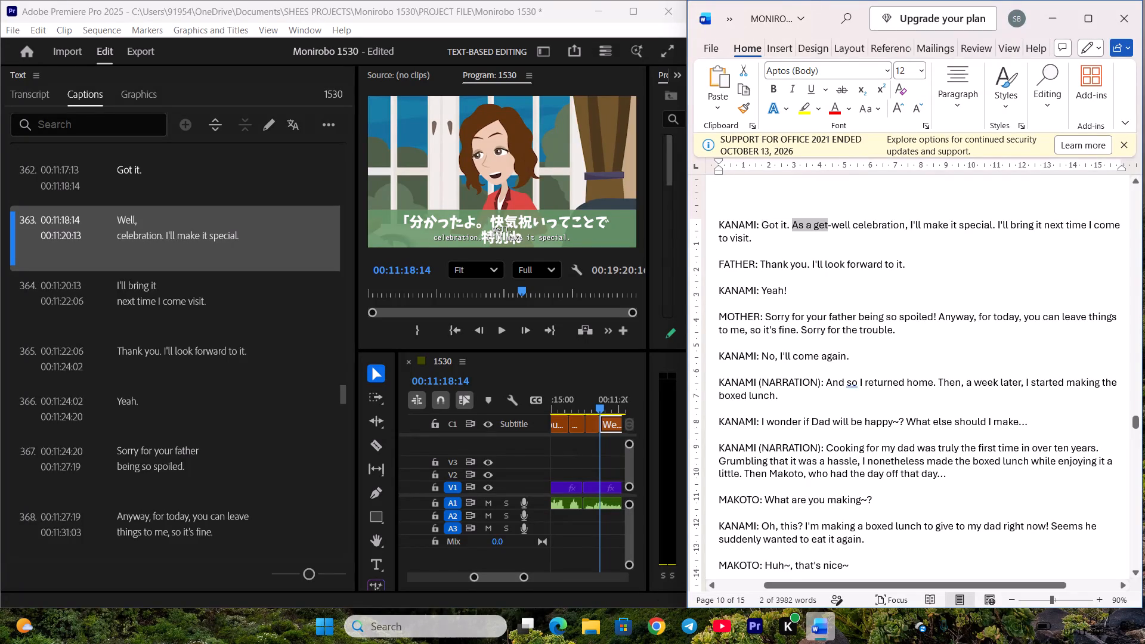
drag(845, 218, 994, 220)
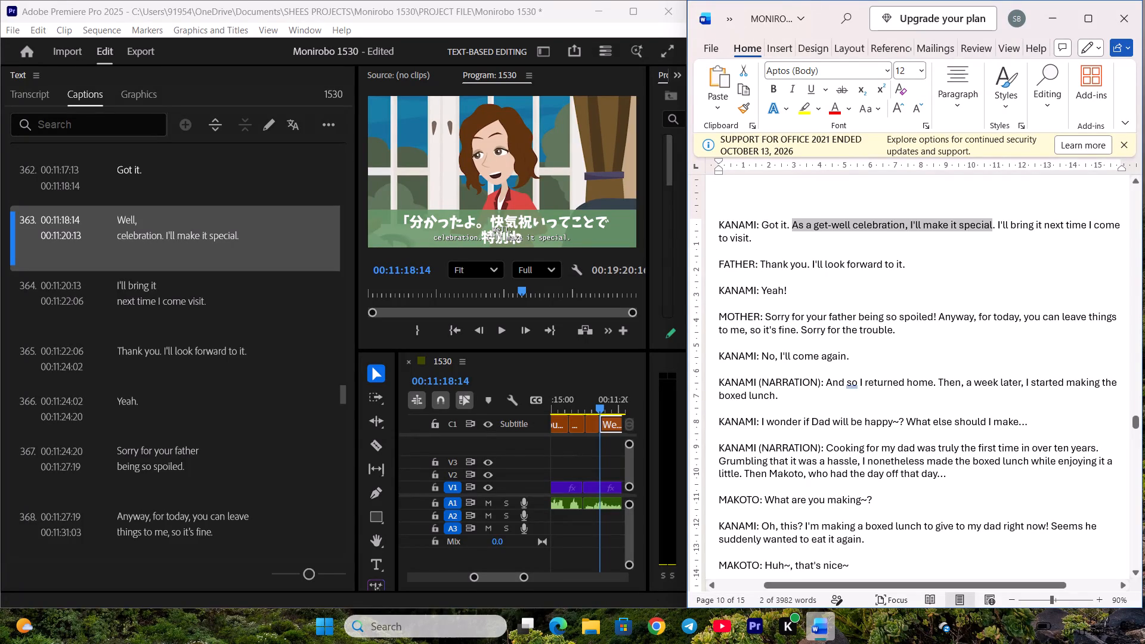
drag(994, 220, 995, 220)
key(ctrl+c)
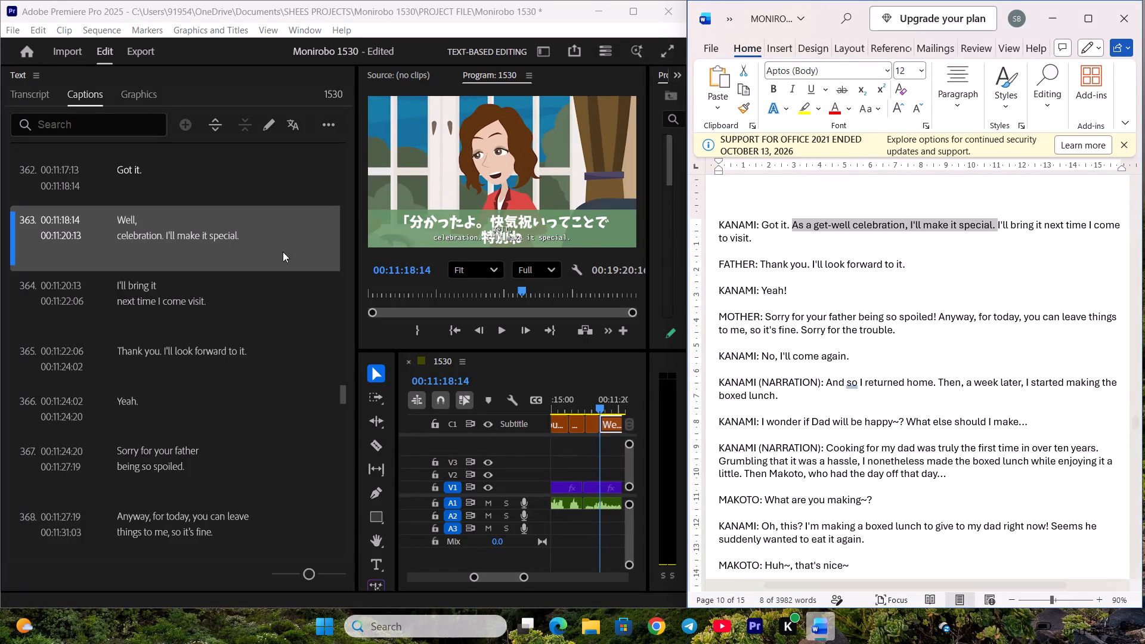
double_click(226, 237)
key(ctrl+v)
click(221, 309)
scroll(216, 281, down, 4)
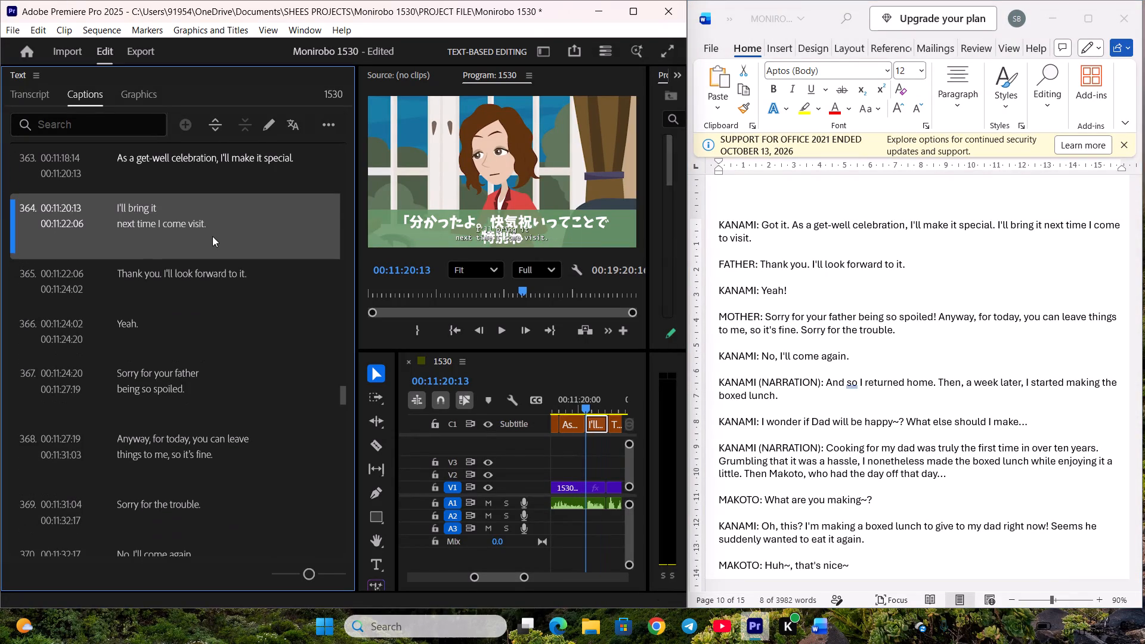
key(ctrl+s)
Replace caption 364's text with the Word script's "I'll bring it next time I come to visit." and save the project.
click(970, 245)
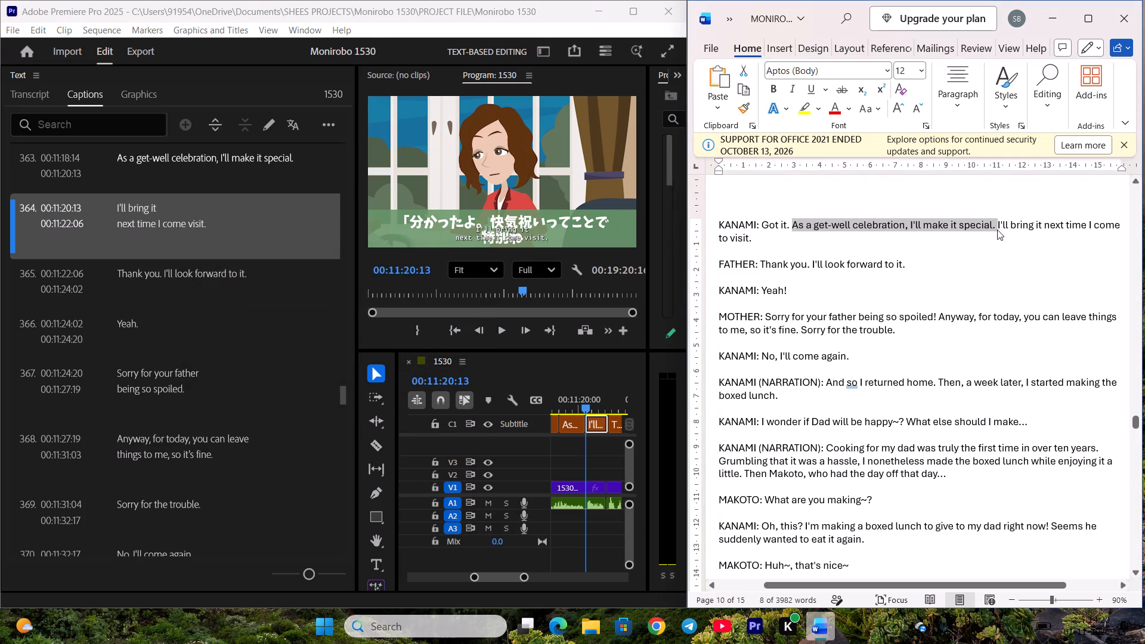
drag(998, 226, 1018, 243)
key(ctrl+c)
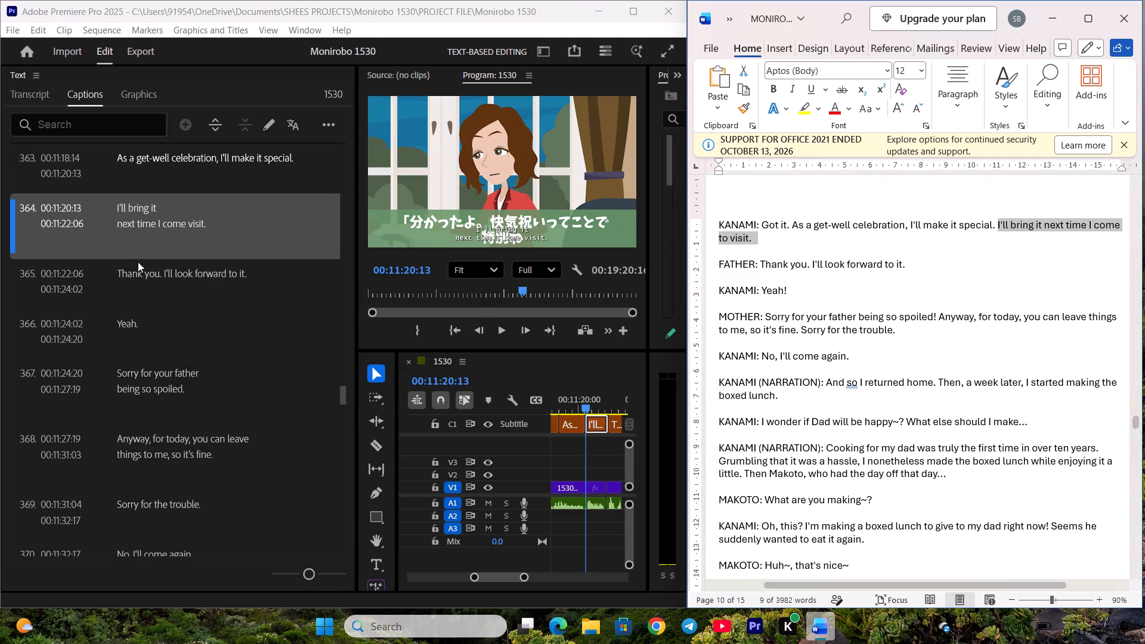
double_click(206, 230)
key(ctrl+v)
click(233, 301)
scroll(233, 284, down, 2)
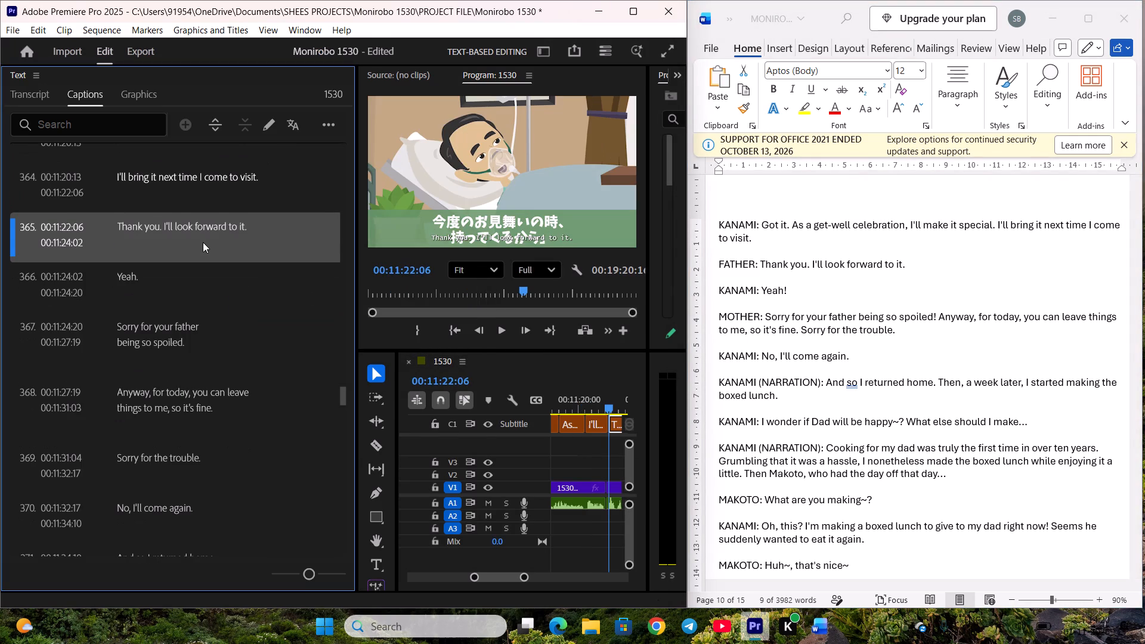
key(ctrl+s)
Replace caption 365's text with the father's line from the Word script, "Thank you. I'll look forward to it.".
click(914, 245)
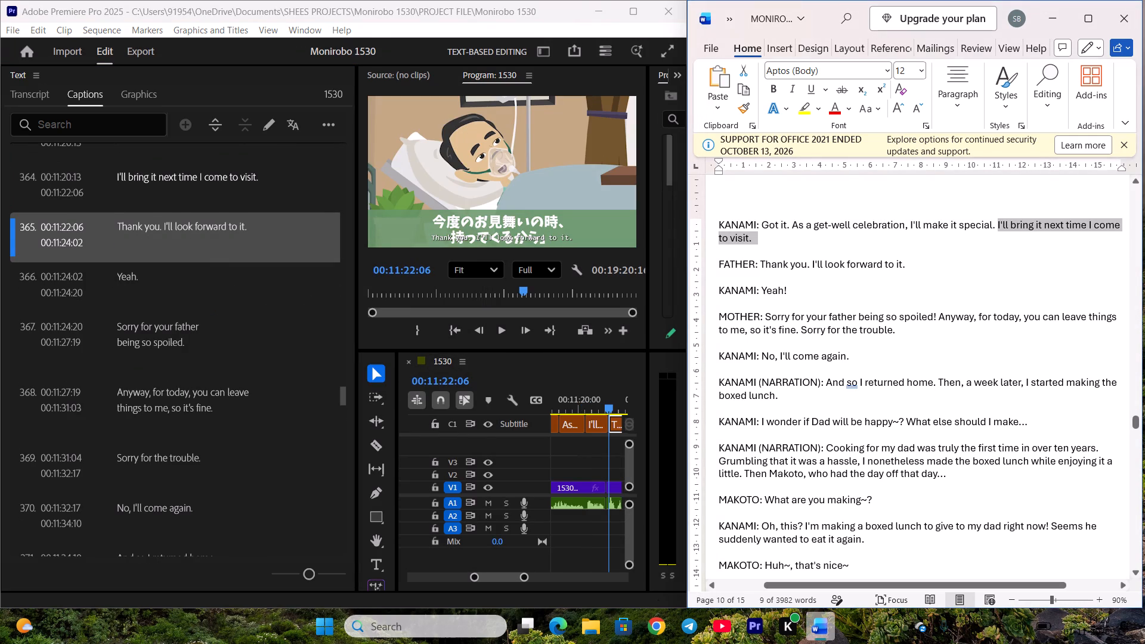
drag(761, 264, 911, 267)
key(ctrl+c)
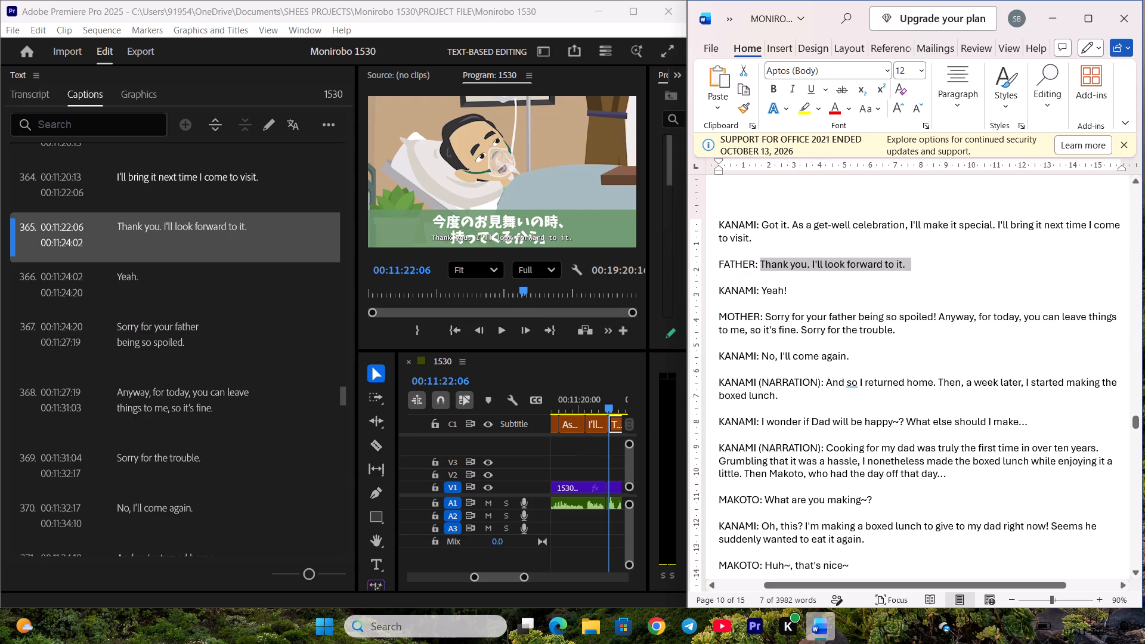
double_click(200, 234)
key(ctrl+v)
click(205, 295)
Change the full stop in caption 366 to an exclamation mark so it reads "Yeah!" and save the project.
scroll(201, 289, down, 2)
double_click(211, 253)
click(281, 252)
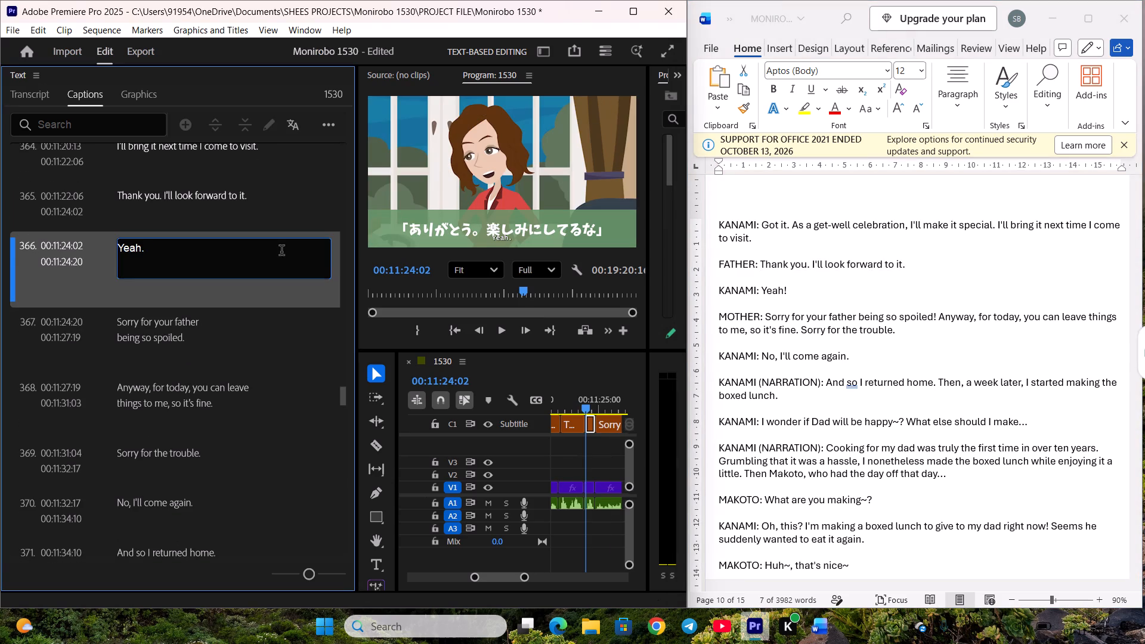
key(BackSpace)
key(shift+exclam)
click(226, 330)
scroll(224, 321, down, 4)
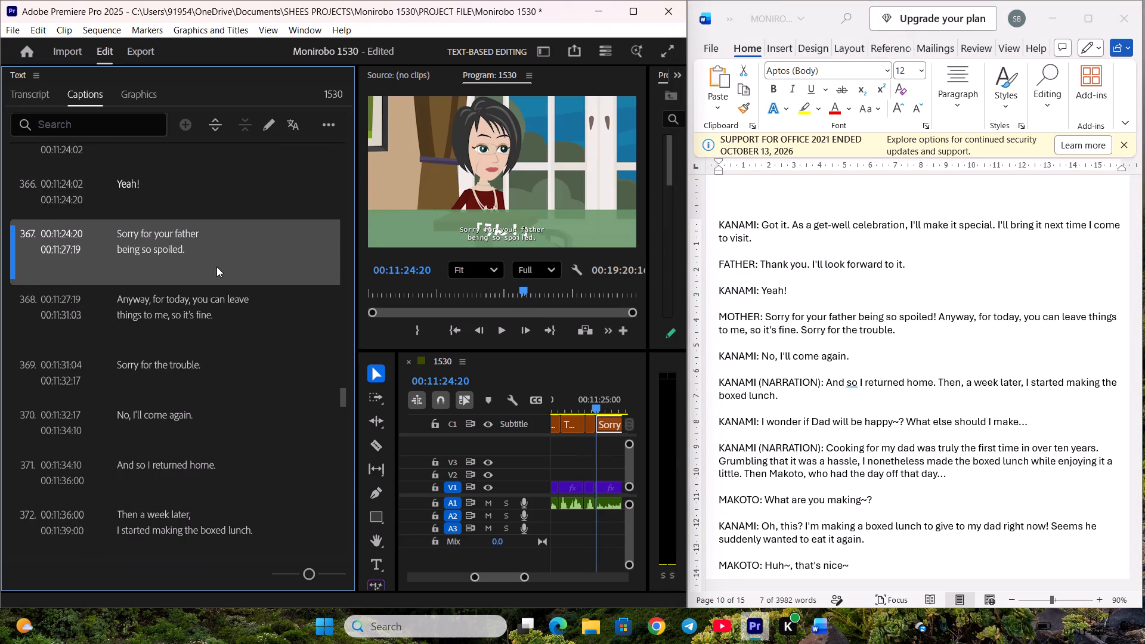
key(ctrl+s)
Replace caption 367's text with the Word script's "Sorry for your father being so spoiled!" and save the project.
click(823, 255)
scroll(827, 255, down, 1)
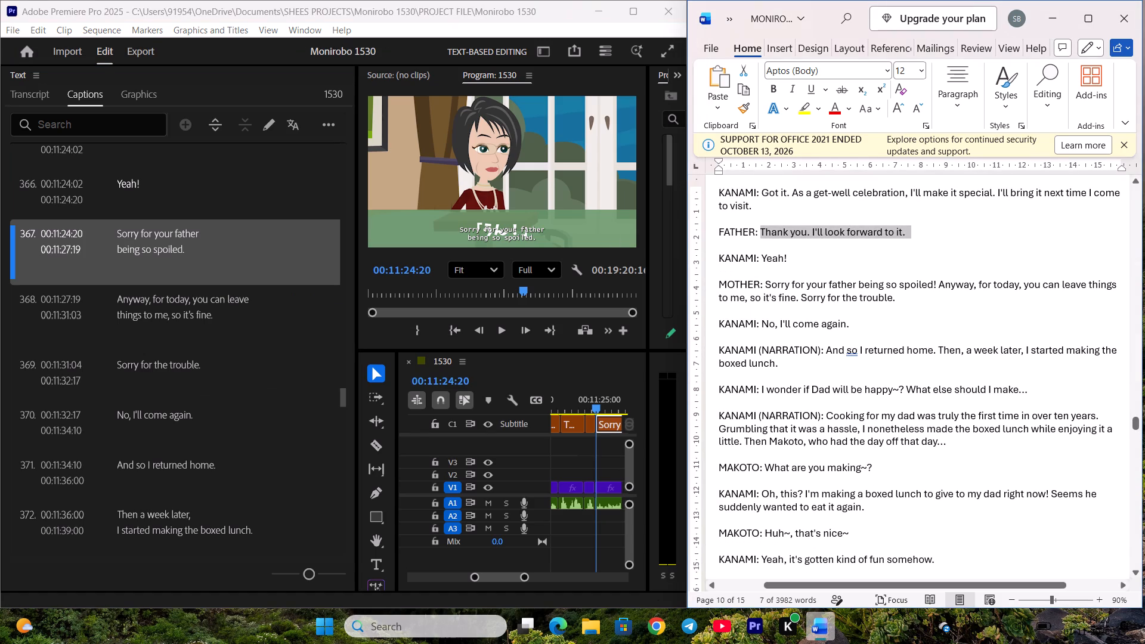
drag(765, 285, 852, 280)
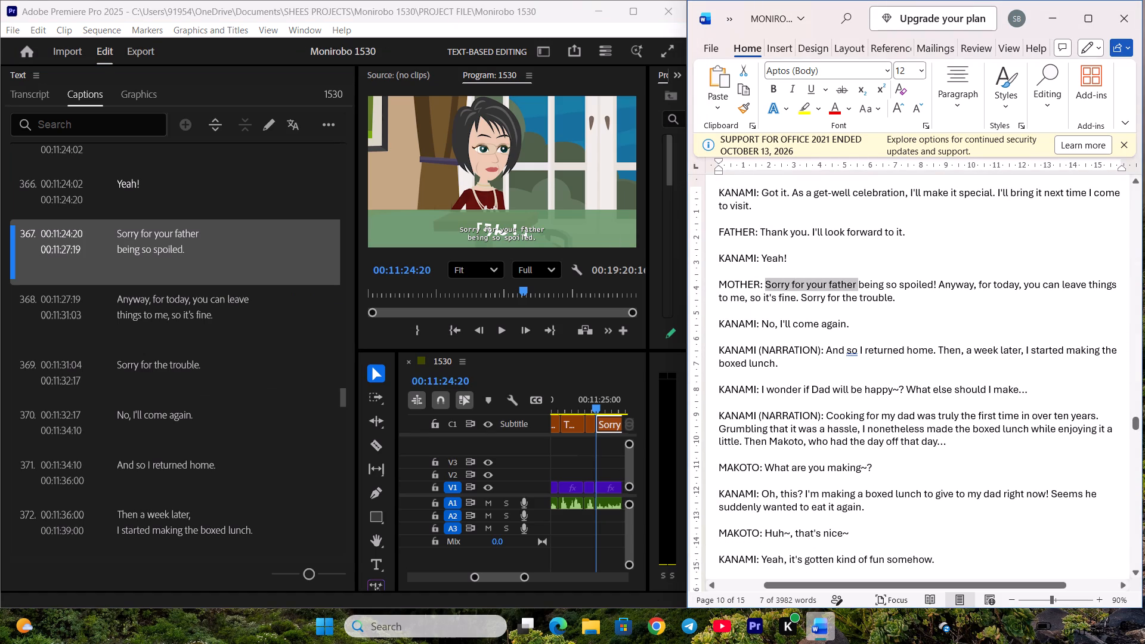
drag(852, 280, 937, 283)
key(ctrl+c)
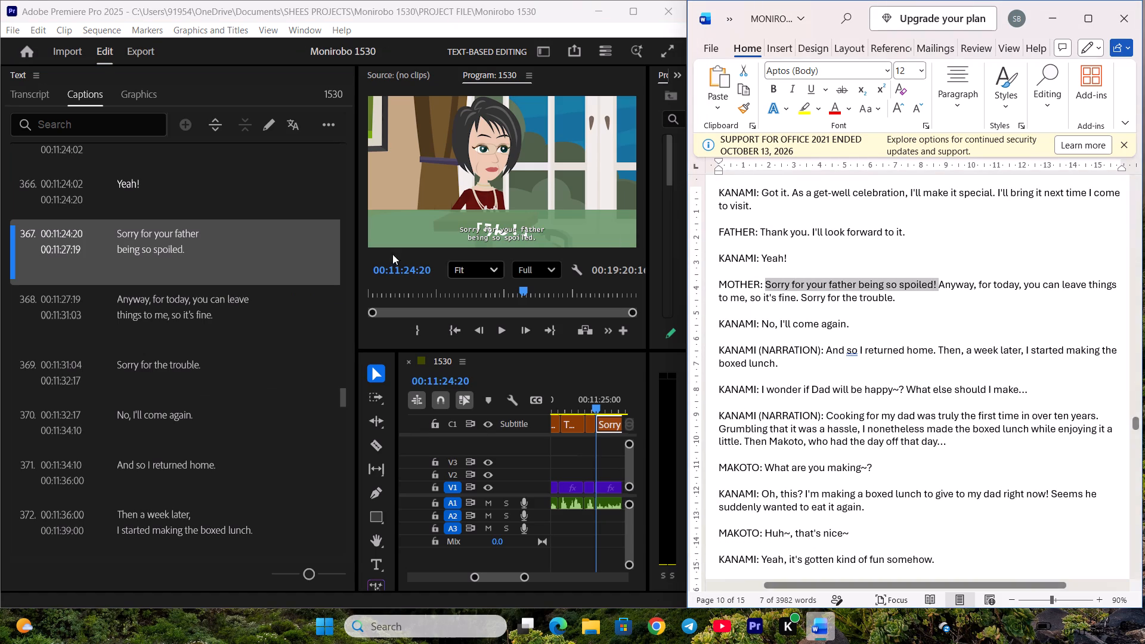
double_click(283, 240)
key(ctrl+v)
click(277, 315)
scroll(275, 287, down, 3)
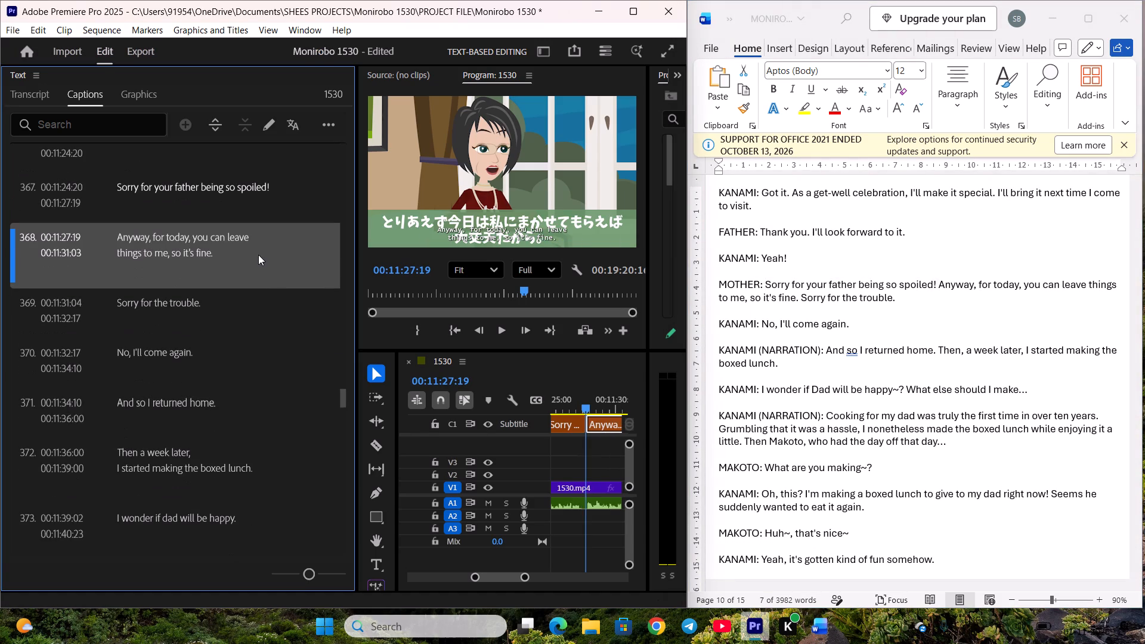
key(ctrl+s)
Replace caption 368's text with the Word script's "Anyway, for today, you can leave things to me, so it's fine." and save the project.
click(912, 264)
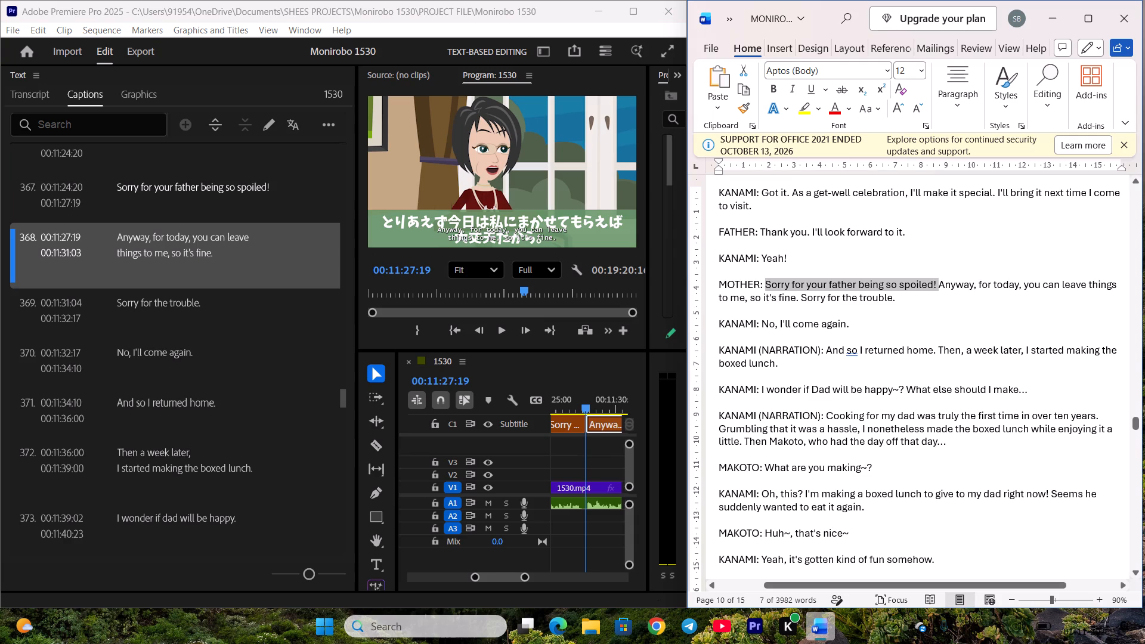
drag(939, 283, 971, 295)
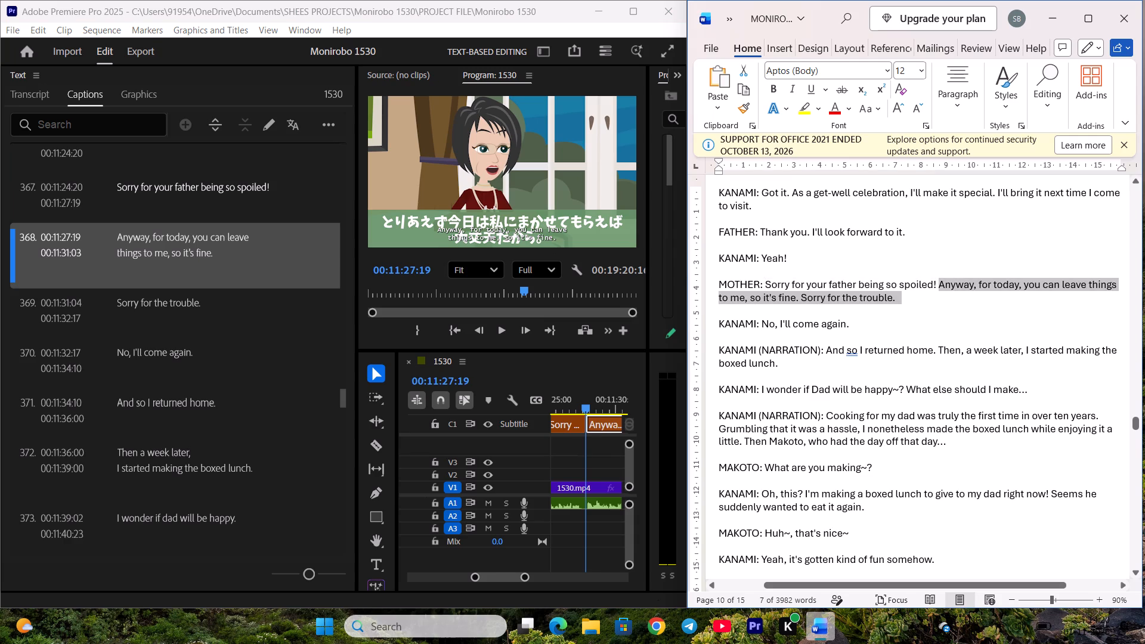
drag(971, 295, 800, 301)
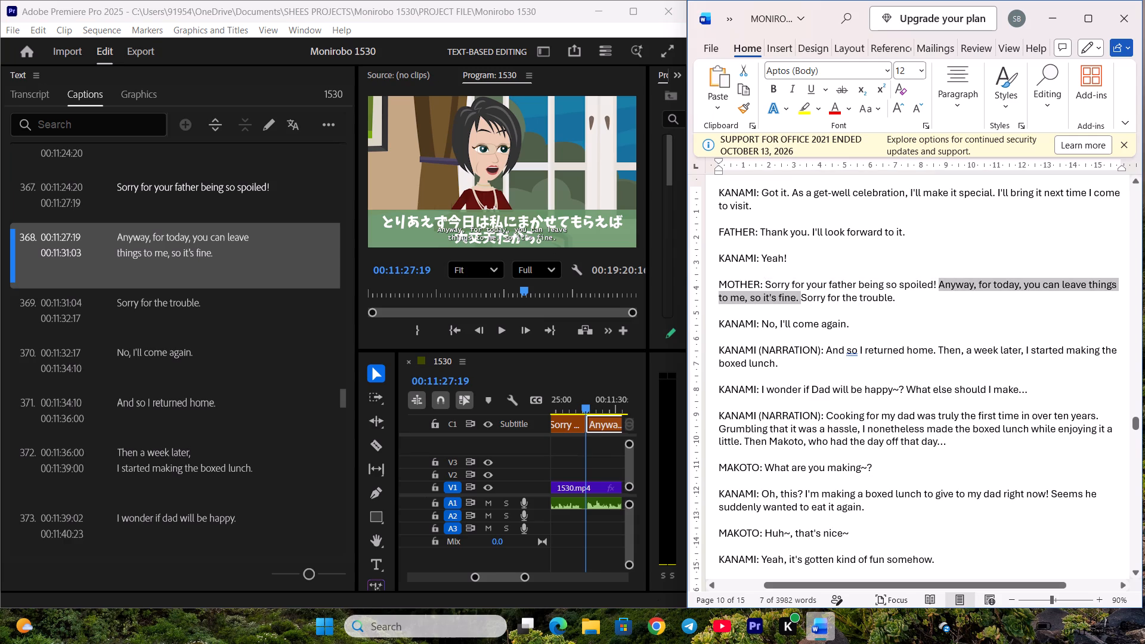
drag(800, 301, 797, 302)
key(ctrl+c)
double_click(216, 243)
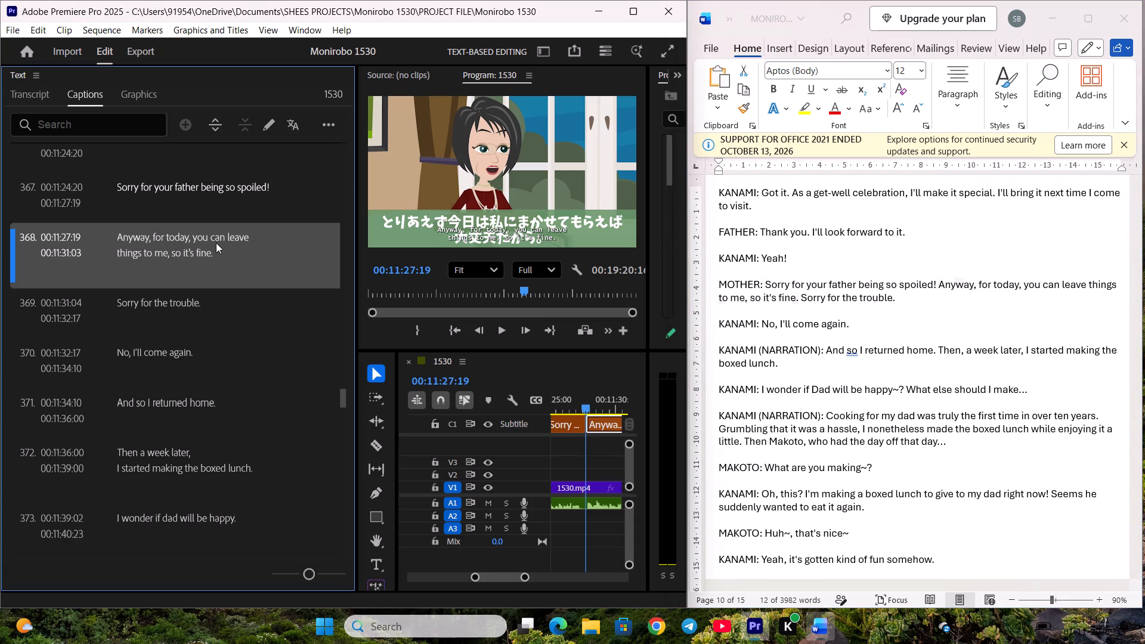
key(ctrl+v)
click(218, 326)
scroll(219, 299, down, 3)
key(ctrl+s)
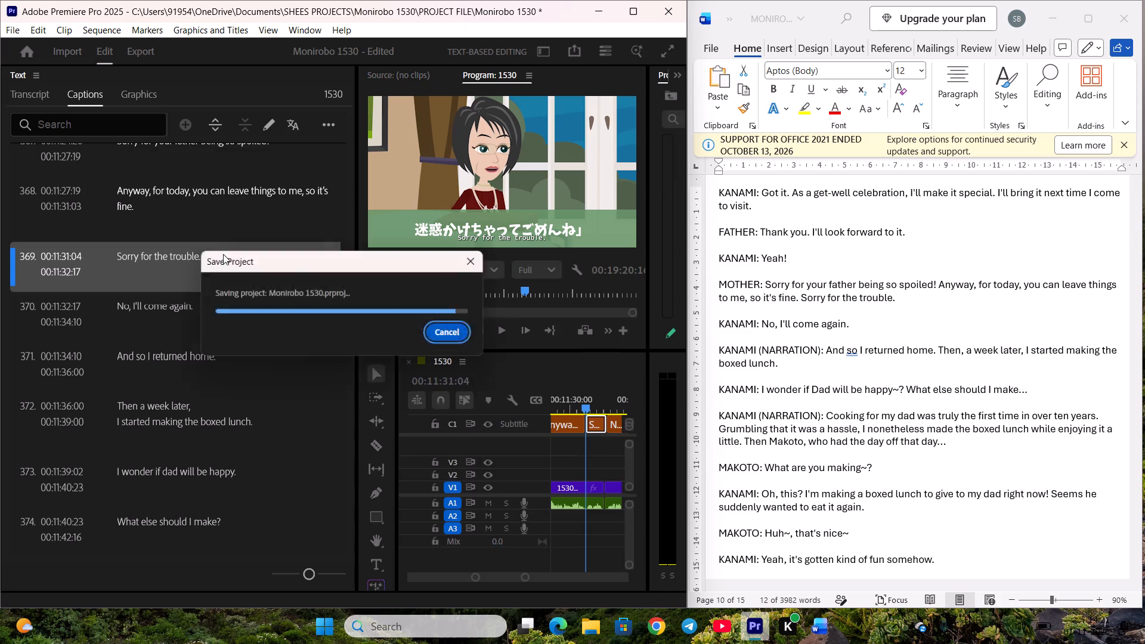
Replace caption 369's text with the Word script's "Sorry for the trouble." and save the project.
click(985, 299)
scroll(824, 295, down, 1)
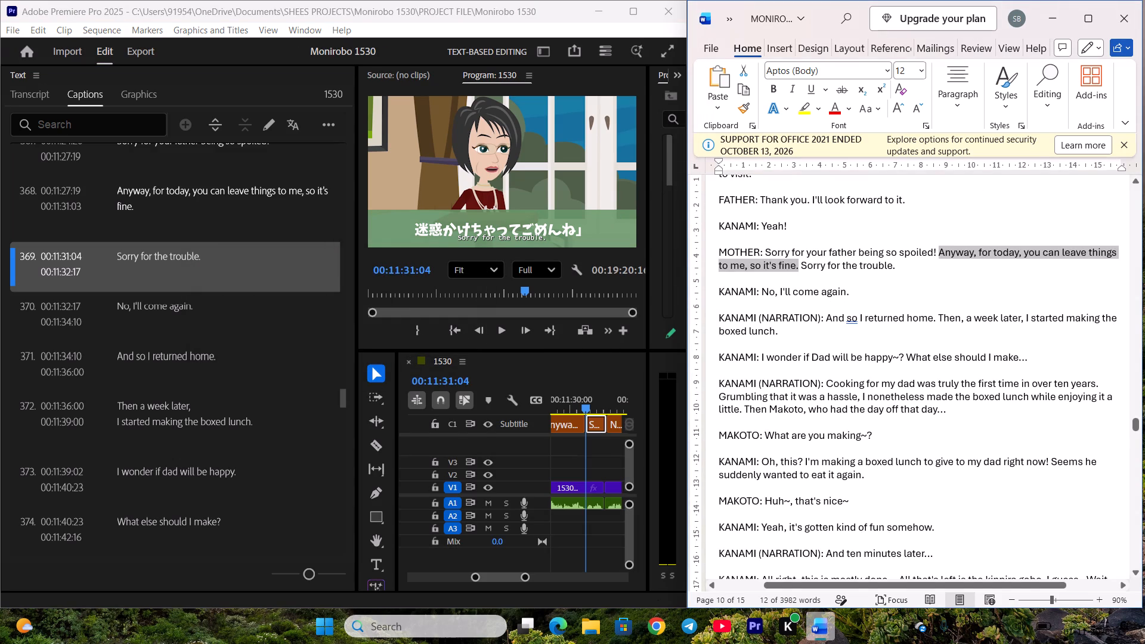
drag(800, 264, 898, 267)
key(ctrl+c)
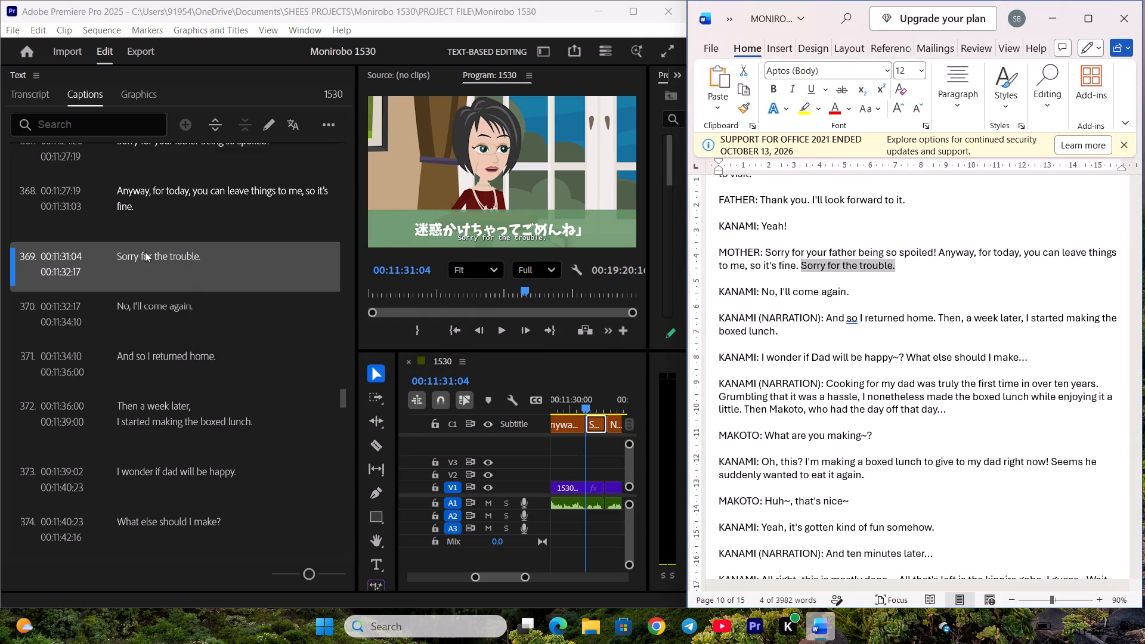
double_click(153, 260)
key(ctrl+v)
click(228, 331)
scroll(230, 320, down, 4)
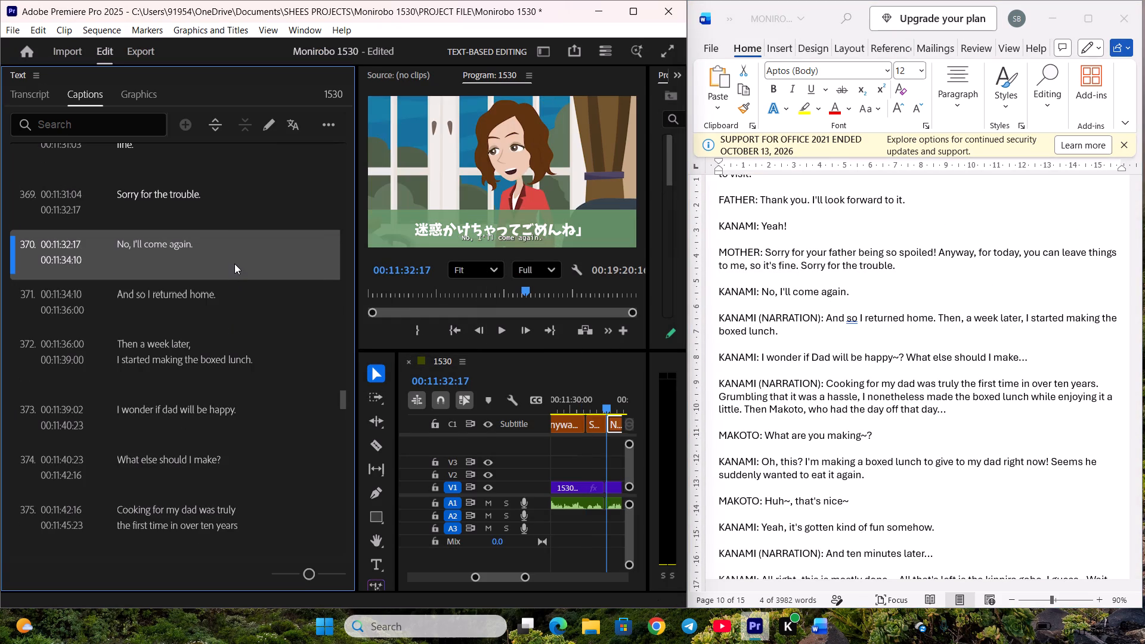
key(ctrl+s)
Replace caption 370's text with Kanami's line from the Word script, "No, I'll come again.", and save the project.
click(987, 265)
scroll(954, 271, down, 1)
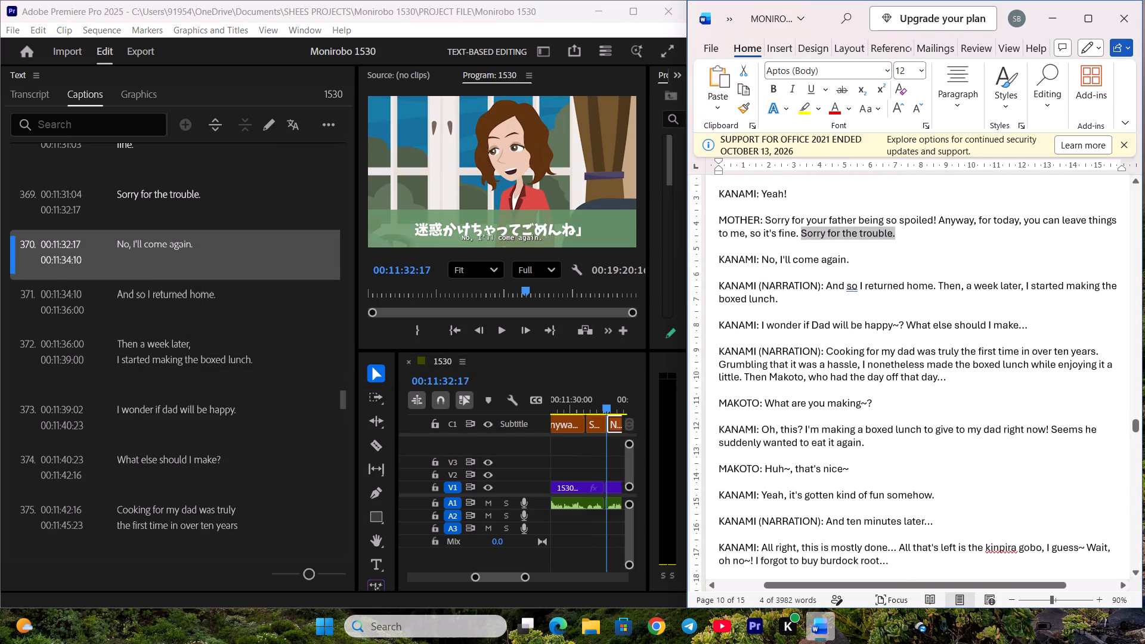
drag(763, 258, 855, 260)
key(ctrl+c)
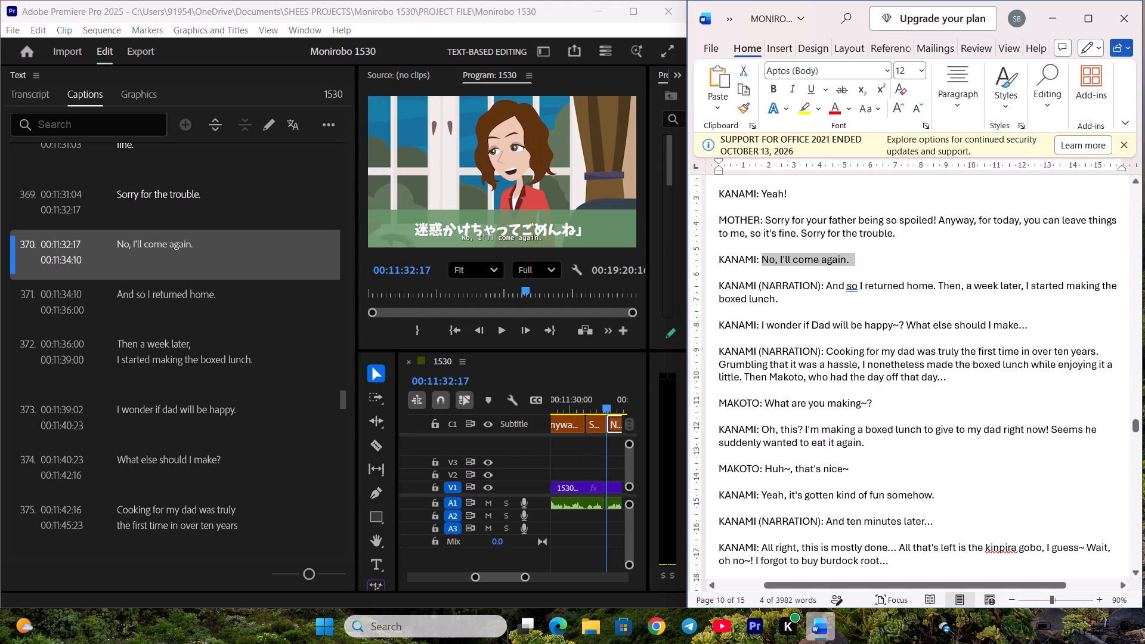
double_click(206, 240)
key(ctrl+v)
click(213, 315)
scroll(225, 280, down, 4)
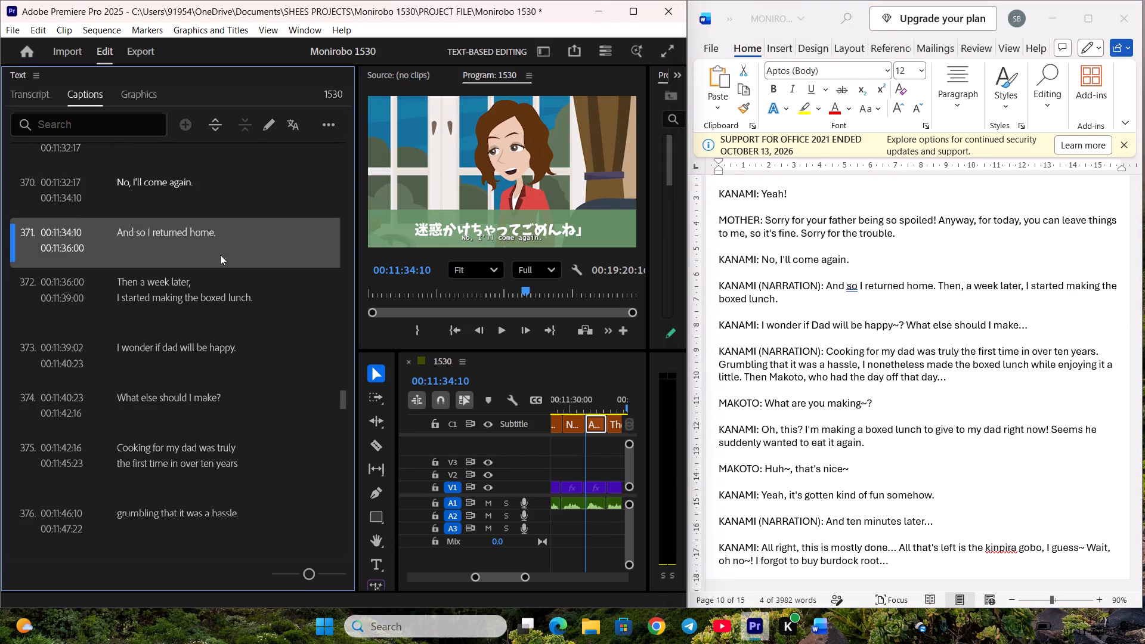
key(ctrl+s)
Replace caption 371's text with the Word script's narration "And so I returned home." and save the project.
click(945, 255)
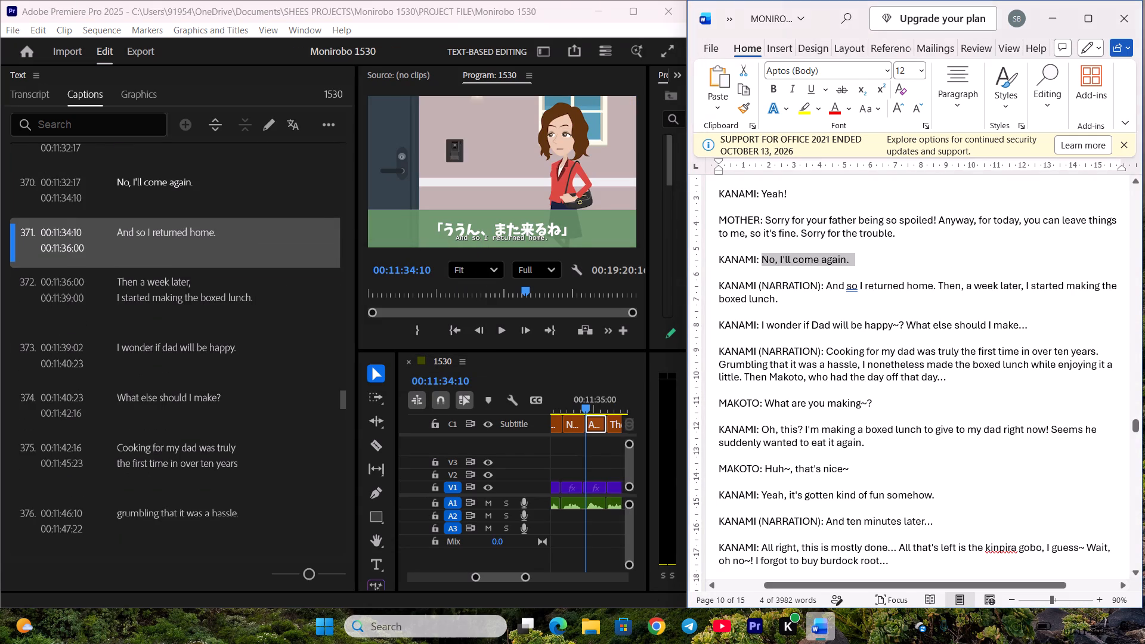
drag(827, 287, 928, 286)
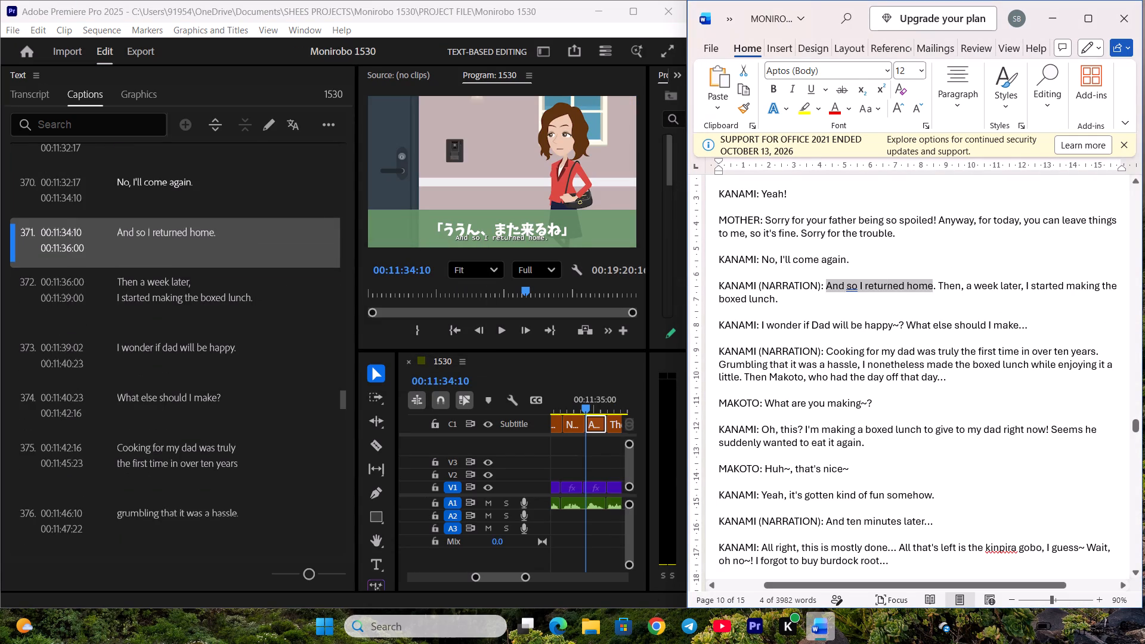
drag(928, 286, 939, 285)
key(ctrl+c)
double_click(265, 238)
key(ctrl+v)
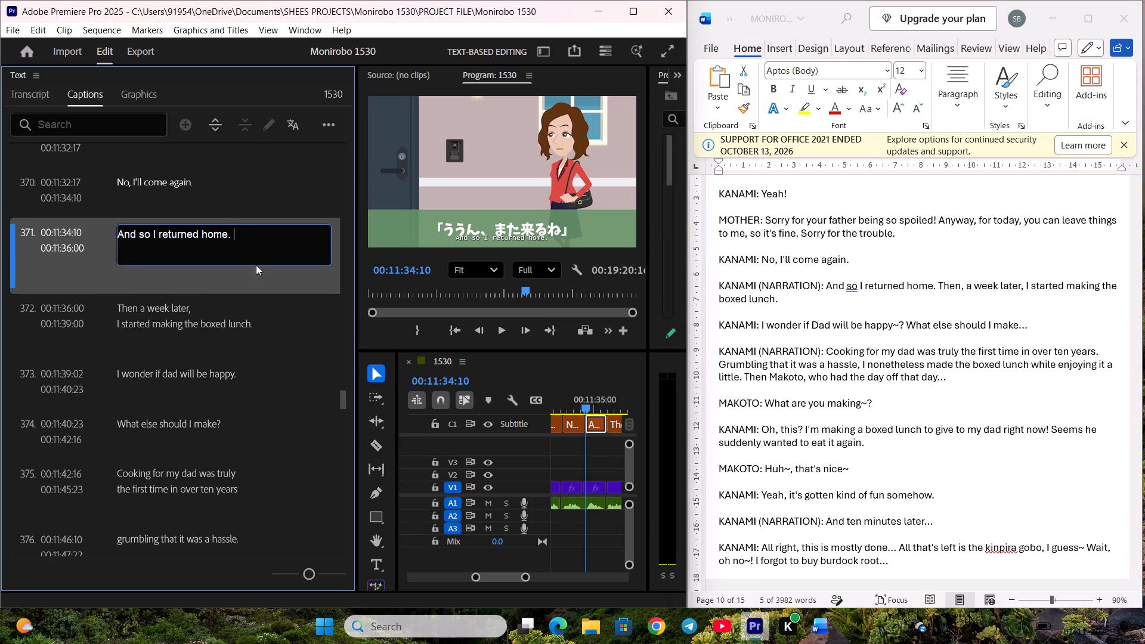
click(253, 320)
scroll(252, 302, down, 3)
key(ctrl+s)
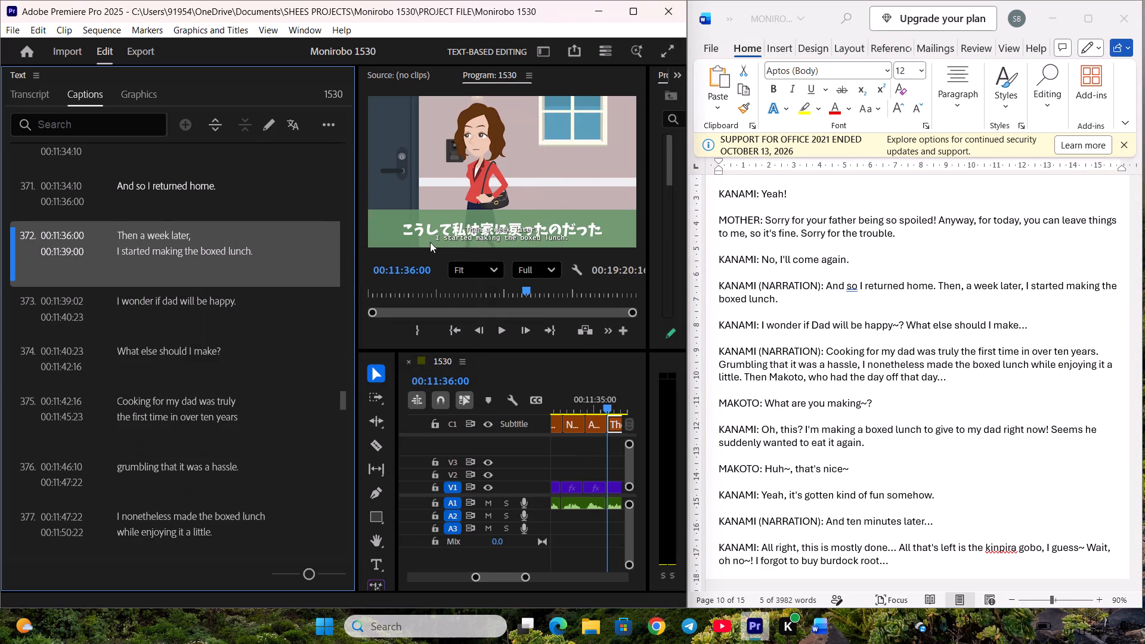
Replace caption 372's text with the Word script's narration "Then, a week later, I started making the boxed lunch.".
click(898, 268)
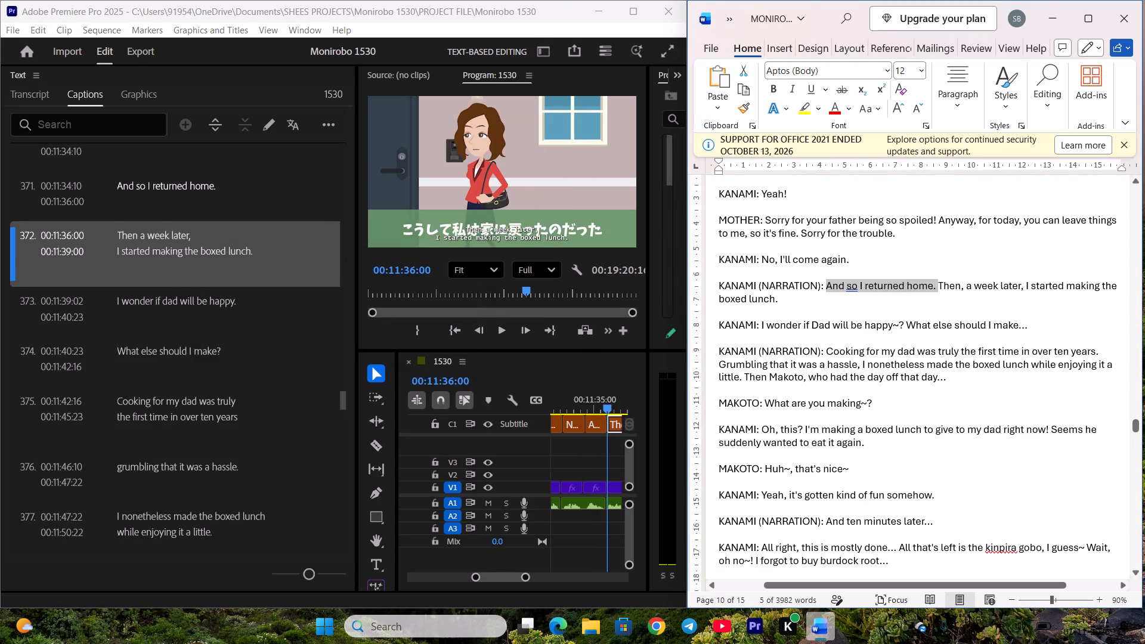
drag(939, 284, 1025, 287)
key(ctrl+c)
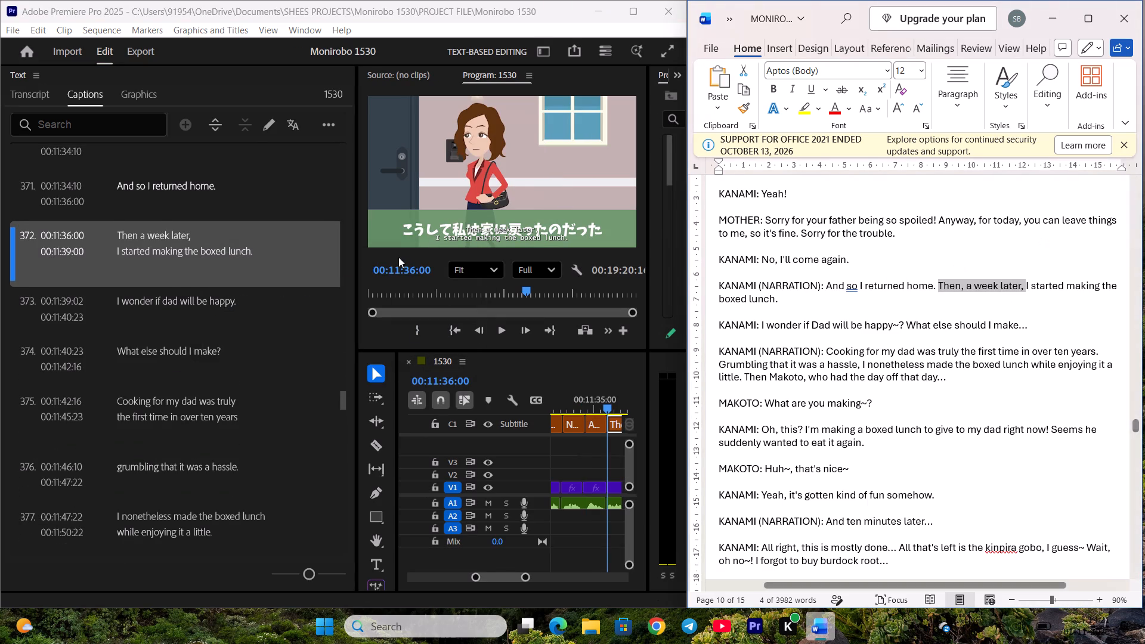
click(996, 293)
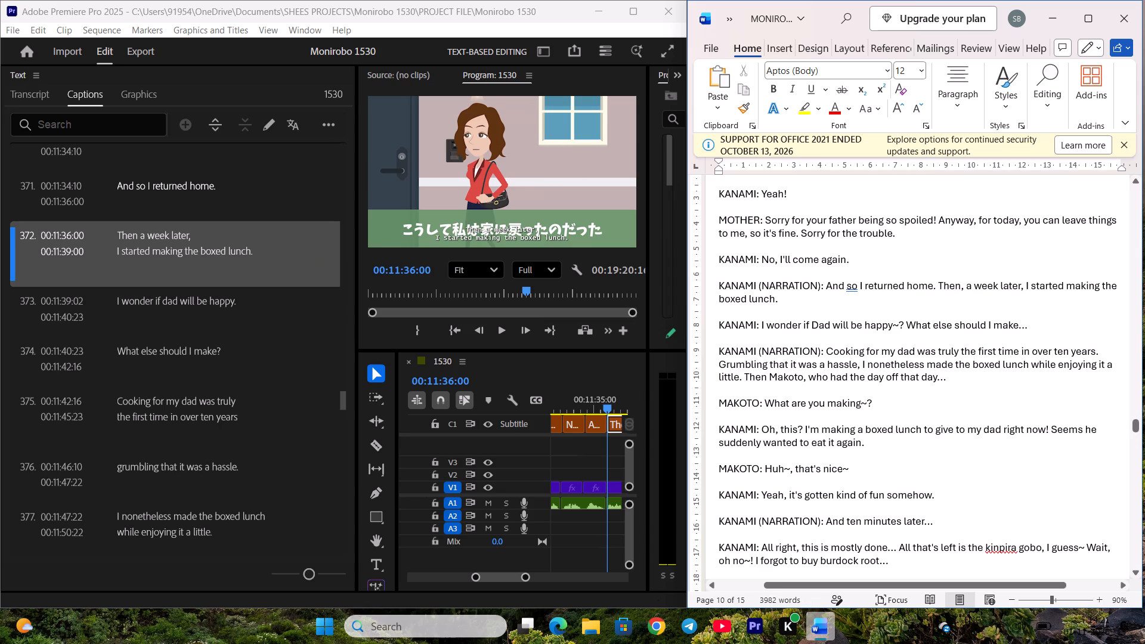
drag(940, 283, 967, 294)
key(ctrl+c)
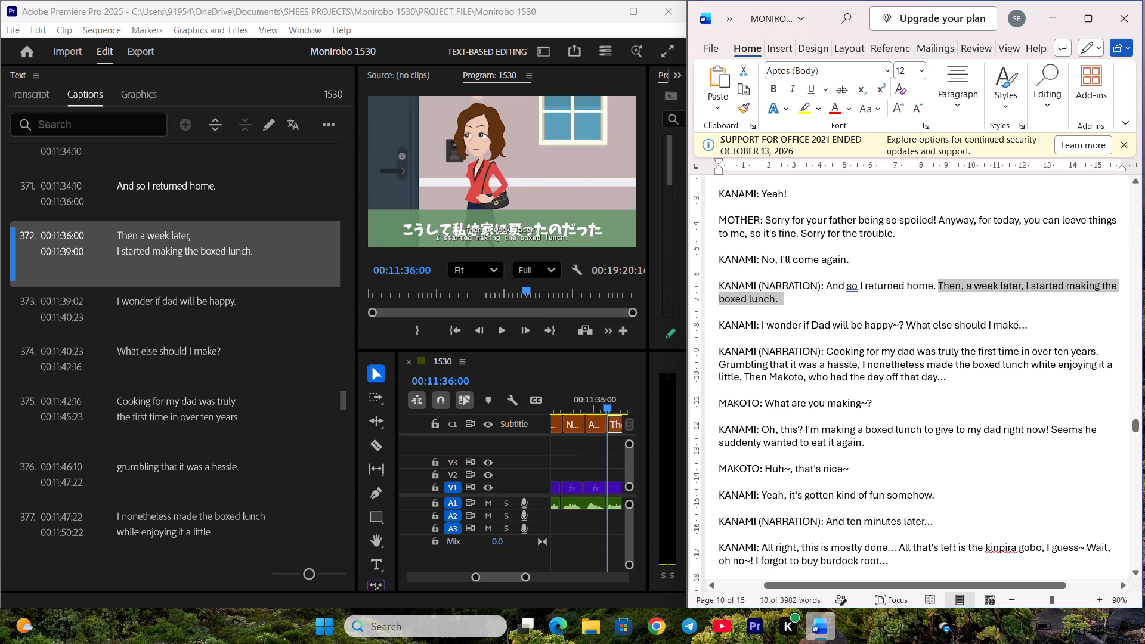
double_click(167, 256)
key(ctrl+v)
click(197, 318)
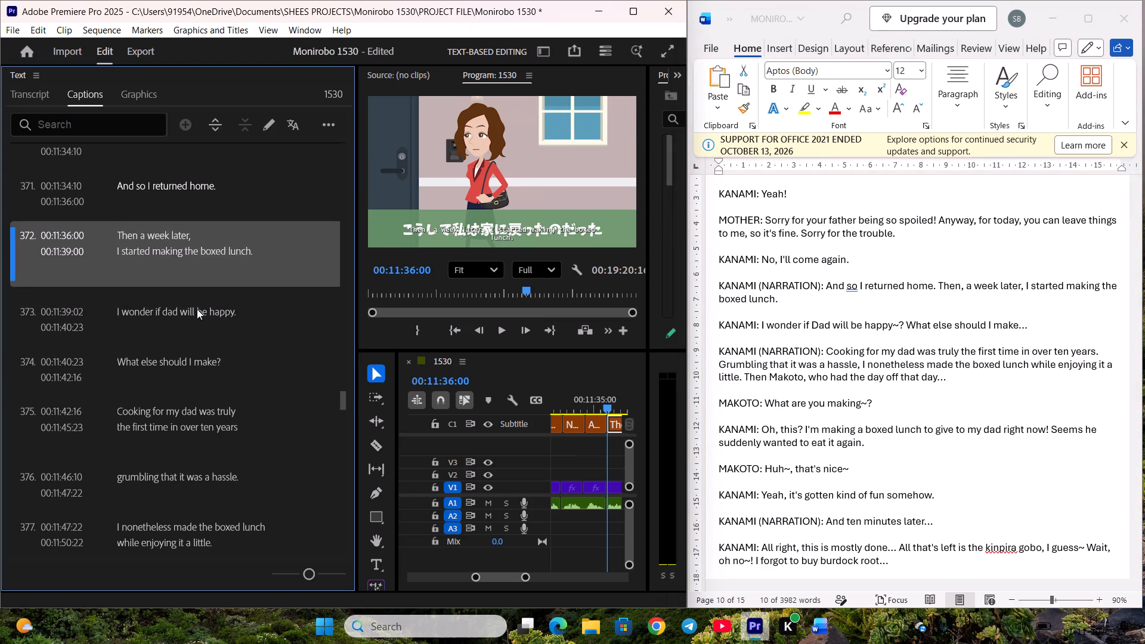
Save the project with caption 372's corrected text.
scroll(197, 298, down, 4)
key(ctrl+s)
Replace caption 373's text with Kanami's line from the Word script, "I wonder if Dad will be happy~?", and save the project.
click(1030, 295)
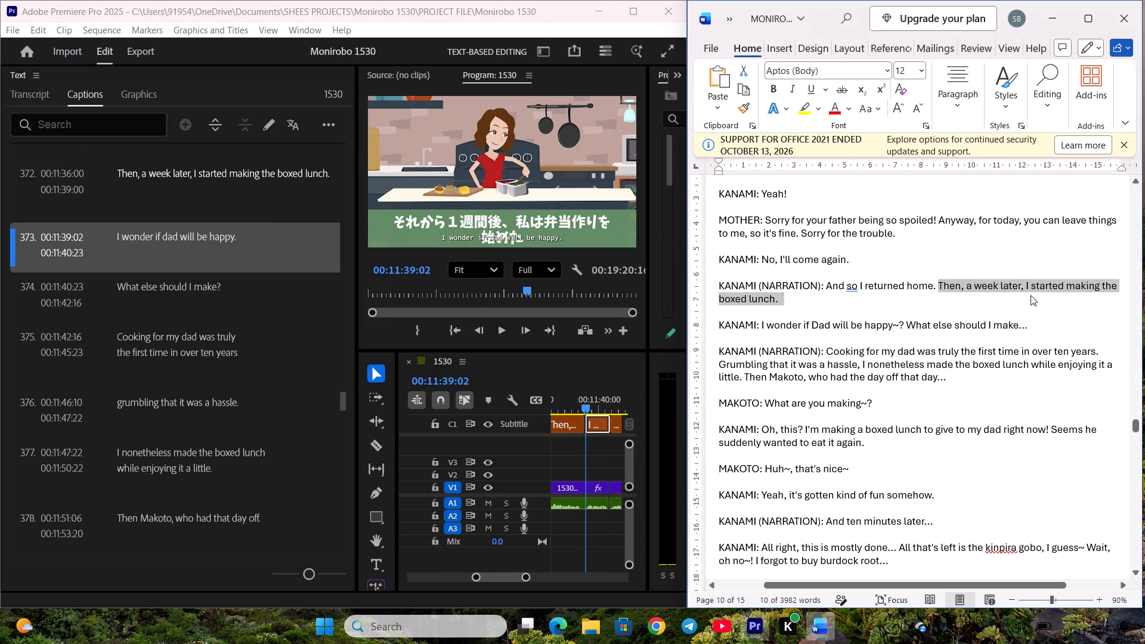
scroll(939, 256, down, 1)
drag(762, 294, 808, 295)
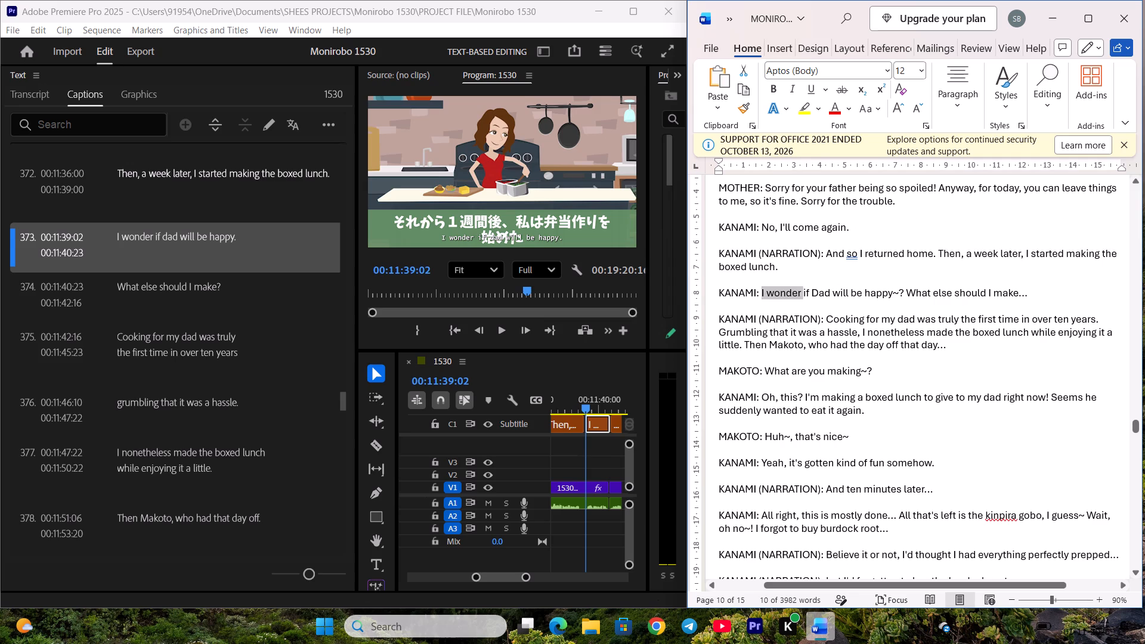
drag(808, 295, 900, 296)
key(ctrl+c)
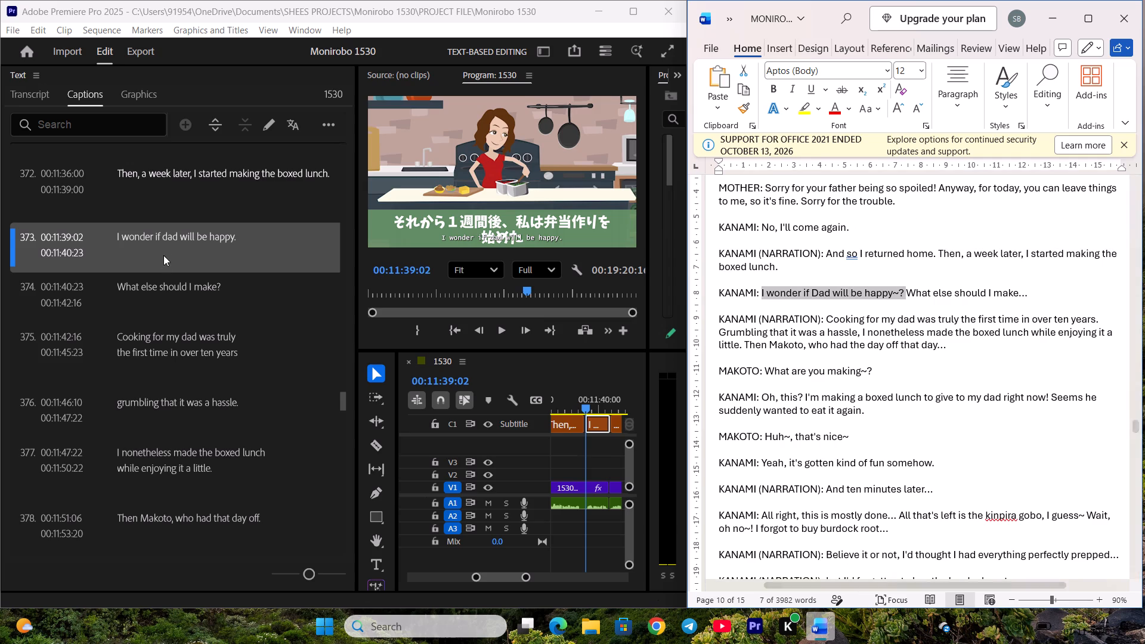
double_click(191, 244)
key(ctrl+v)
click(216, 316)
scroll(212, 301, down, 3)
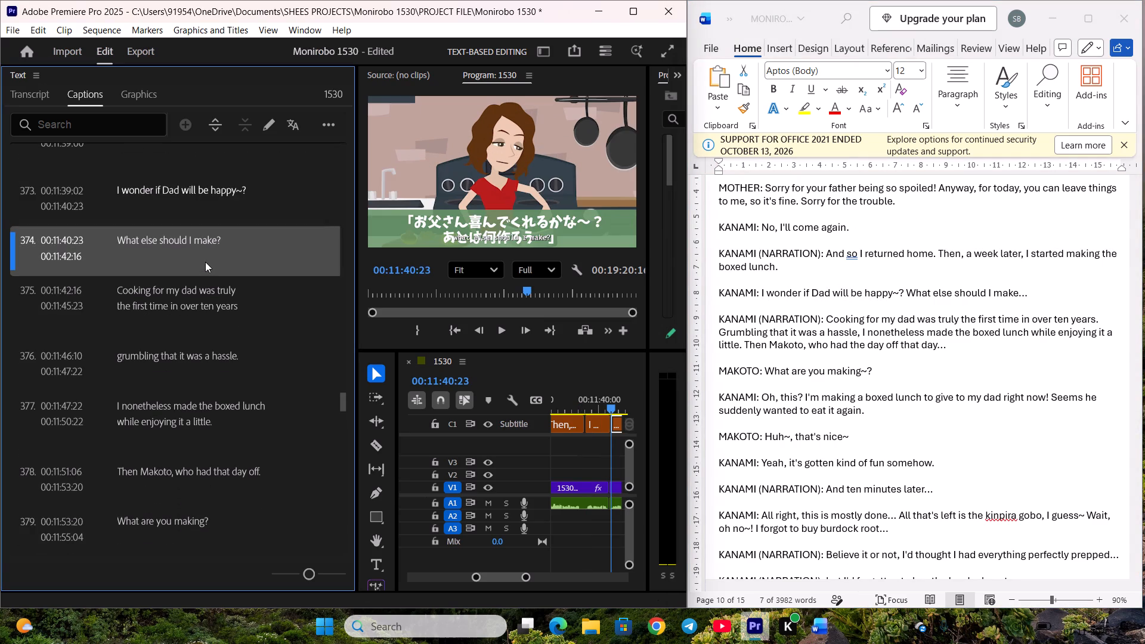
key(ctrl+s)
Replace caption 374's text with the Word script's "What else should I make..." and save the project.
click(862, 284)
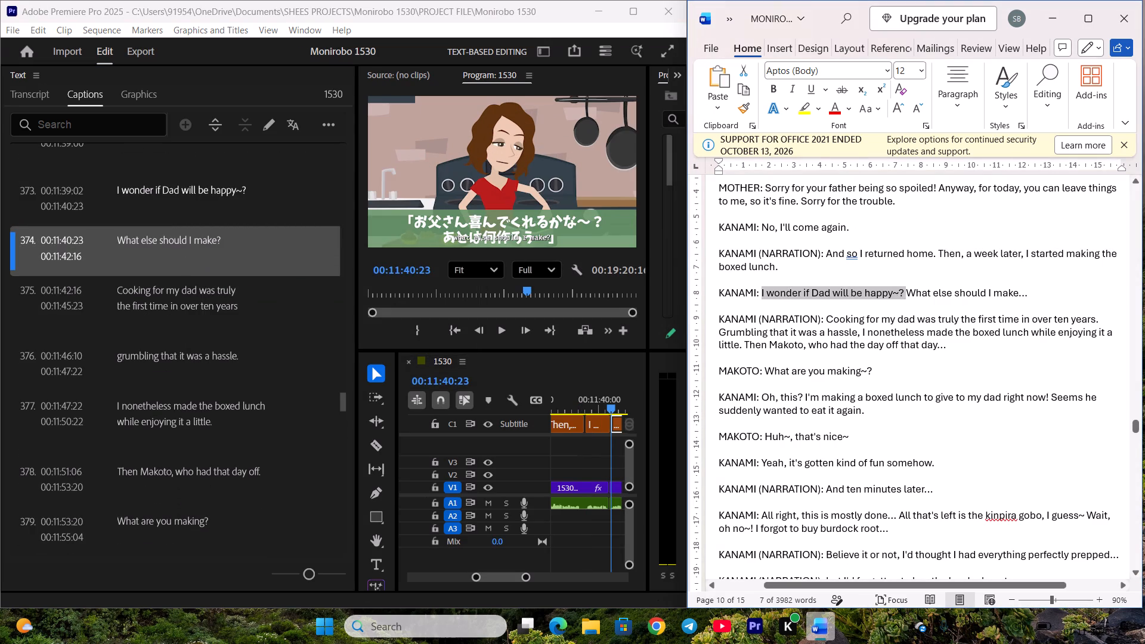
drag(908, 289, 1036, 295)
key(ctrl+c)
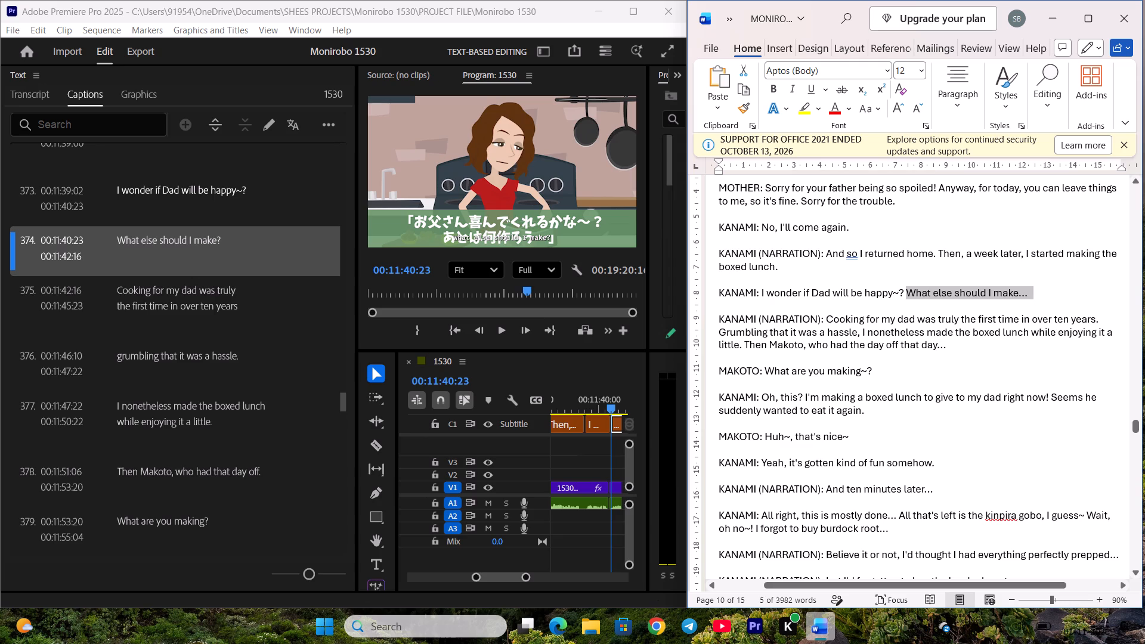
double_click(212, 246)
key(ctrl+v)
click(222, 306)
scroll(222, 304, down, 3)
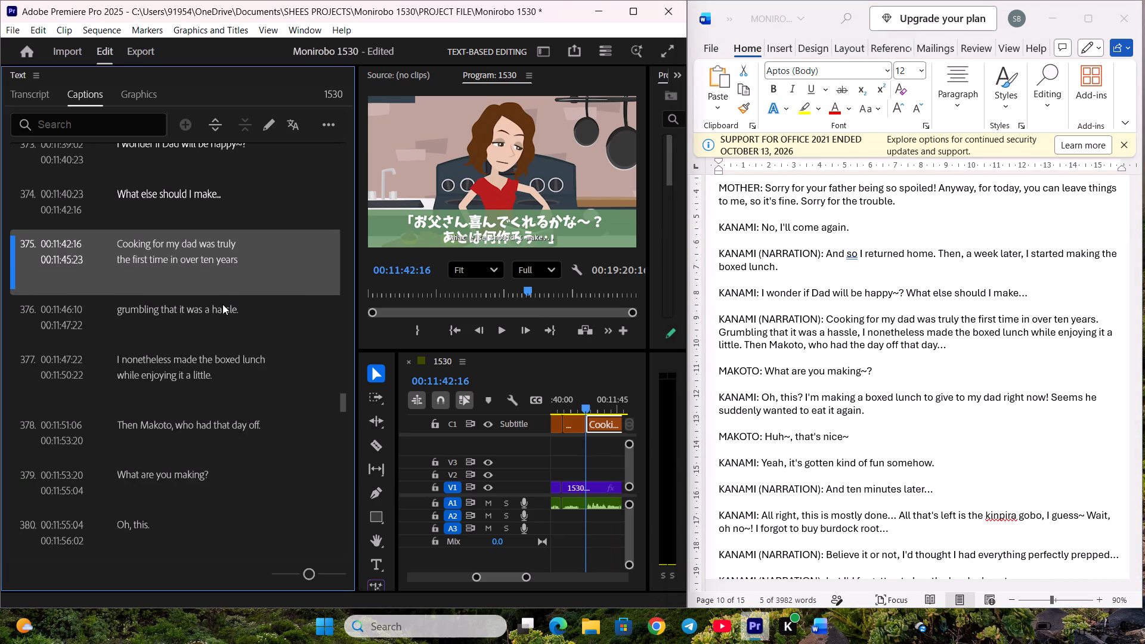
scroll(222, 304, down, 1)
key(ctrl+s)
Replace caption 375's text with the Word script's narration "Cooking for my dad was truly the first time in over ten years.".
click(1013, 313)
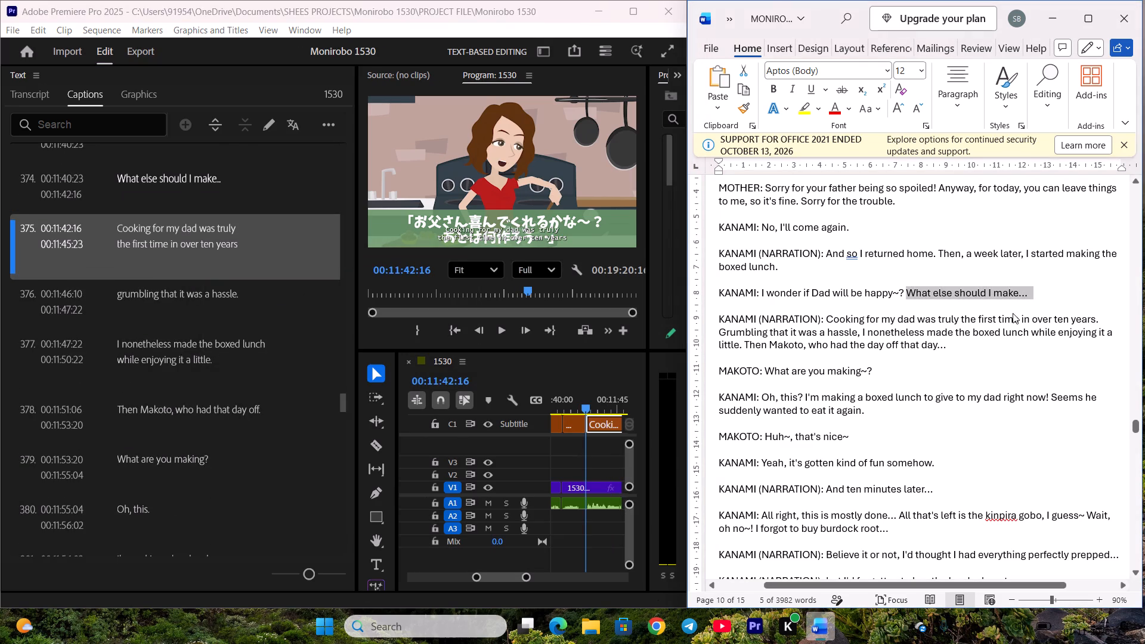
scroll(869, 306, down, 1)
drag(828, 288, 902, 284)
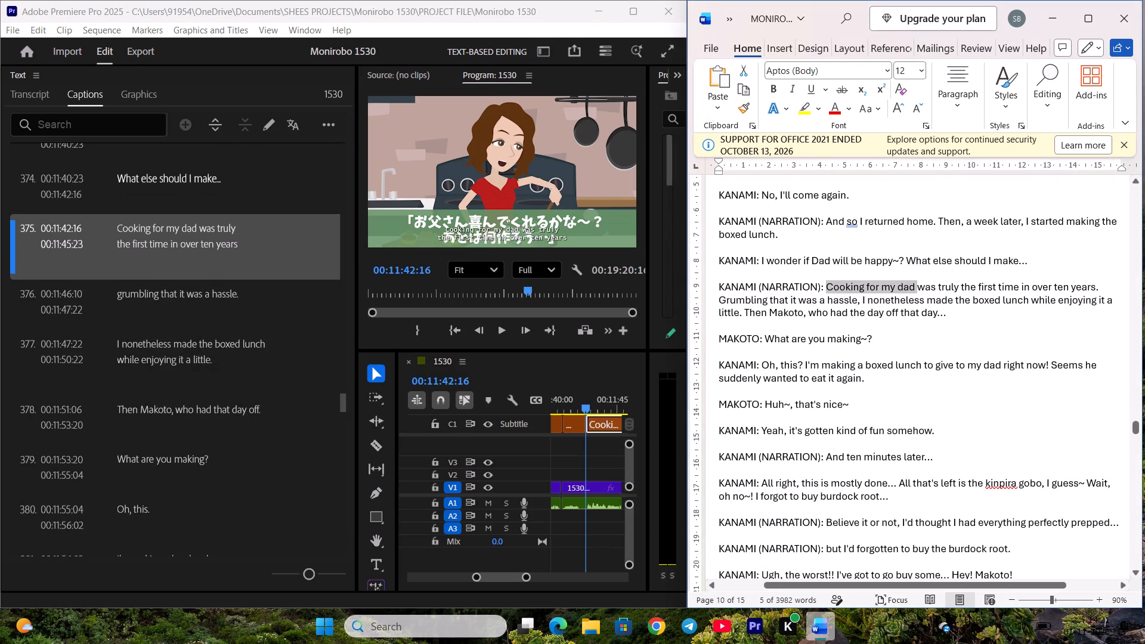
drag(902, 284, 1097, 286)
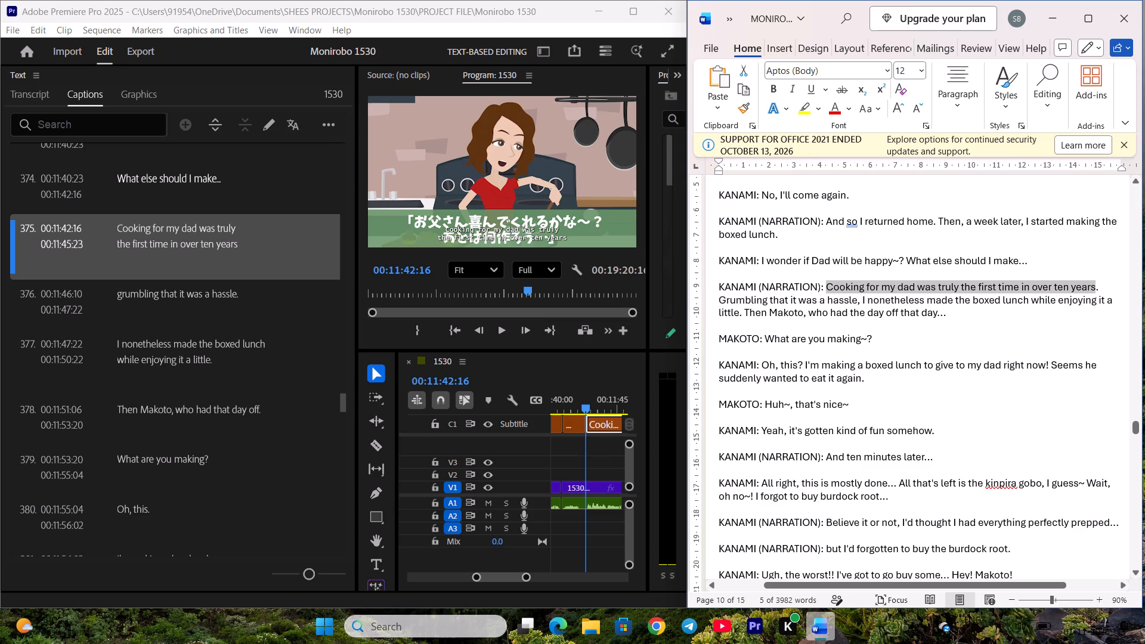
drag(1097, 286, 1098, 286)
key(ctrl+c)
double_click(187, 244)
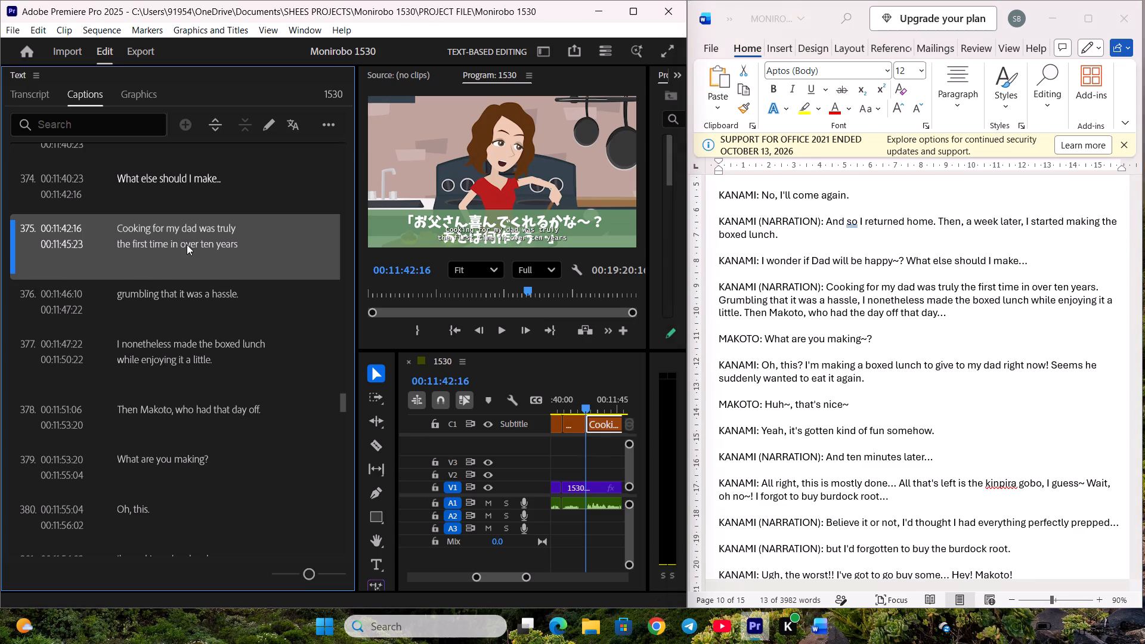
key(ctrl+v)
click(211, 314)
scroll(212, 296, down, 3)
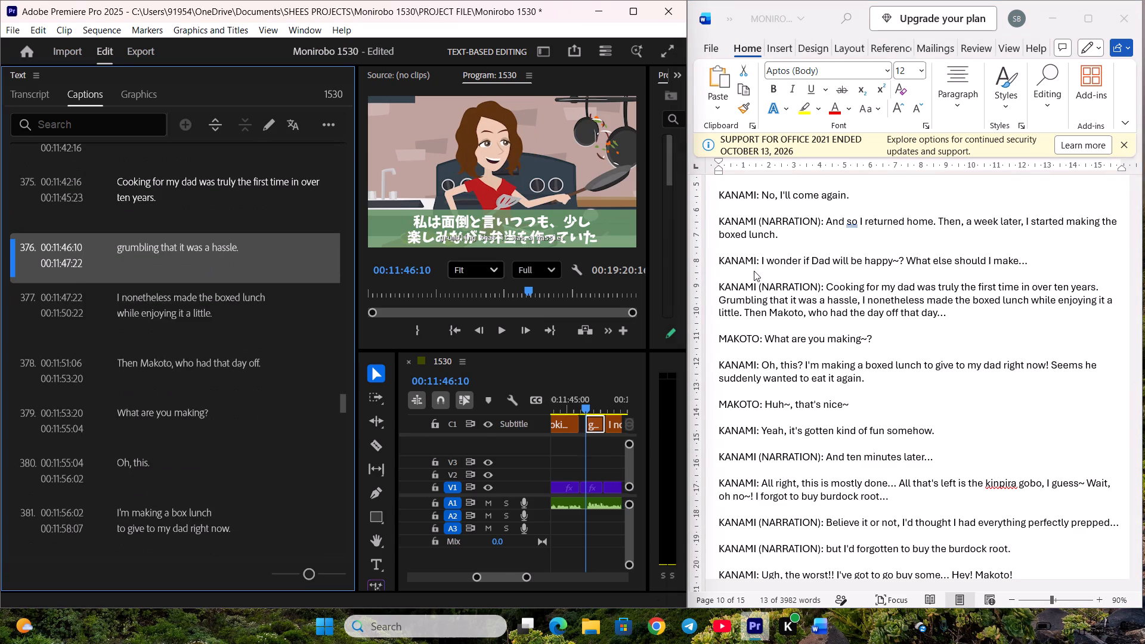
Replace caption 376's text with the Word script's narration "Grumbling that it was a hassle,".
click(909, 275)
drag(717, 300, 834, 299)
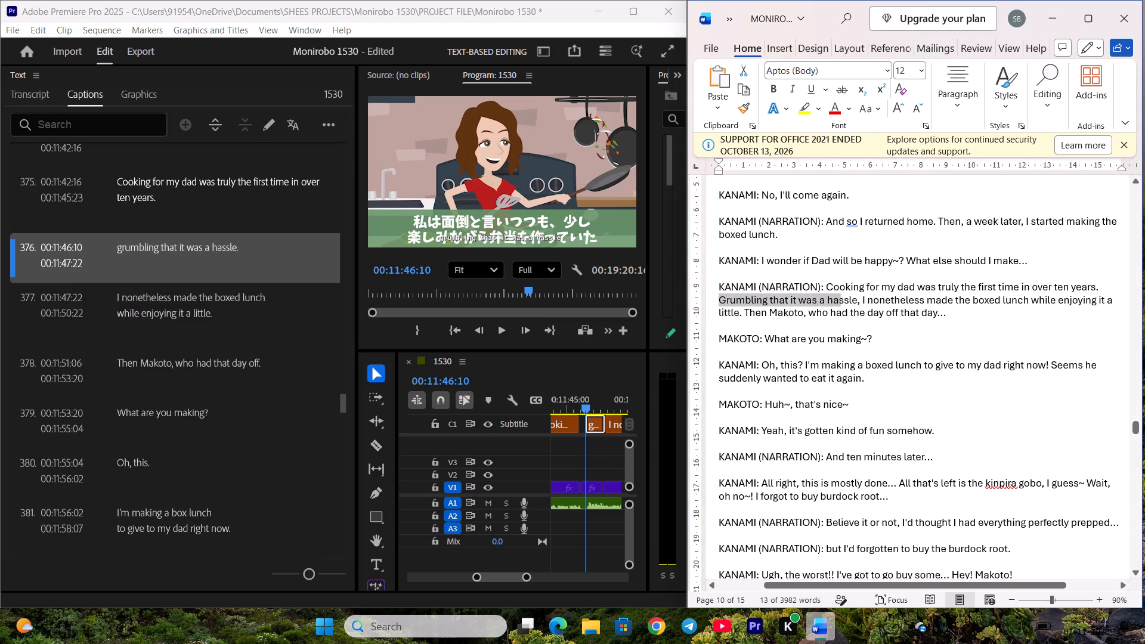
drag(834, 299, 862, 301)
key(ctrl+c)
double_click(183, 263)
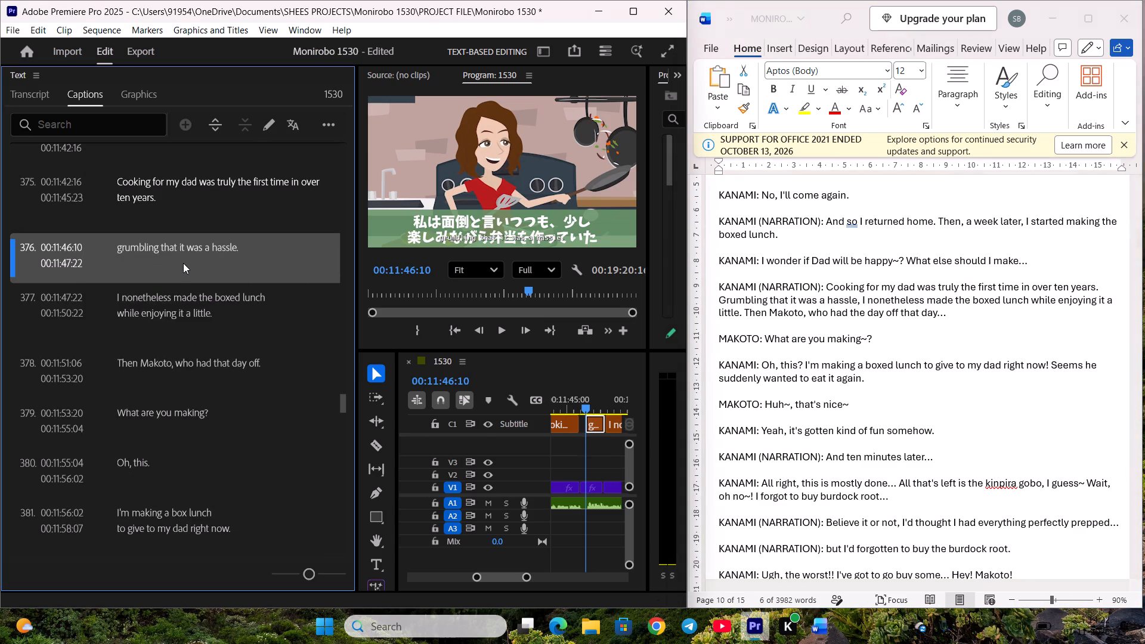
key(ctrl+v)
click(214, 327)
scroll(218, 321, down, 4)
Replace caption 377's text with the script's "I nonetheless made the boxed lunch while enjoying it a little." and save the project.
click(797, 280)
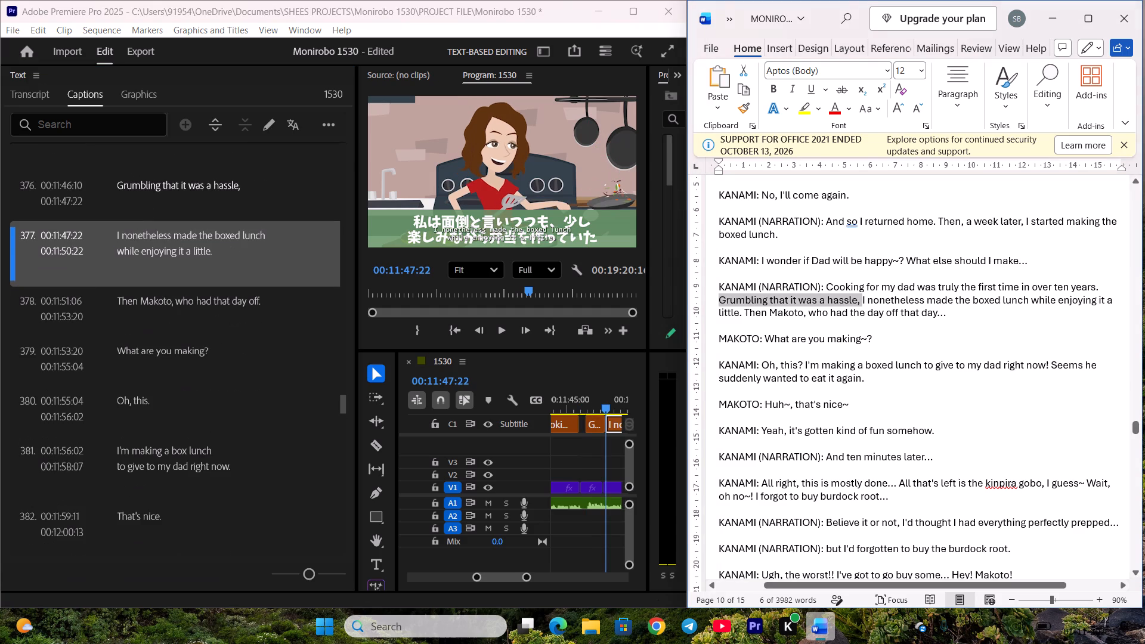
drag(863, 300, 943, 301)
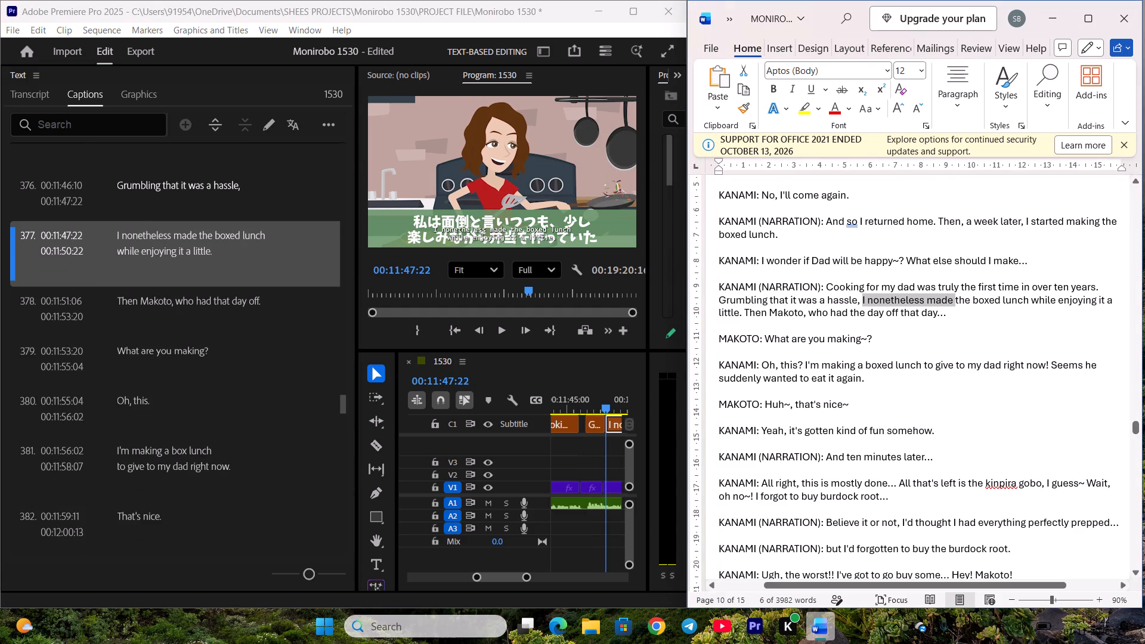
drag(943, 301, 741, 314)
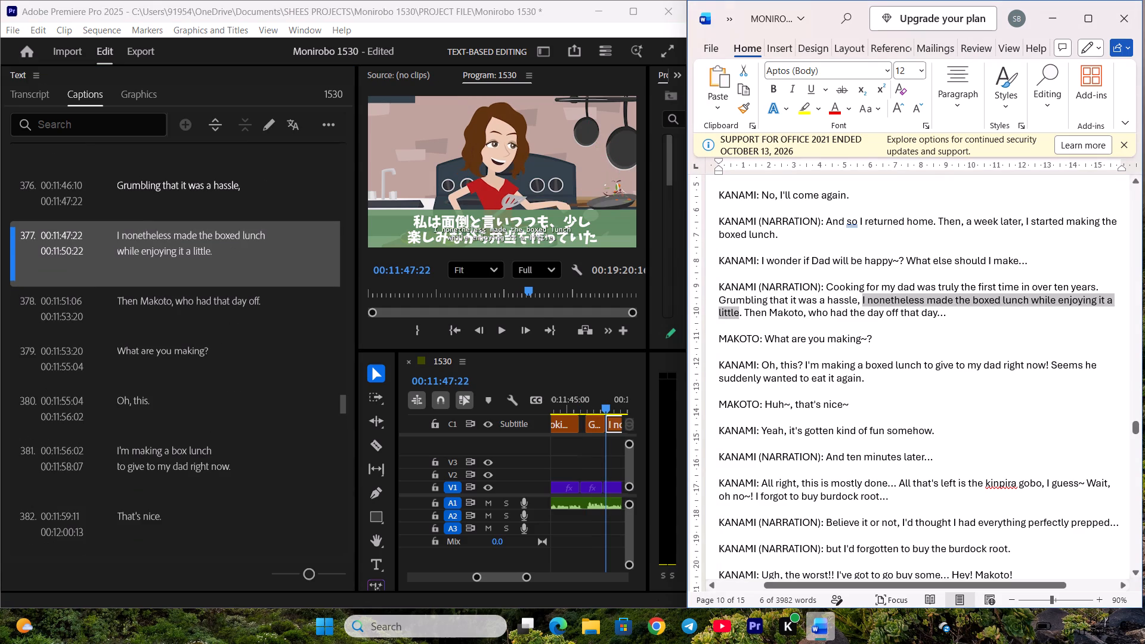
drag(741, 314, 742, 314)
key(ctrl+c)
double_click(184, 256)
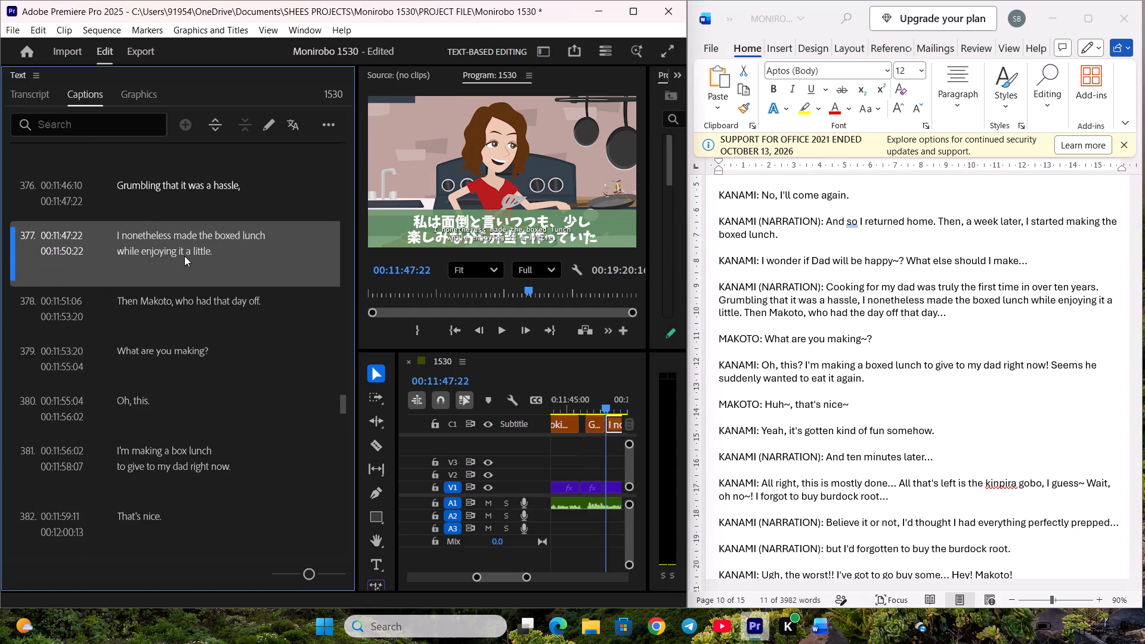
key(ctrl+v)
click(250, 324)
scroll(233, 287, down, 3)
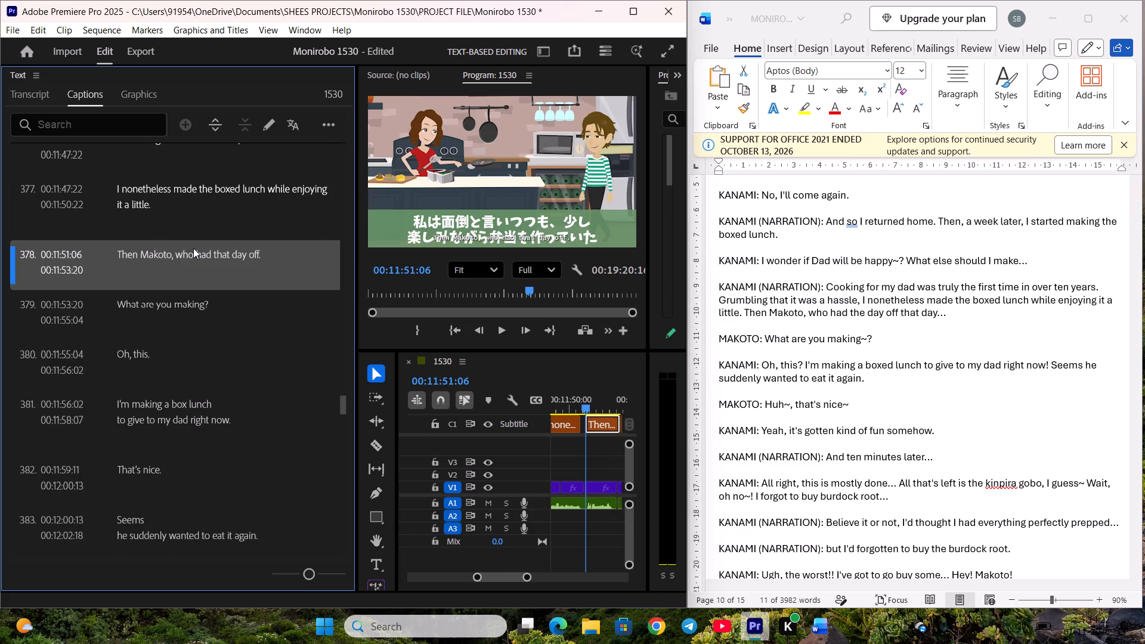
key(ctrl+s)
scroll(168, 247, down, 2)
Replace caption 378's text with the script's narration "Then Makoto, who had the day off that day..." and save the project.
click(1124, 311)
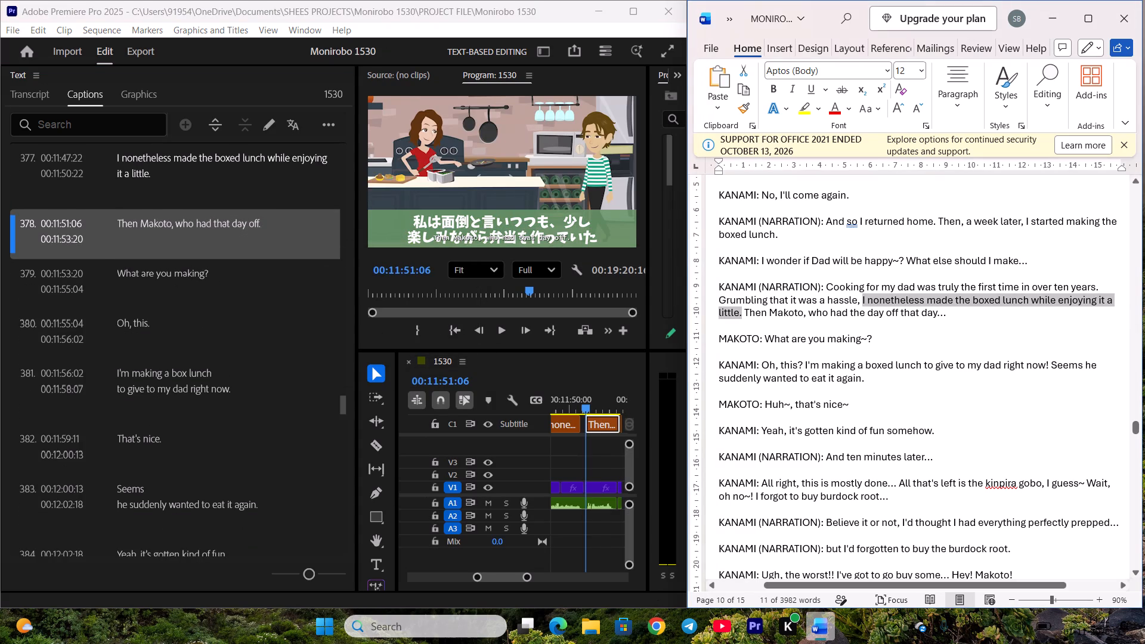
scroll(776, 307, down, 1)
drag(744, 279, 864, 279)
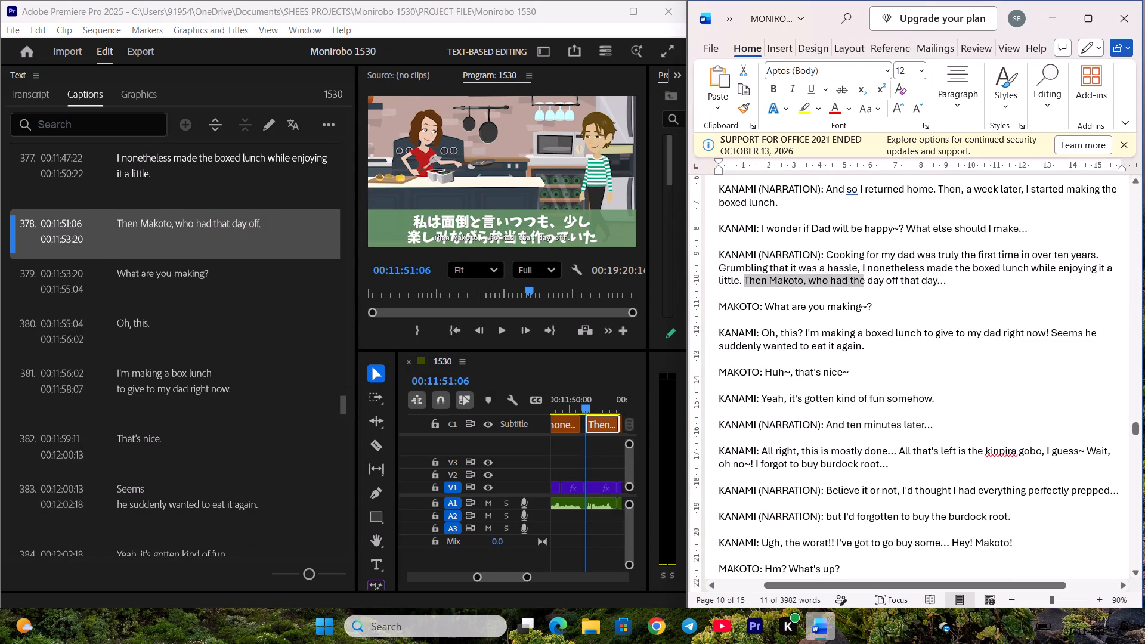
drag(864, 279, 948, 282)
key(ctrl+c)
double_click(214, 241)
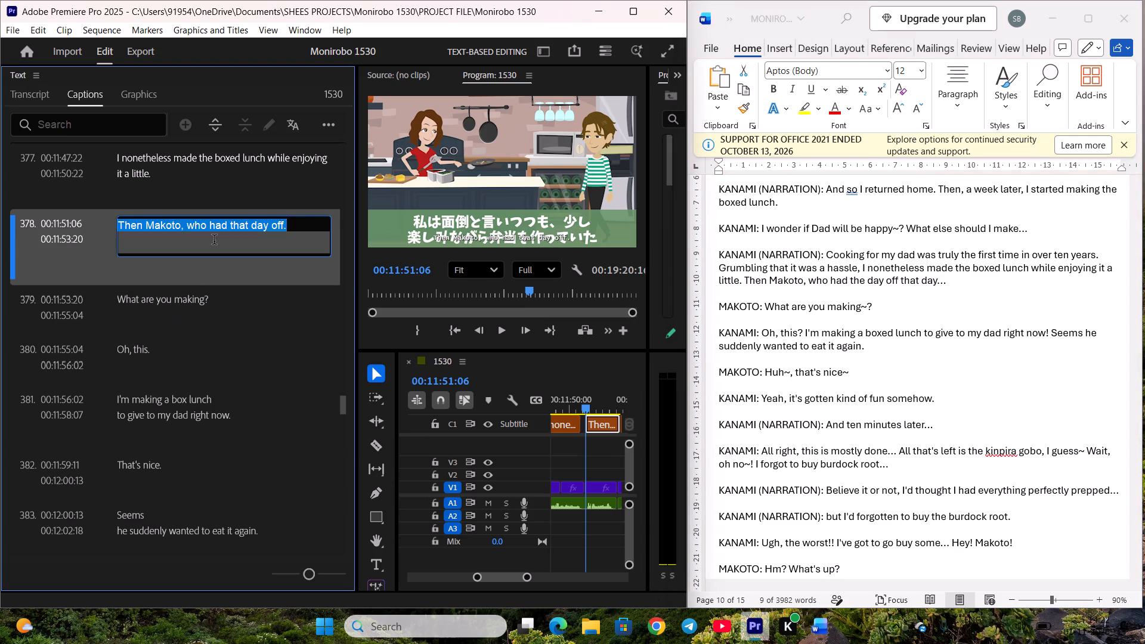
key(ctrl+v)
click(225, 294)
scroll(225, 293, down, 2)
key(ctrl+s)
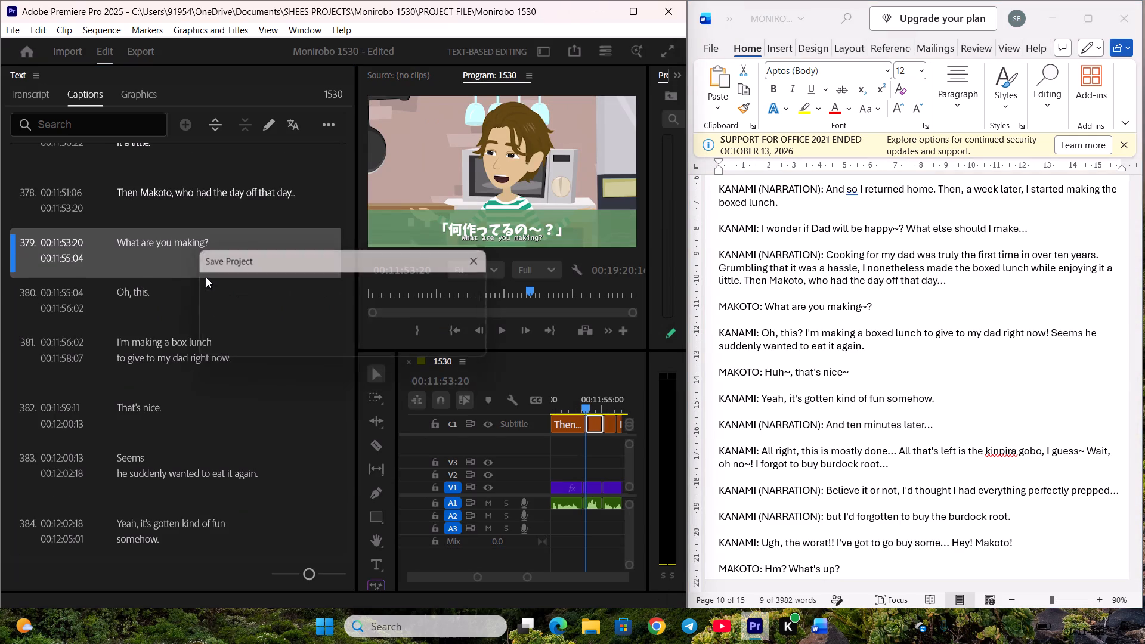
Replace caption 379's text with Makoto's line from the Word script, "What are you making~?", and save the project.
click(910, 276)
drag(767, 304, 880, 305)
key(ctrl+c)
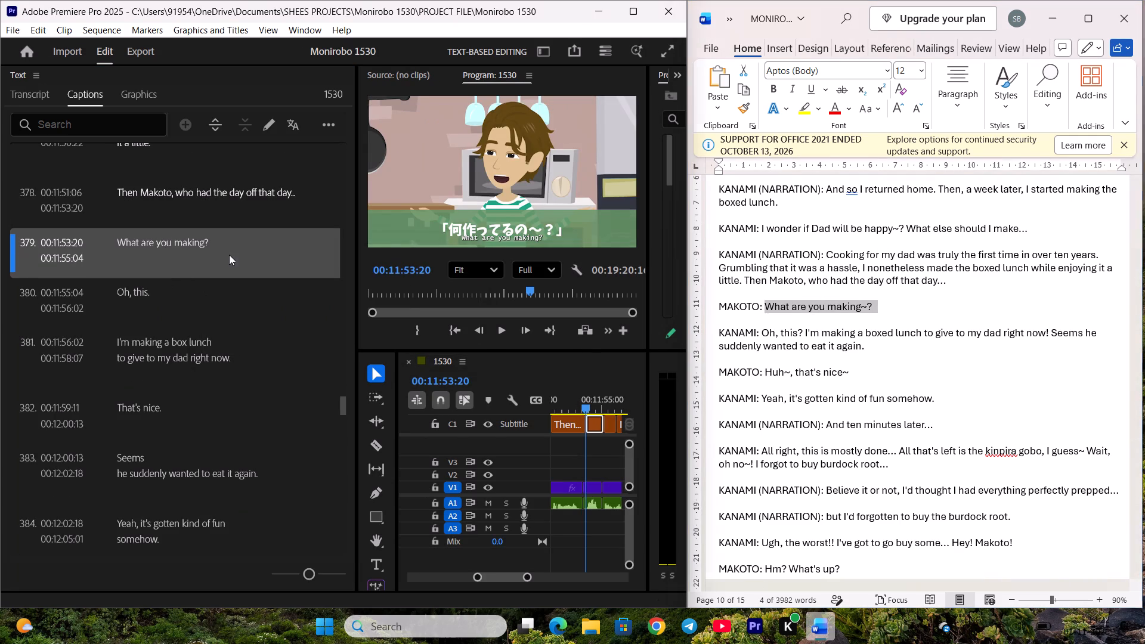
double_click(229, 255)
key(ctrl+v)
click(229, 311)
scroll(233, 295, down, 2)
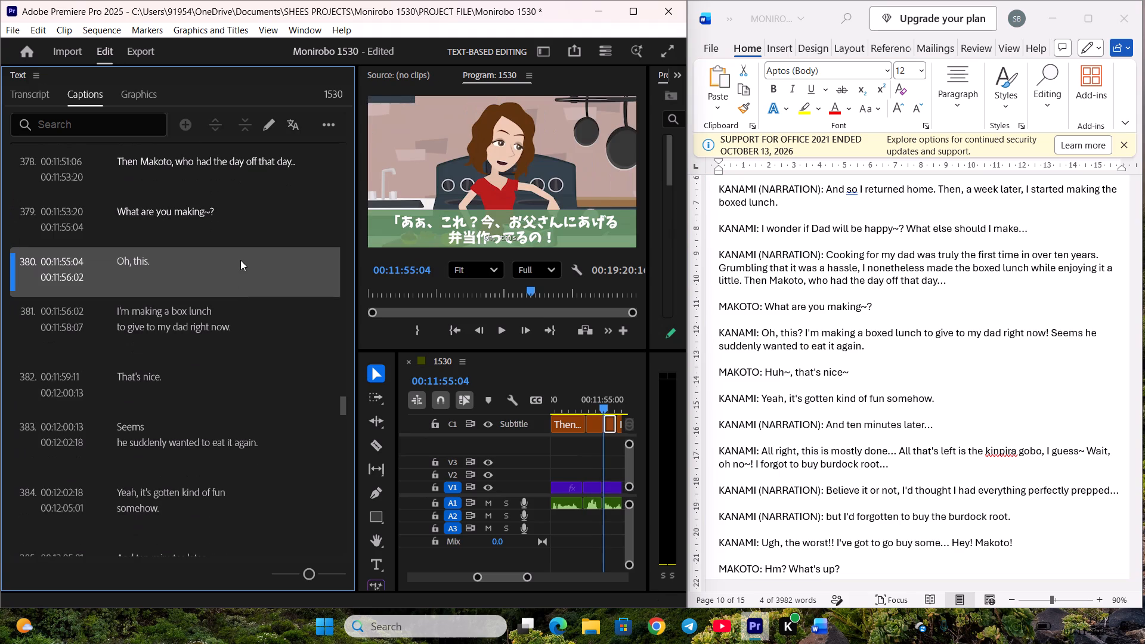
key(ctrl+s)
Replace caption 380's text with Kanami's words from the Word script, "Oh, this?", and save the project.
click(961, 258)
scroll(795, 251, down, 2)
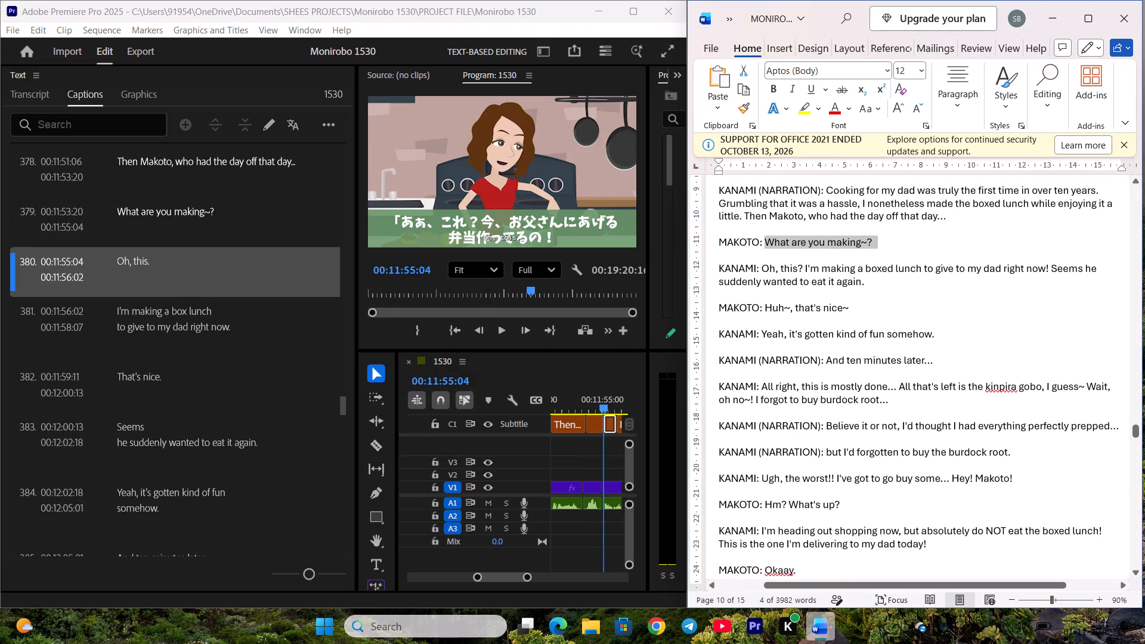
drag(762, 270, 801, 270)
key(ctrl+c)
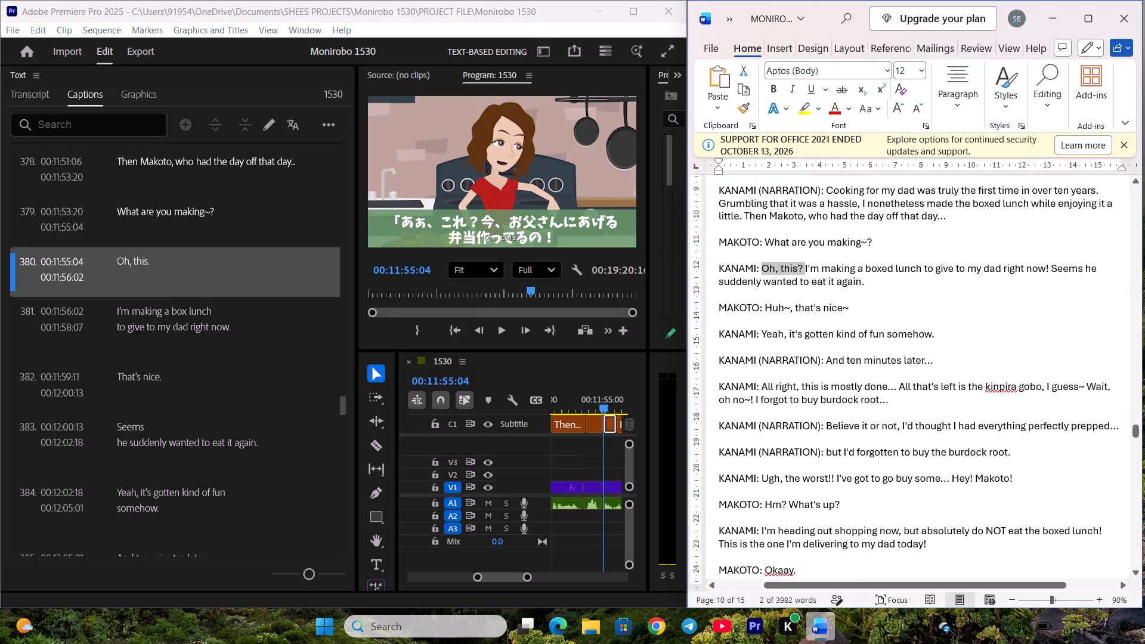
double_click(199, 267)
key(ctrl+v)
click(225, 332)
scroll(236, 314, down, 2)
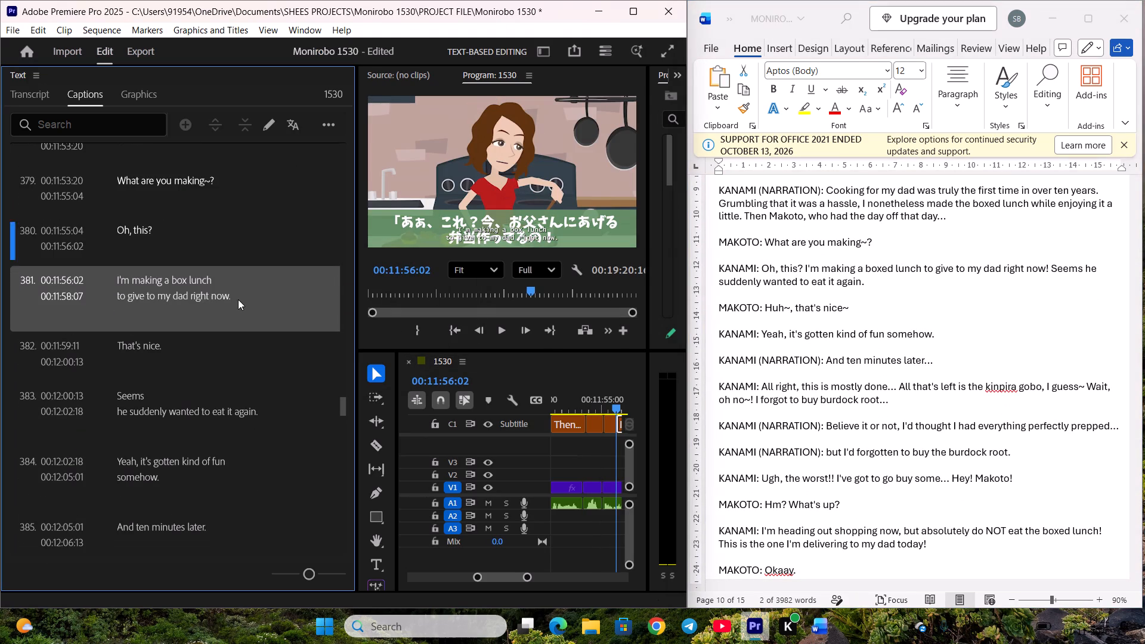
key(ctrl+s)
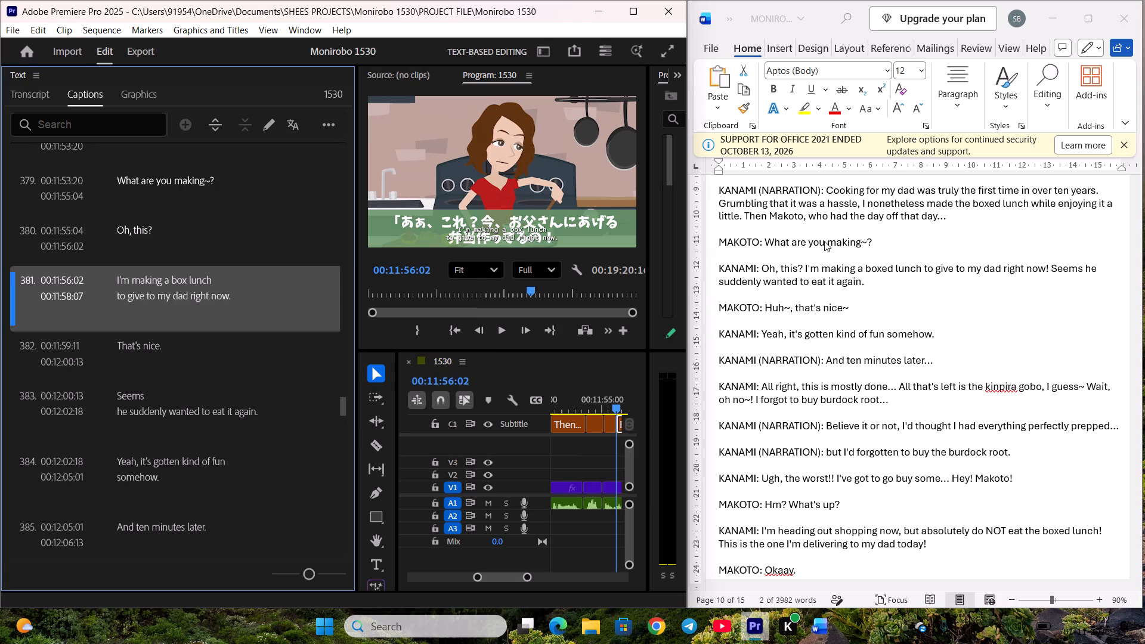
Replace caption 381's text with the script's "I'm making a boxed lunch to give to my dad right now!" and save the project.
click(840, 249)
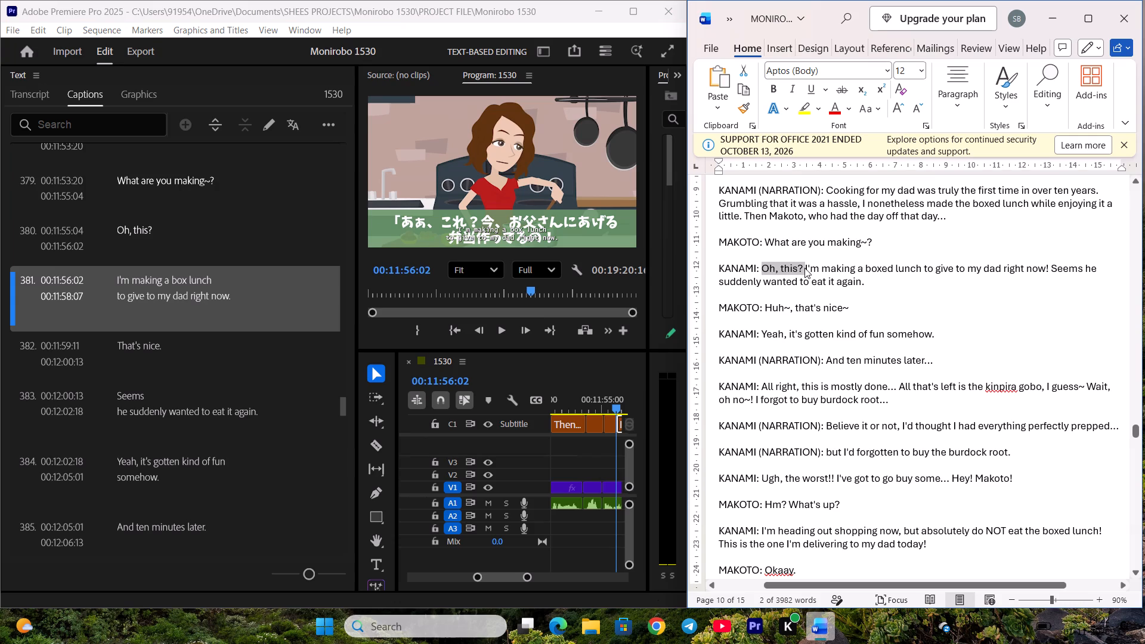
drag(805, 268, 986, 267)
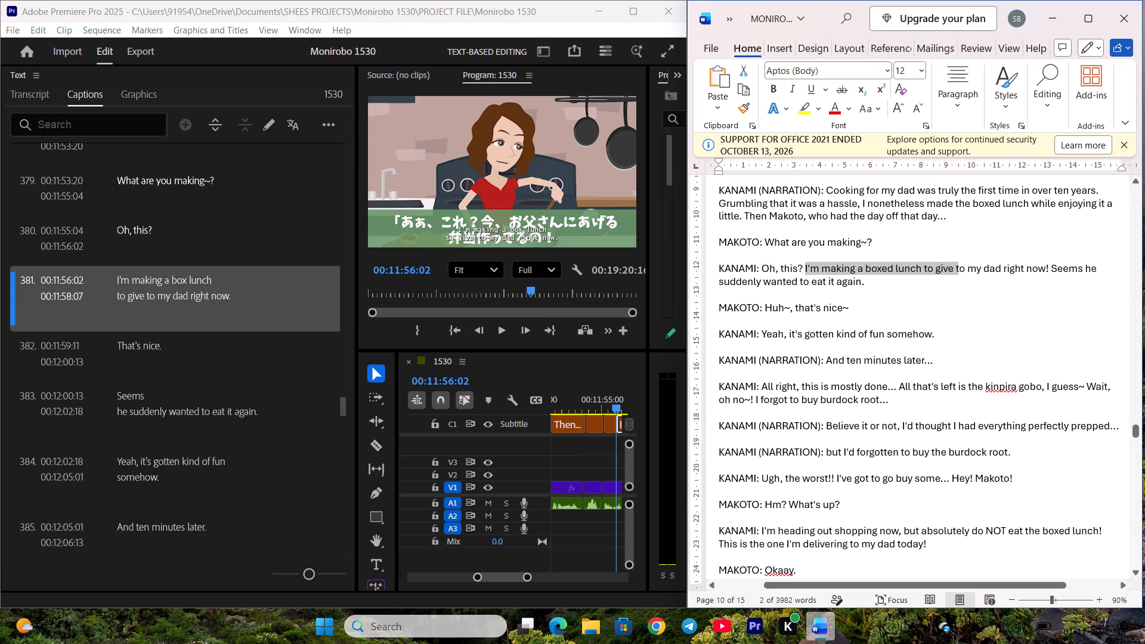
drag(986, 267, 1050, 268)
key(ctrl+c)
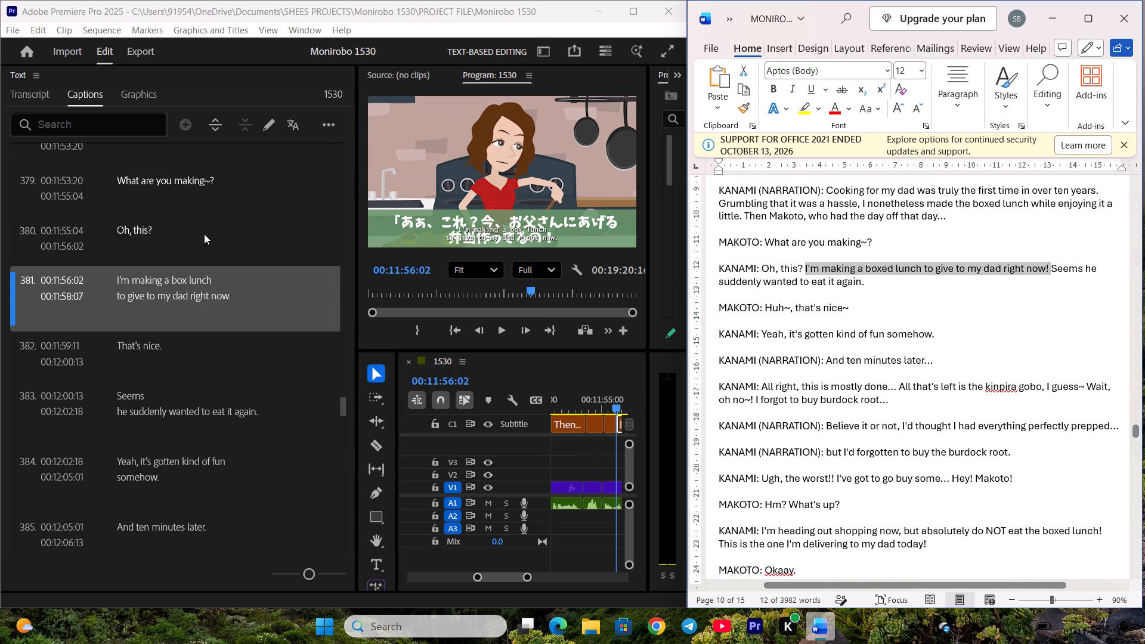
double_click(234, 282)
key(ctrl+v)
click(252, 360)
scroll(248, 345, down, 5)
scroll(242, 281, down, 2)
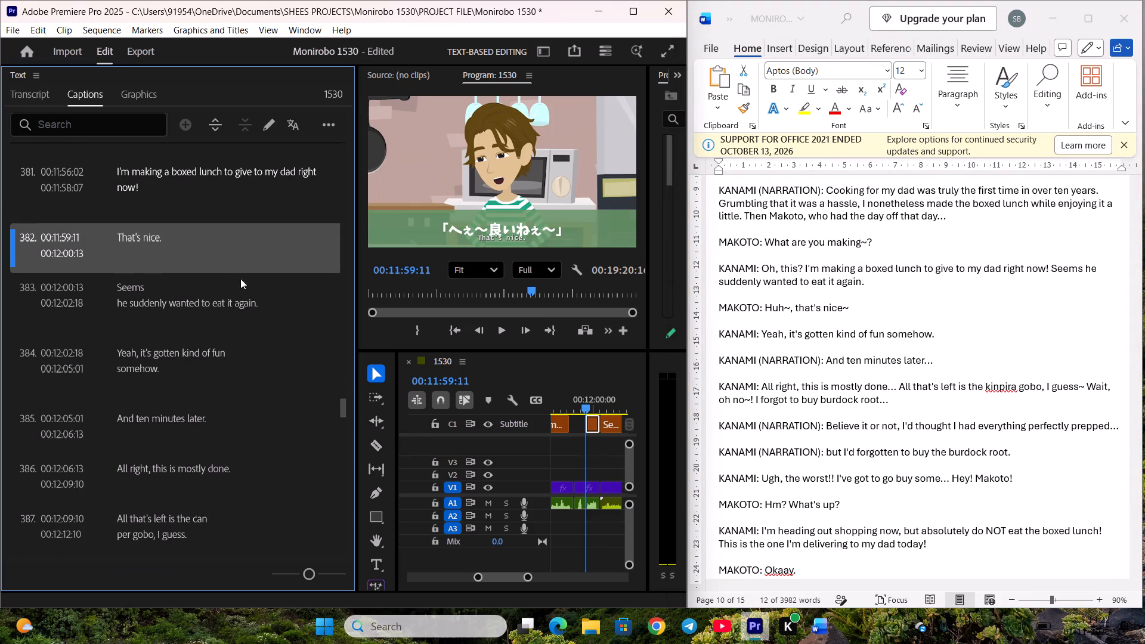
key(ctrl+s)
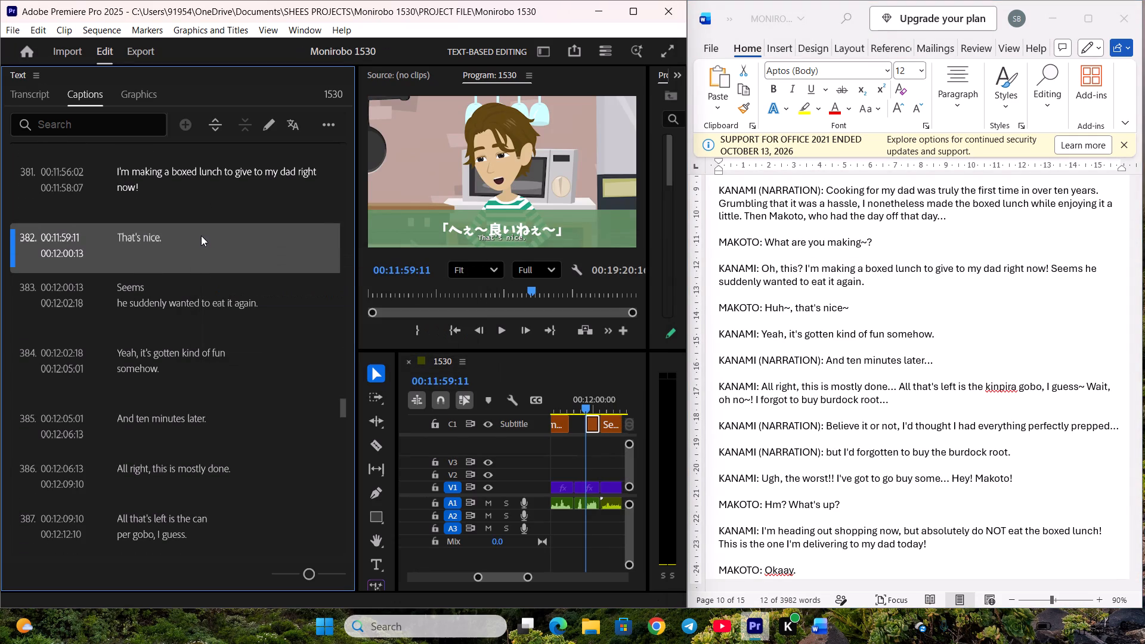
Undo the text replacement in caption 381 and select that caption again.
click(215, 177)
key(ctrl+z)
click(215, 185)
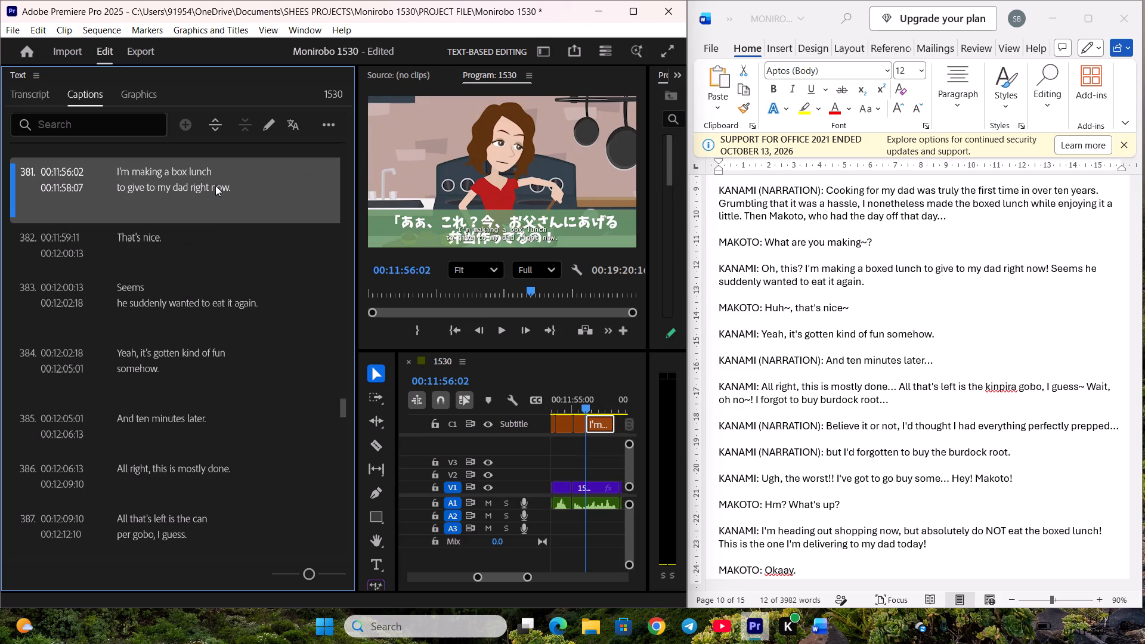
Play captions 381 and 382, and replace caption 382's text with Makoto's script line, "Huh~, that's nice~".
key(space)
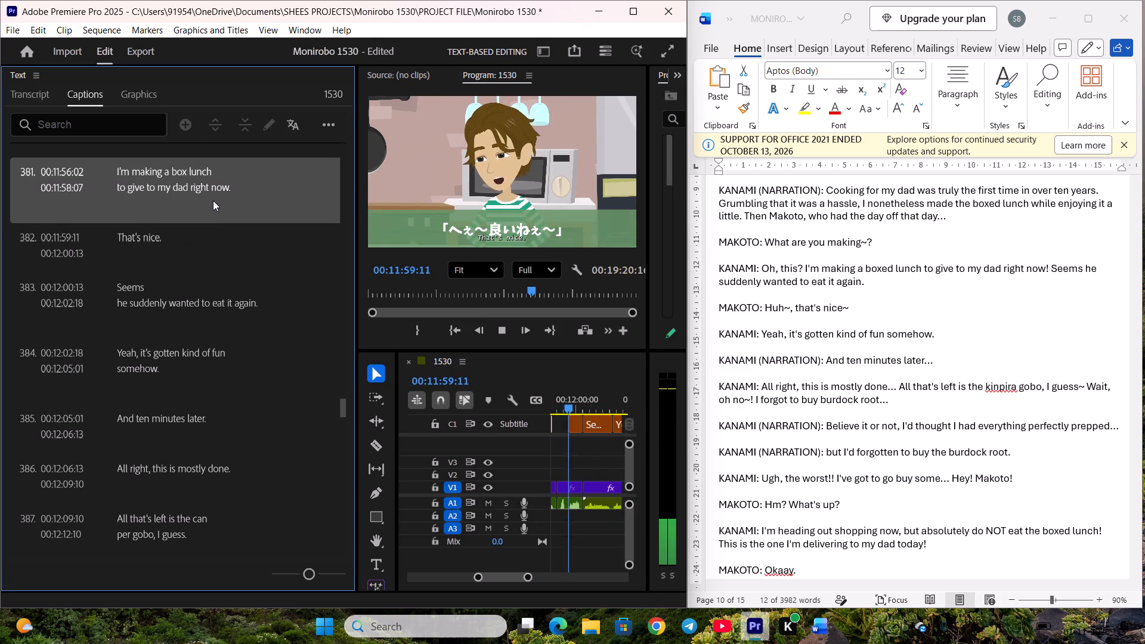
key(space)
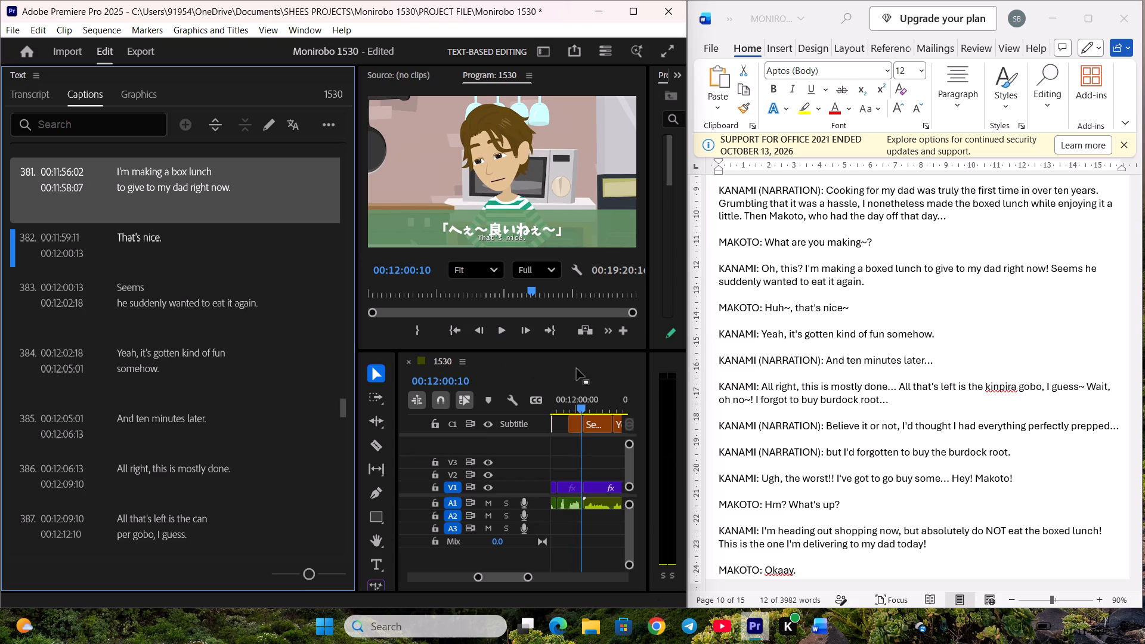
scroll(578, 392, up, 2)
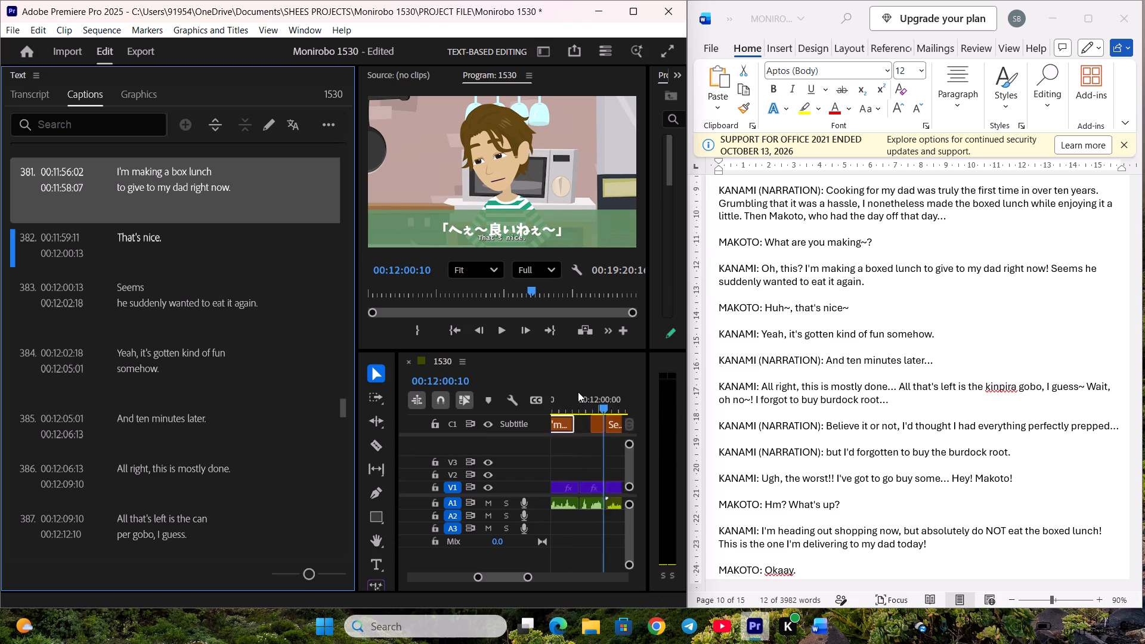
scroll(578, 392, up, 2)
click(577, 408)
key(space)
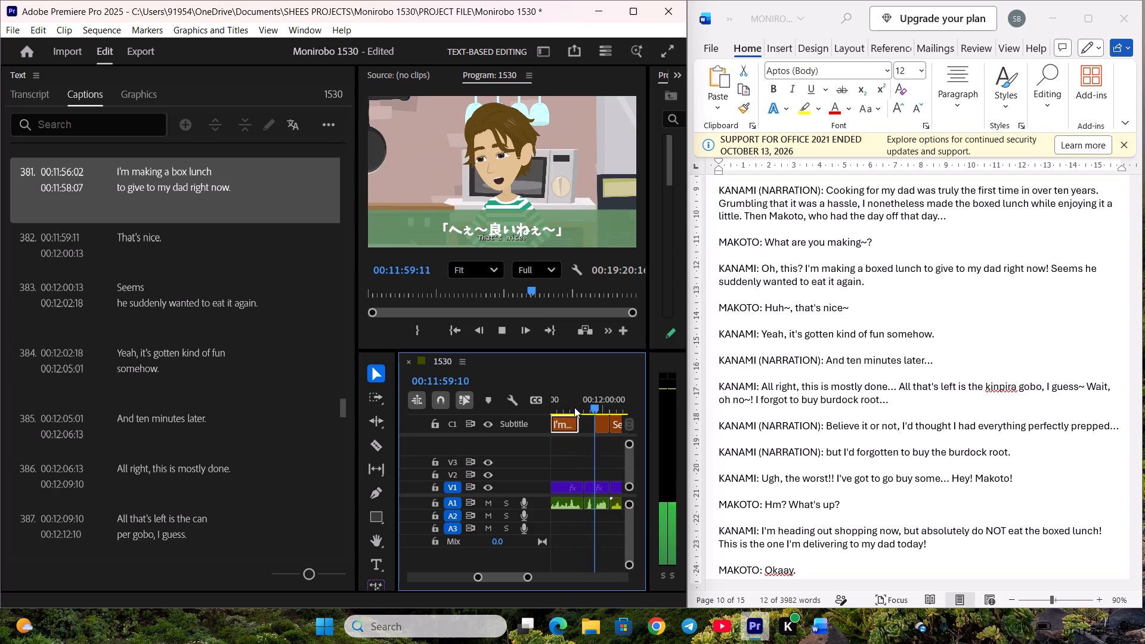
key(space)
click(262, 251)
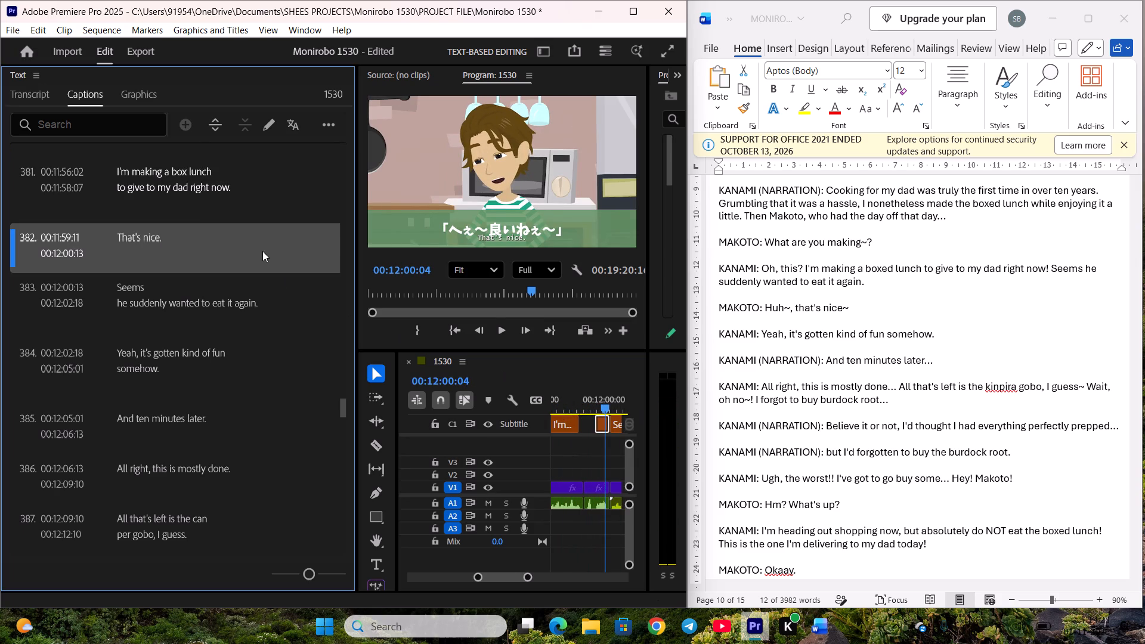
click(1143, 289)
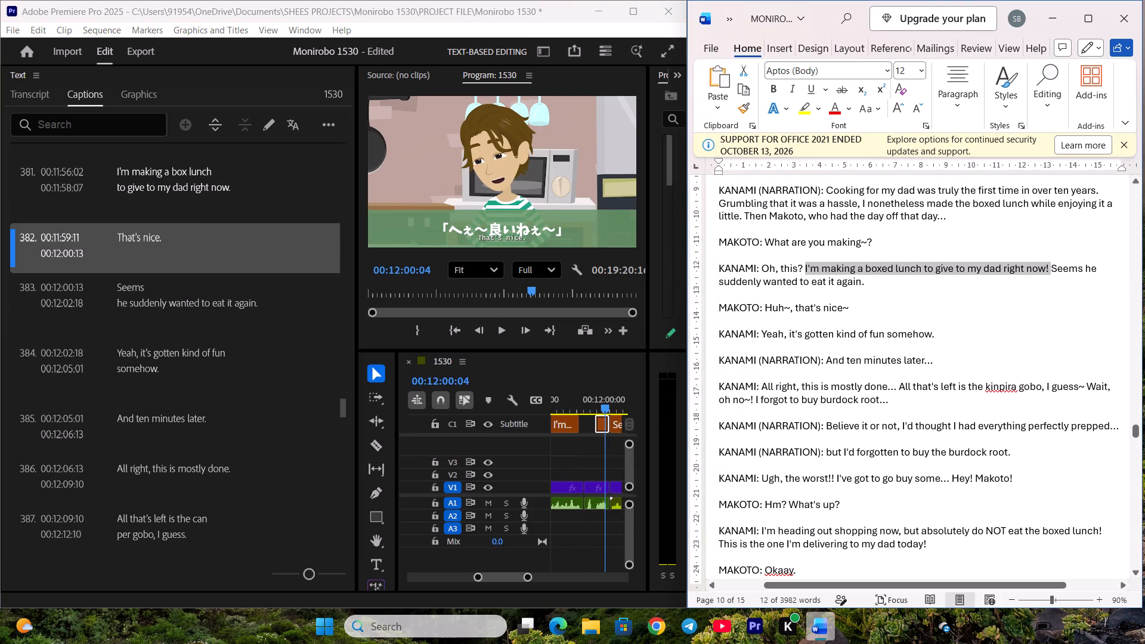
drag(764, 307, 846, 306)
key(ctrl+c)
double_click(169, 247)
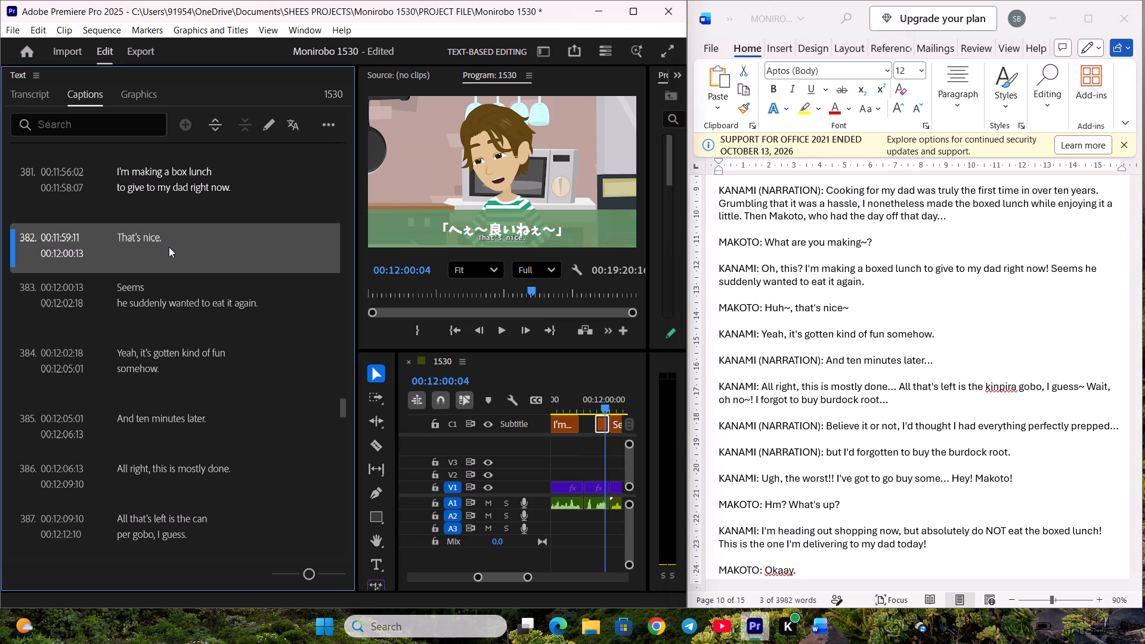
key(ctrl+v)
click(199, 324)
scroll(206, 306, down, 4)
Play caption 383 and replace its text with the script's "Seems he suddenly wanted to eat it again.".
click(952, 311)
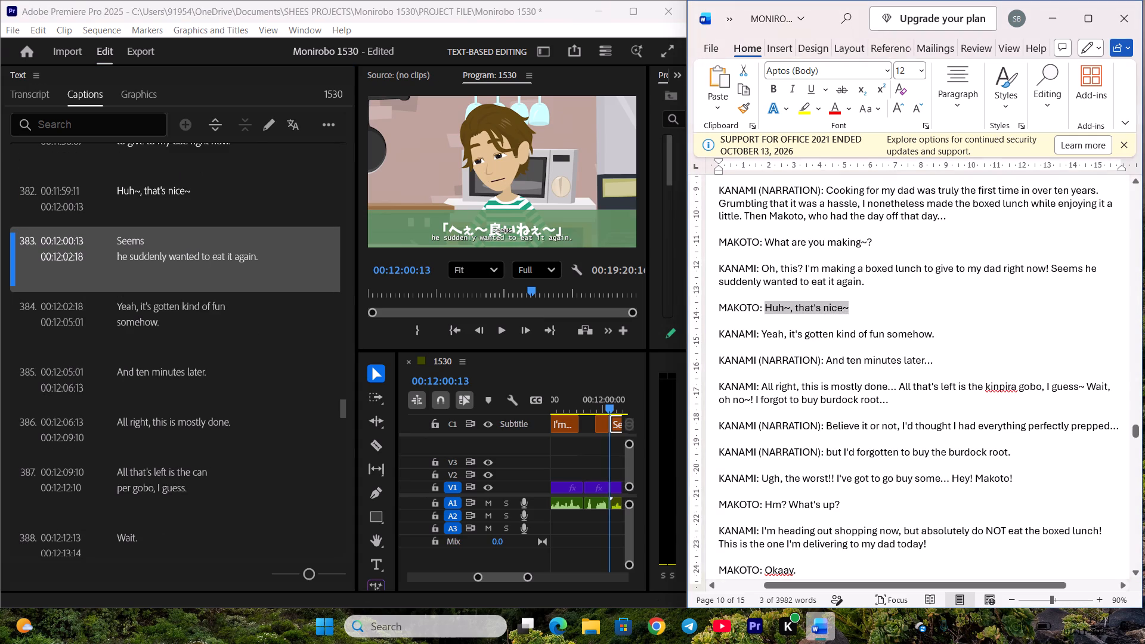
scroll(902, 295, down, 1)
click(188, 259)
key(space)
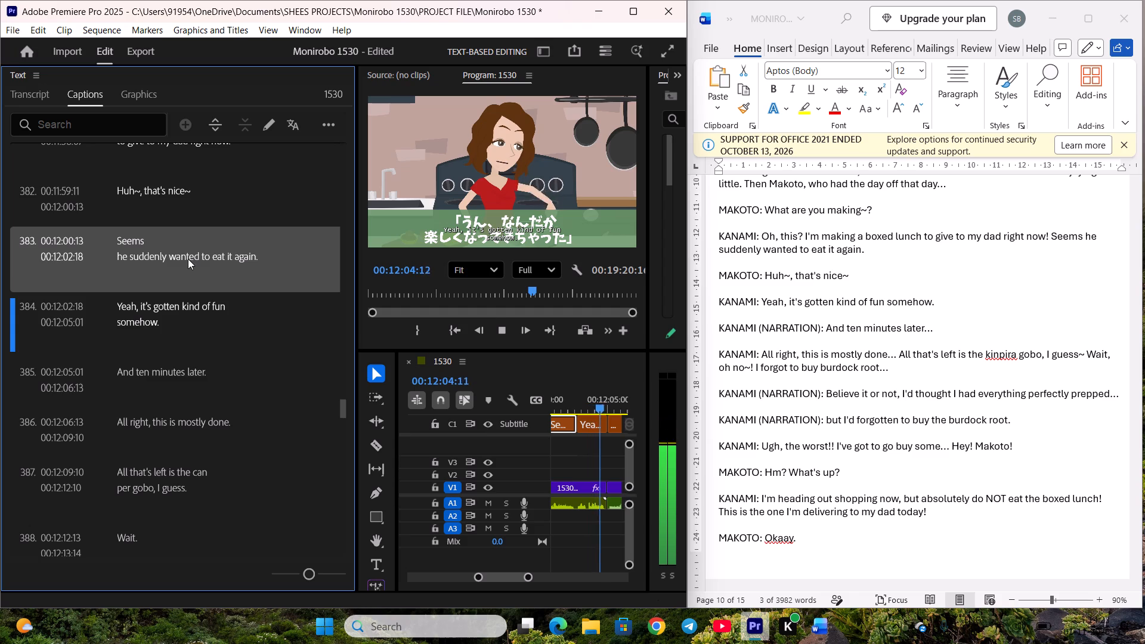
key(space)
click(196, 261)
click(945, 295)
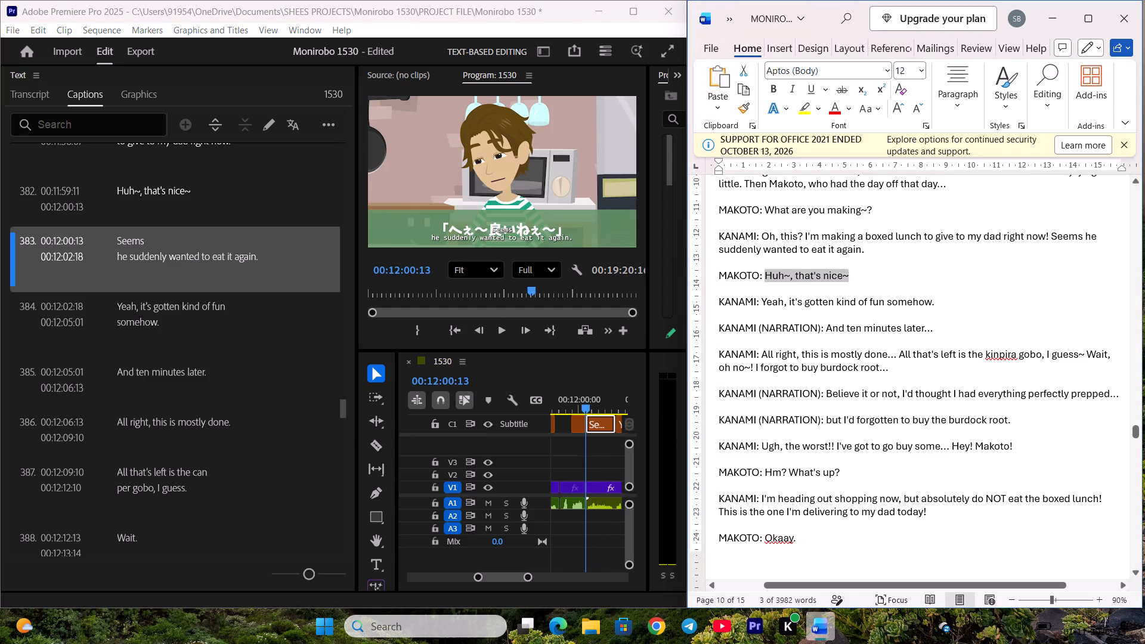
drag(718, 252, 864, 252)
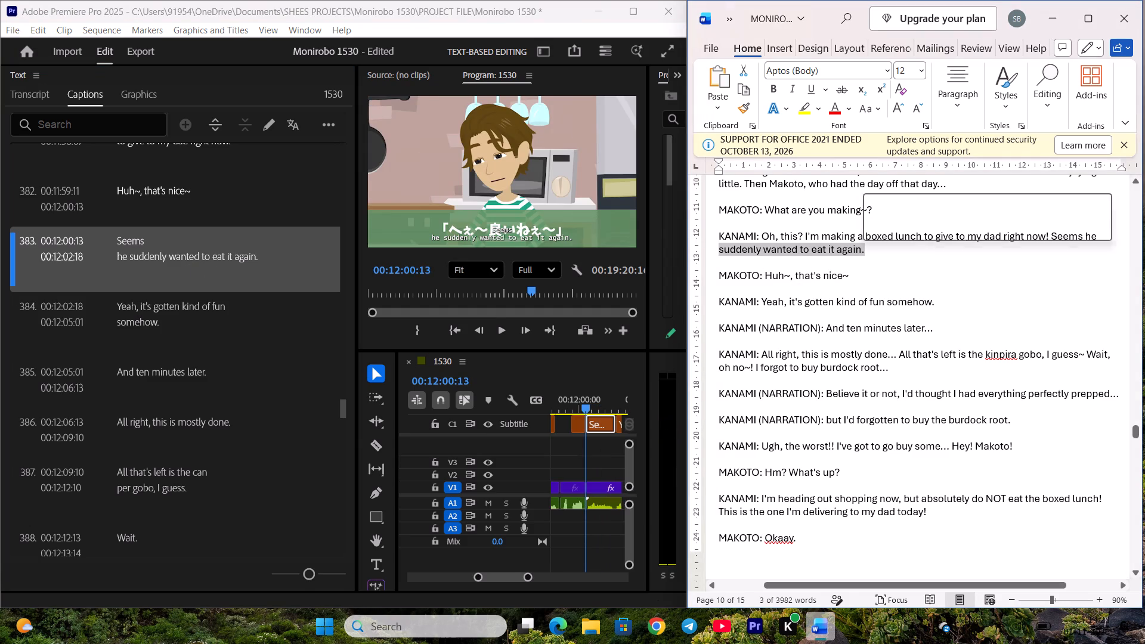
click(1023, 267)
drag(1053, 236, 1058, 249)
key(ctrl+c)
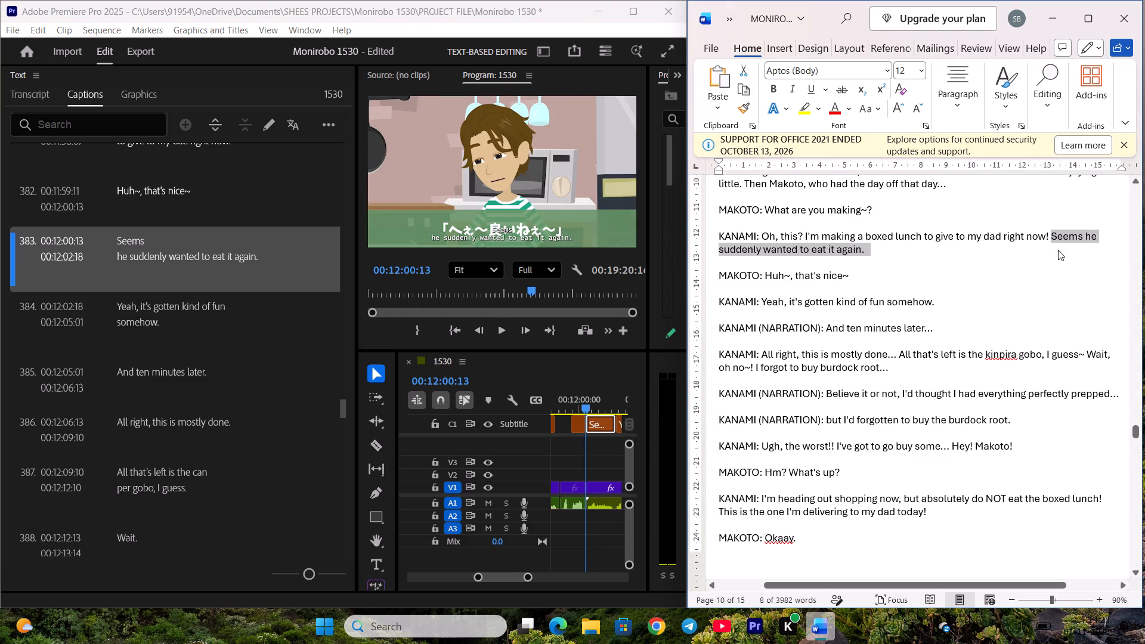
double_click(213, 252)
key(ctrl+v)
click(226, 321)
scroll(225, 308, down, 2)
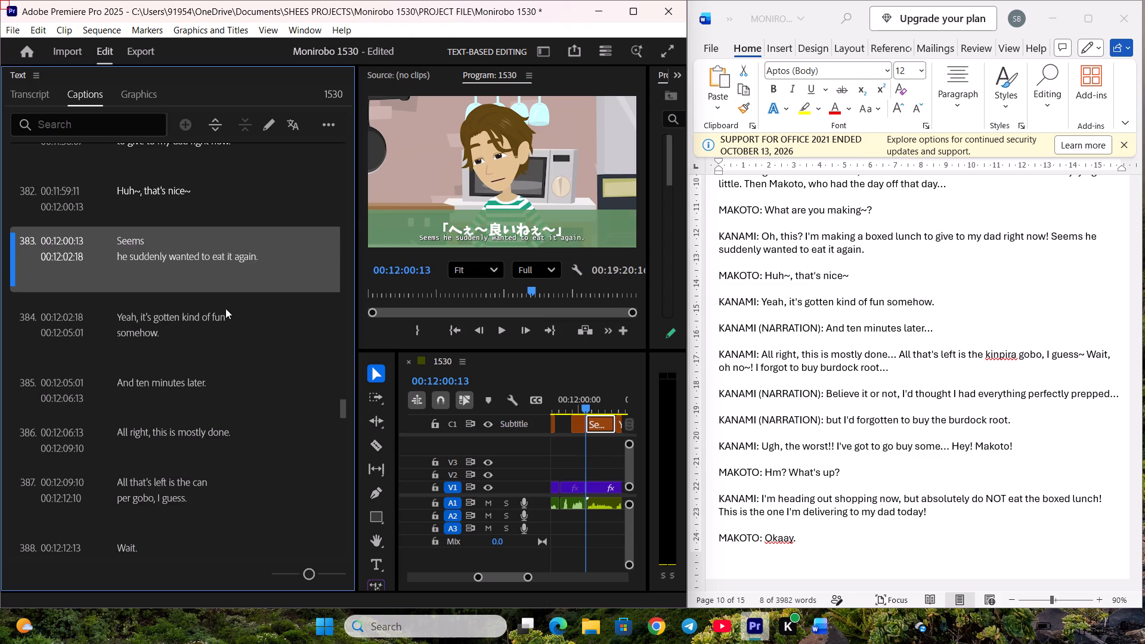
scroll(225, 308, down, 1)
Replace caption 384's text with Kanami's script line, "Yeah, it's gotten kind of fun somehow.", and save the project.
click(828, 292)
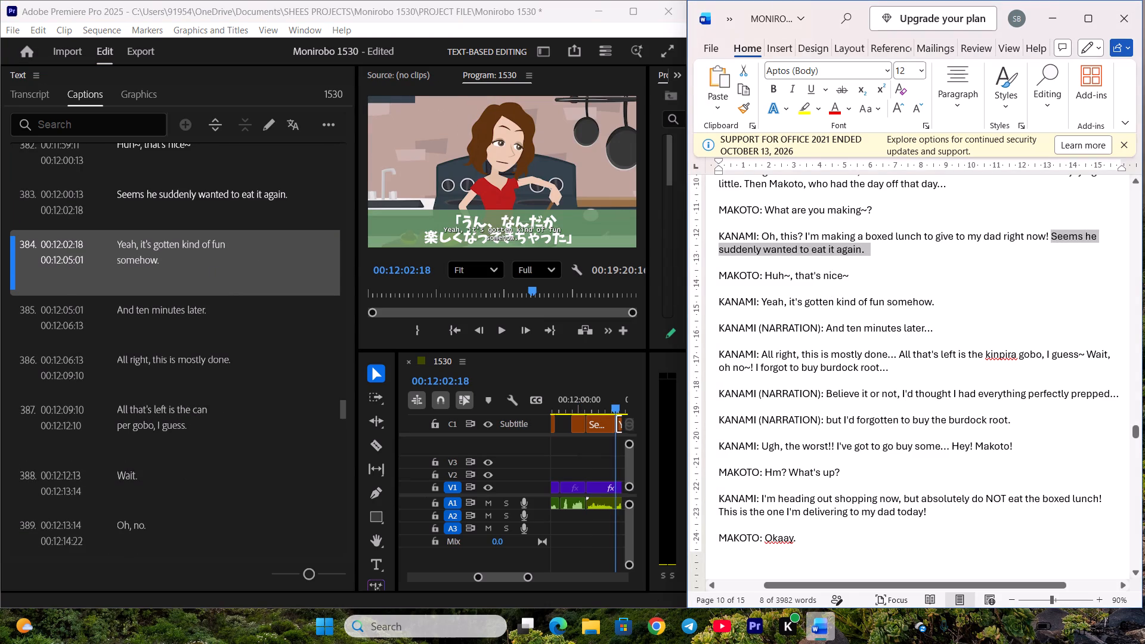
drag(760, 302, 940, 299)
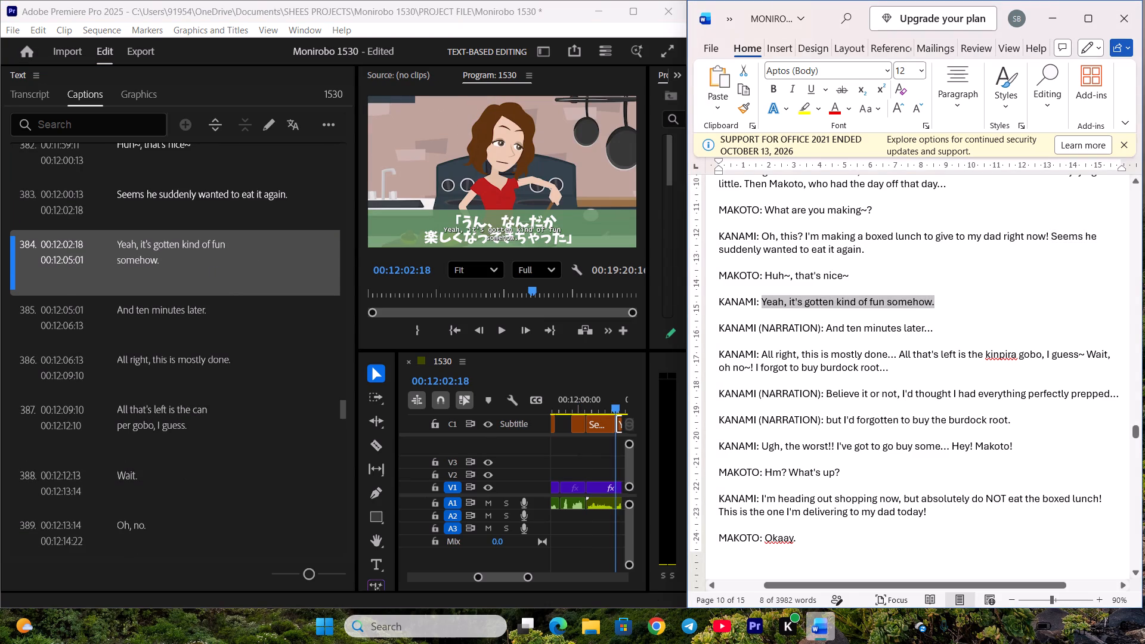
key(ctrl+c)
double_click(153, 252)
key(ctrl+v)
click(220, 320)
scroll(221, 316, down, 4)
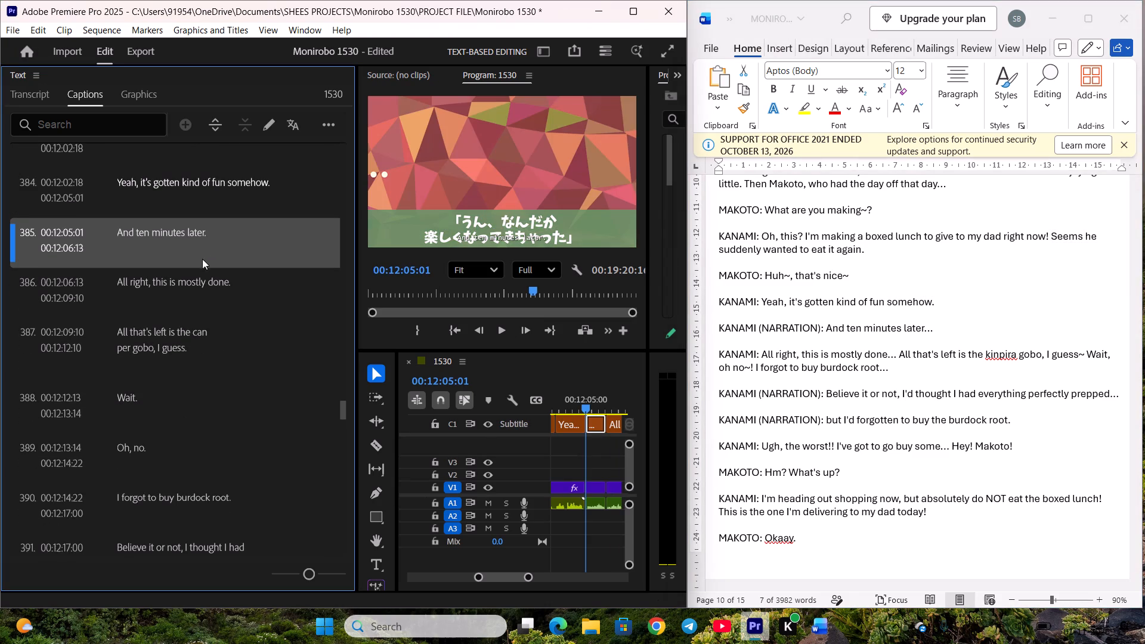
key(ctrl+s)
Replace caption 385's text with the narration from the script, "And ten minutes later...", and save the project.
click(727, 270)
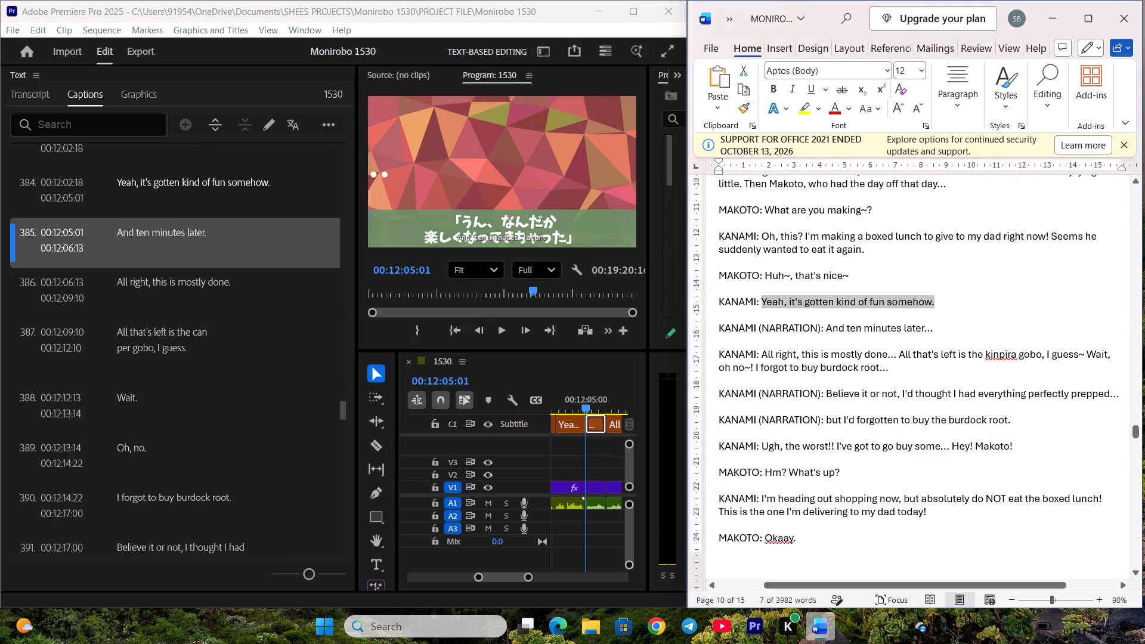
drag(828, 329, 933, 327)
key(ctrl+c)
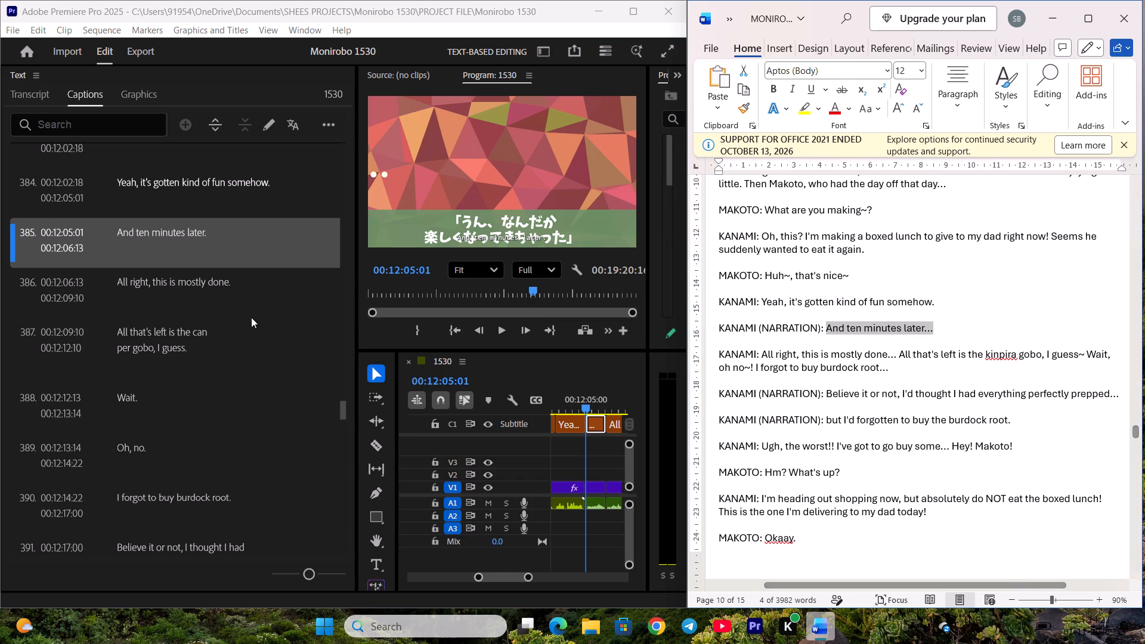
double_click(219, 248)
key(ctrl+v)
click(236, 304)
scroll(234, 301, down, 2)
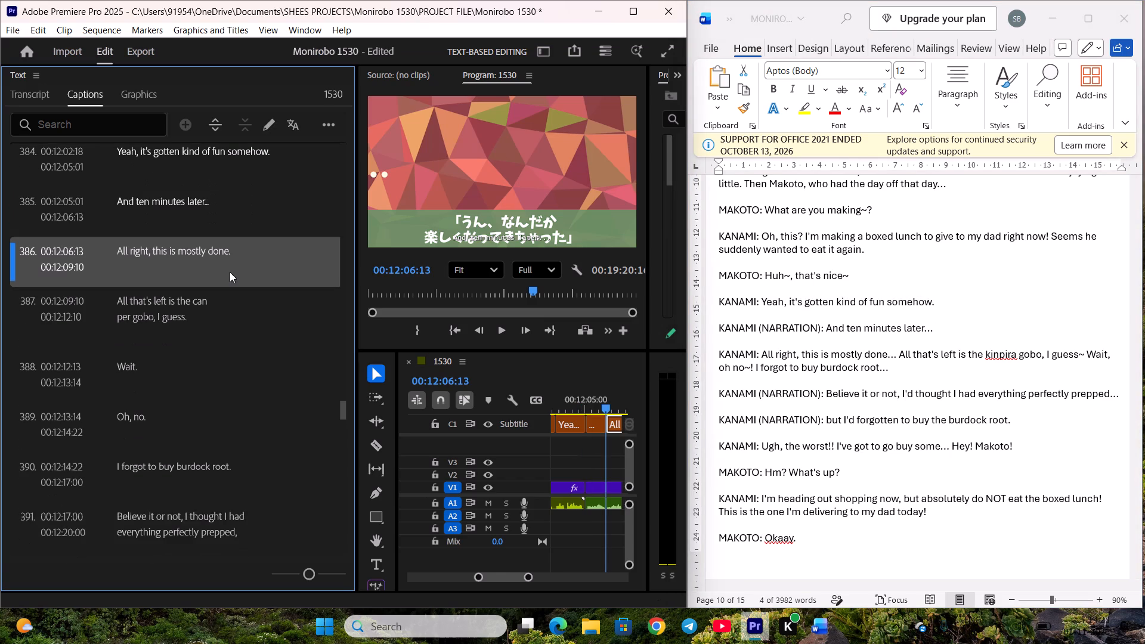
key(ctrl+s)
Replace caption 386's text with Kanami's words from the script, "All right, this is mostly done...", and save the project.
click(961, 285)
scroll(940, 287, down, 2)
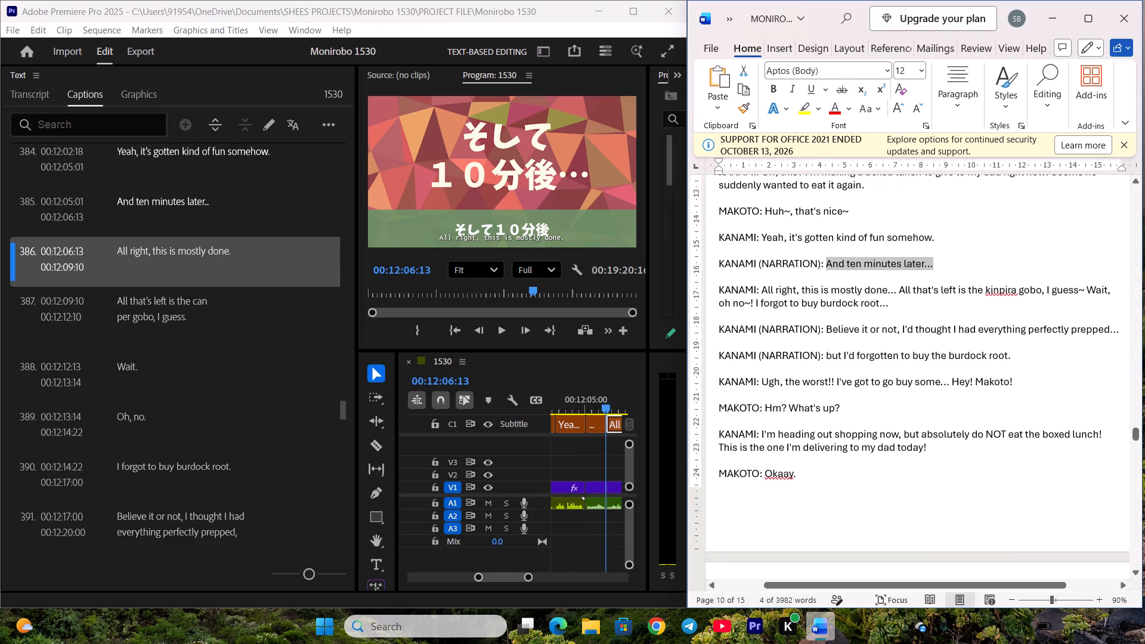
drag(762, 289, 892, 285)
key(ctrl+c)
double_click(252, 256)
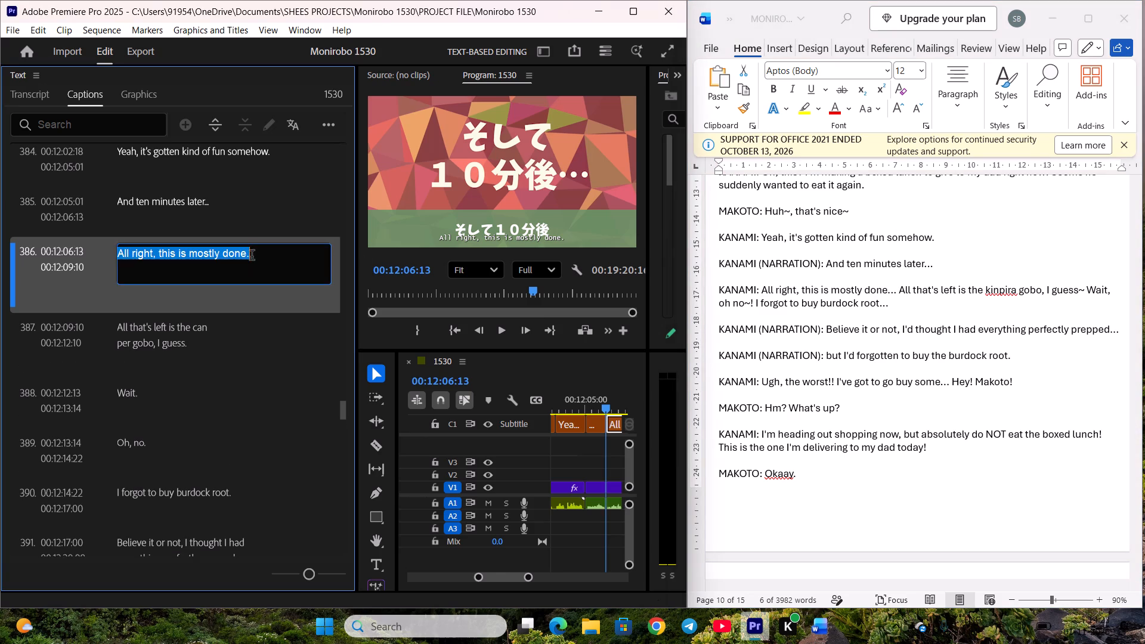
key(ctrl+v)
click(243, 323)
scroll(243, 309, down, 3)
key(ctrl+s)
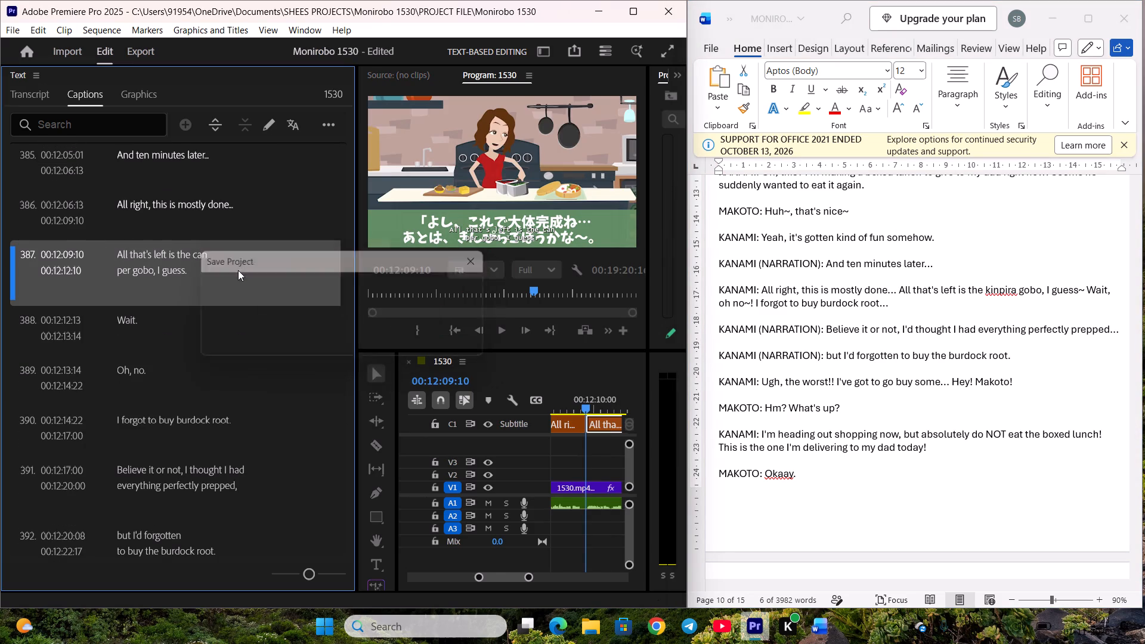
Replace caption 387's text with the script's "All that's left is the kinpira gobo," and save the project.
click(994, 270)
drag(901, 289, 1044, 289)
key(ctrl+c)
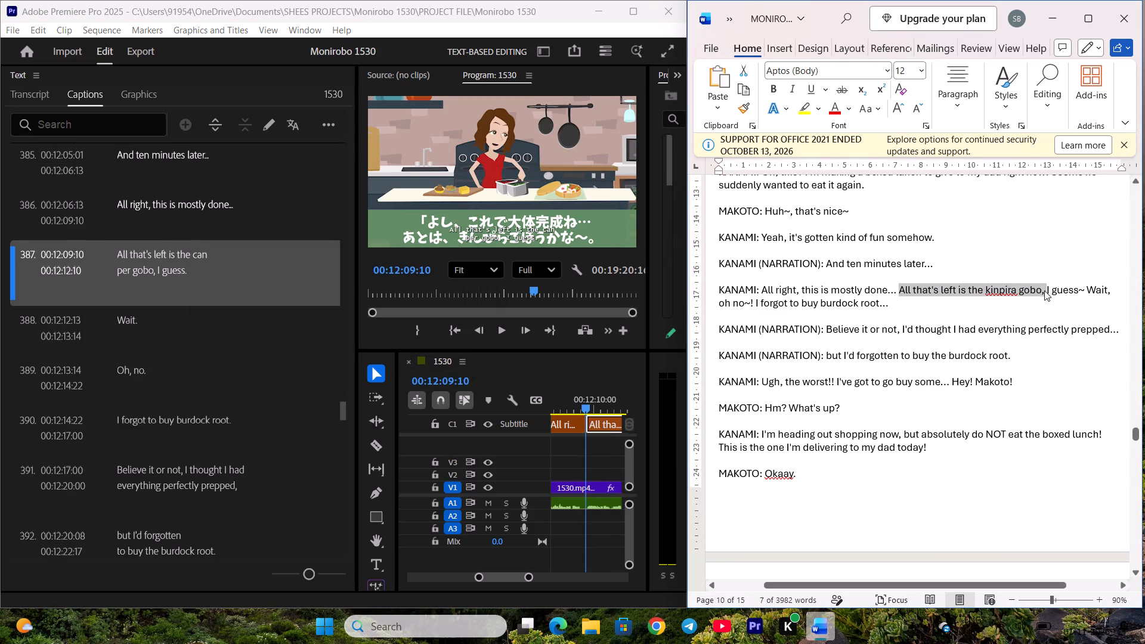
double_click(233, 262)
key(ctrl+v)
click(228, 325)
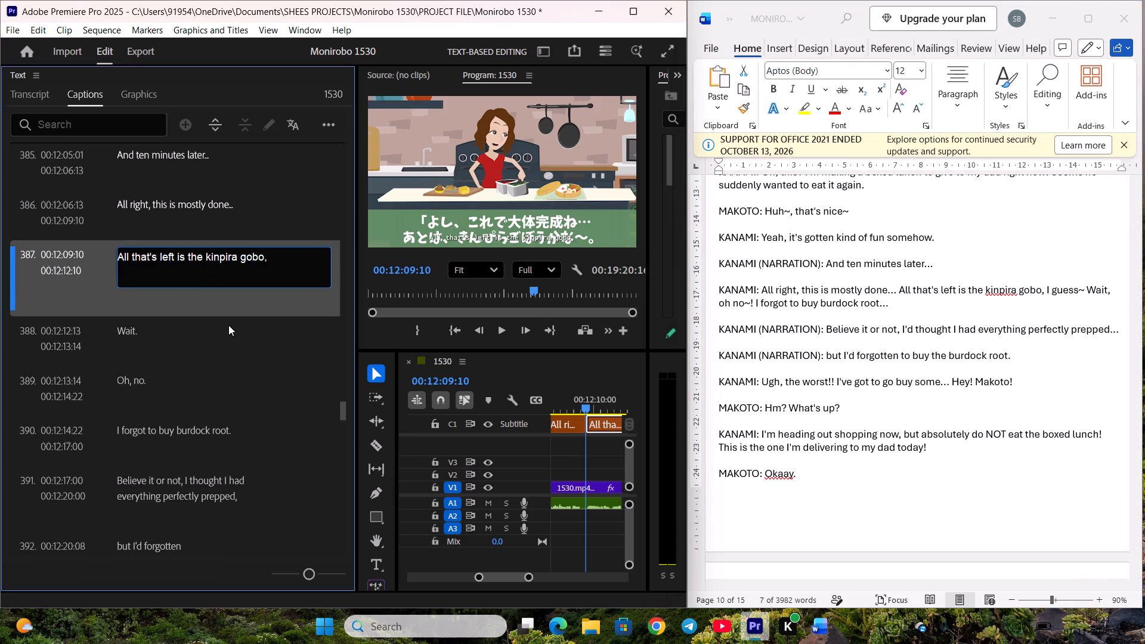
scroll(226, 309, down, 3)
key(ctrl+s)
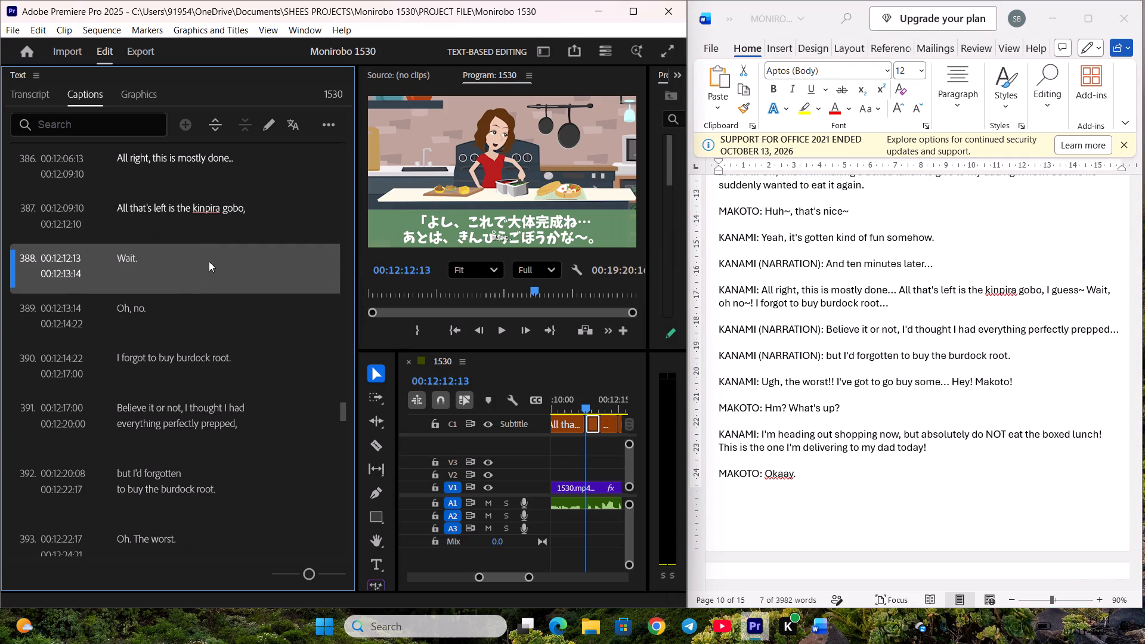
Play captions 387 and 388, replace caption 387's text with "All that's left is the kinpira gobo, I guess~", and save the project.
click(1047, 273)
click(312, 228)
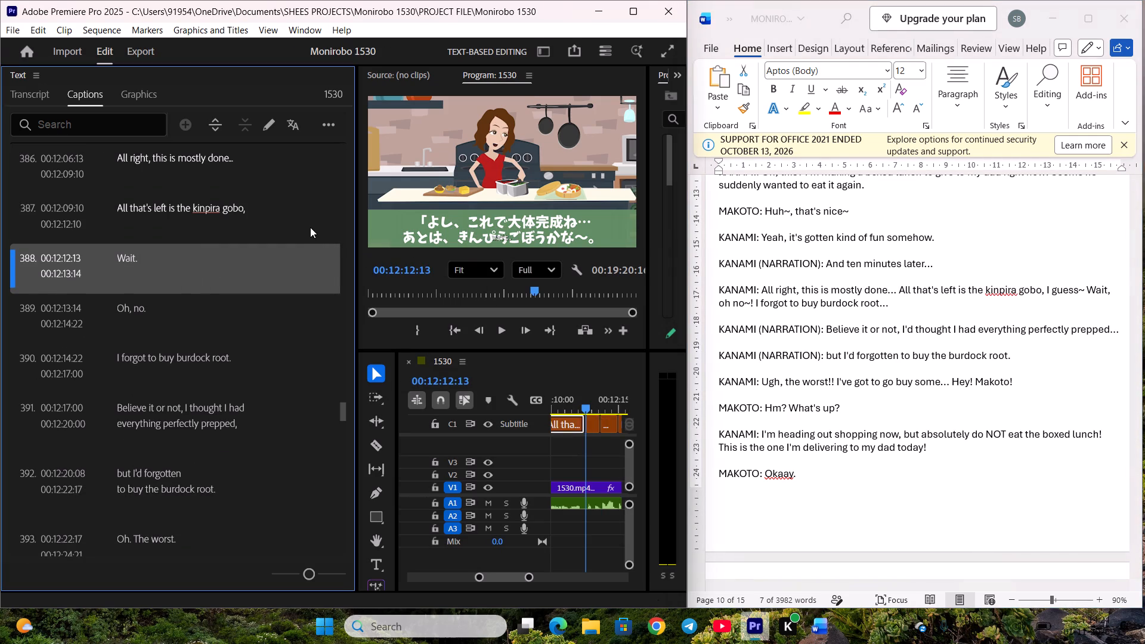
key(space)
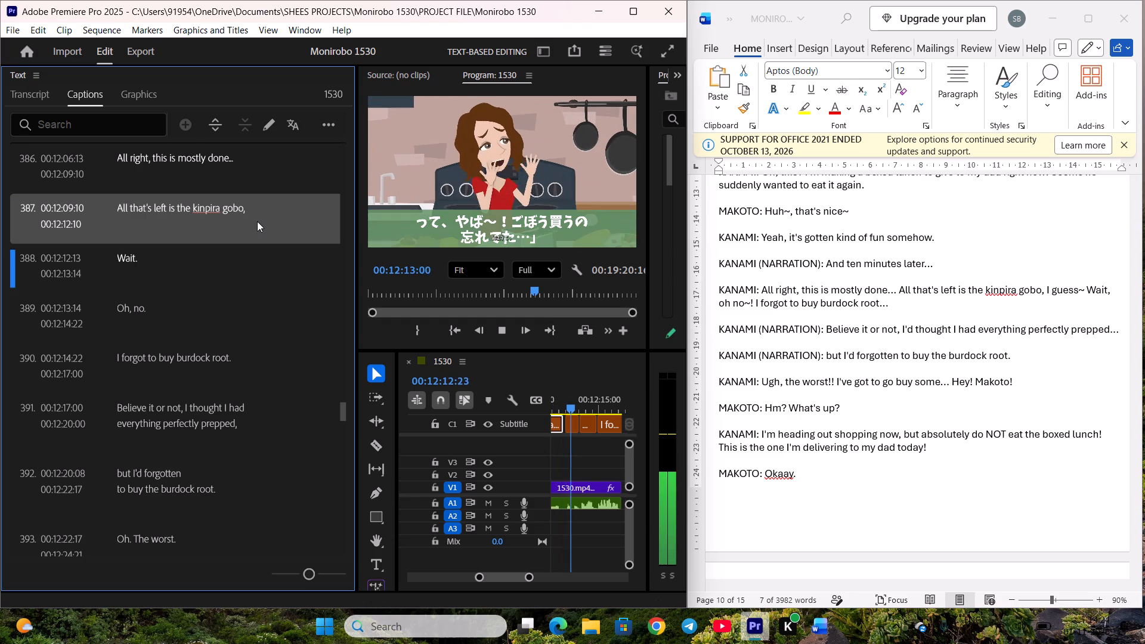
key(space)
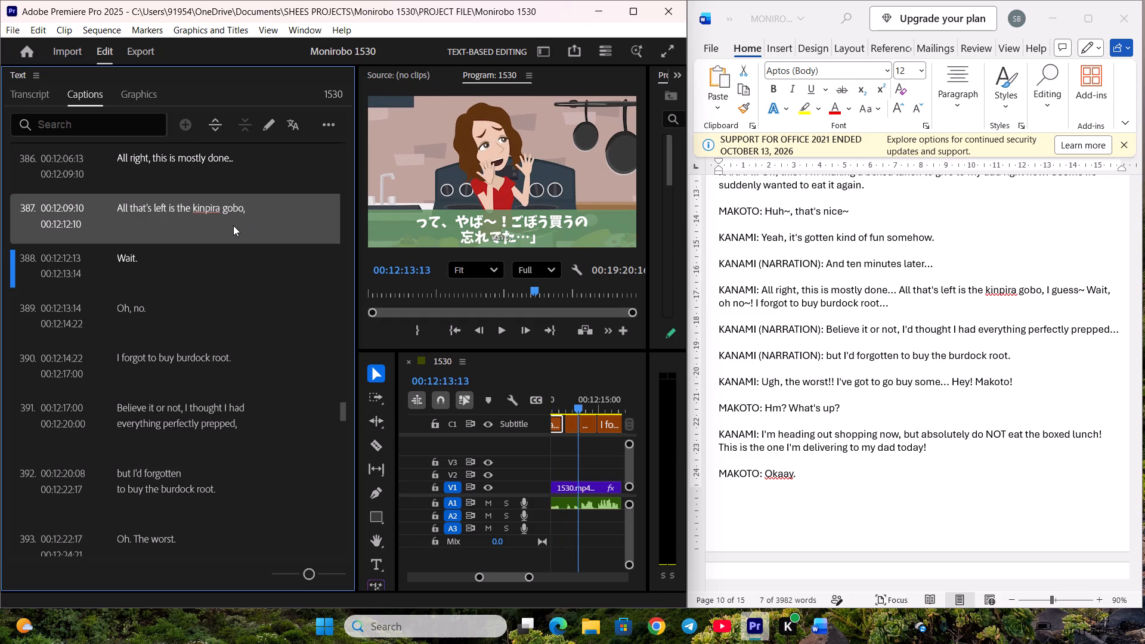
click(221, 227)
key(space)
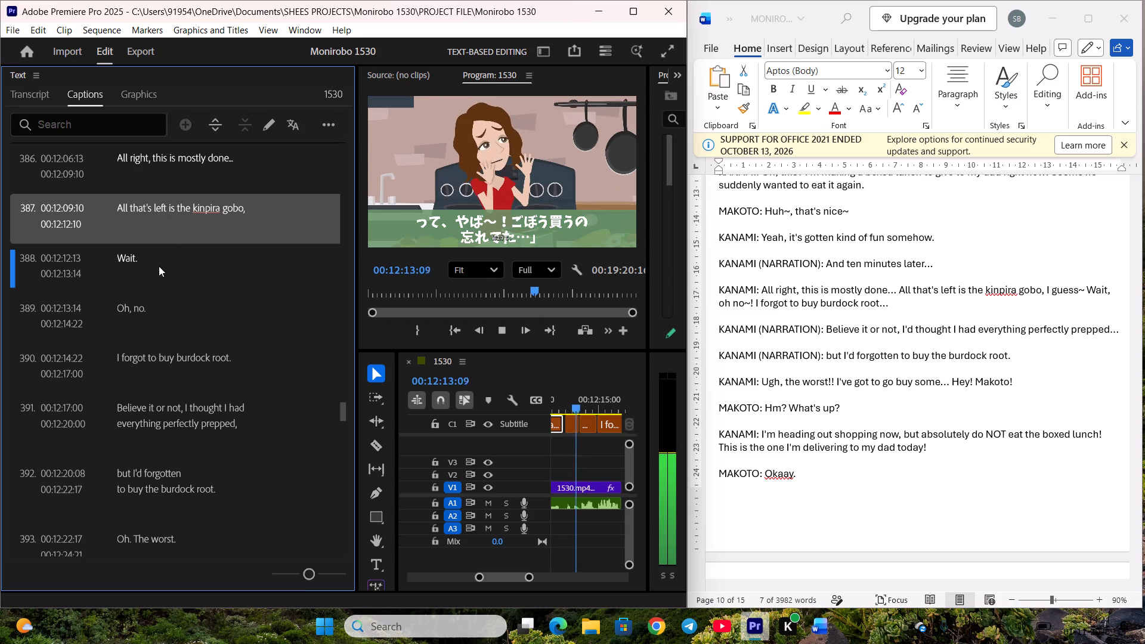
click(194, 261)
click(1137, 329)
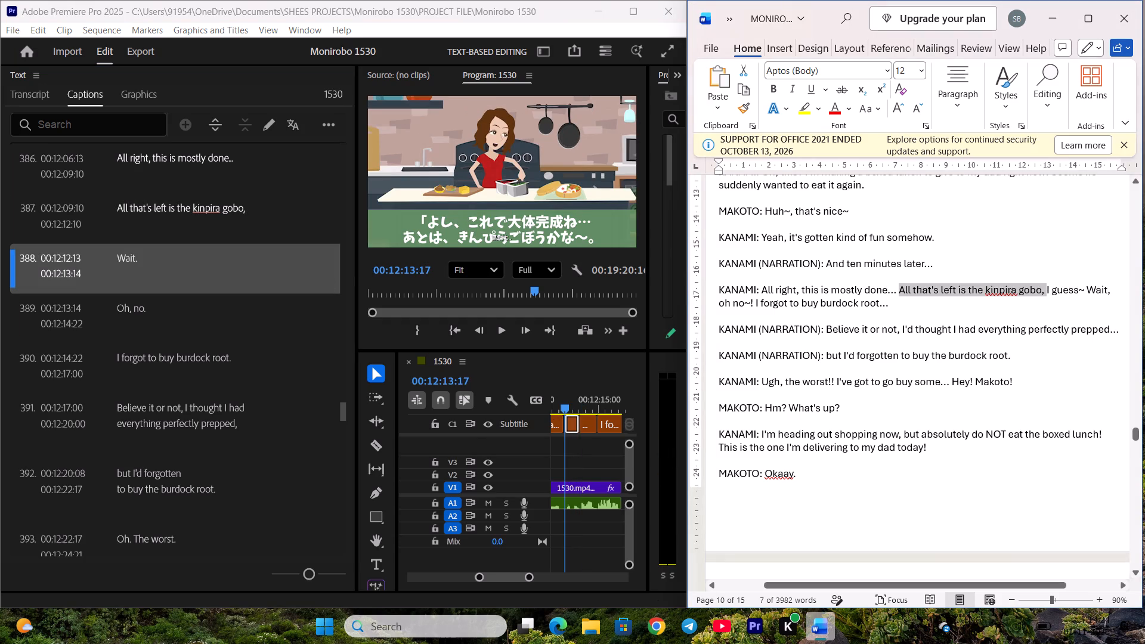
click(954, 293)
drag(898, 290, 1019, 292)
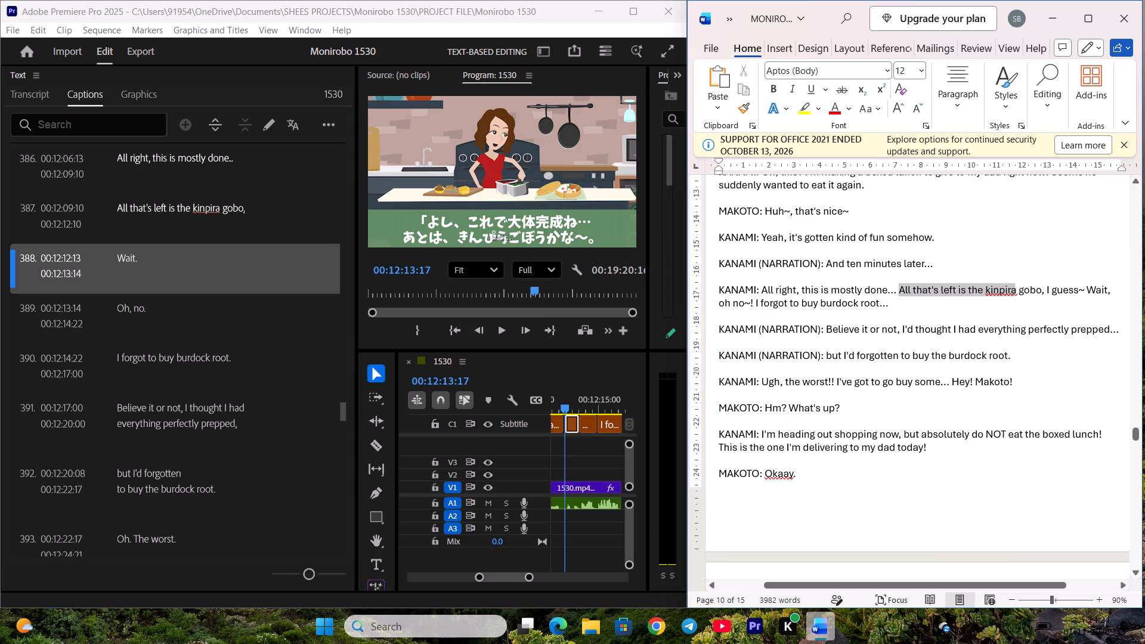
drag(1019, 292, 1084, 288)
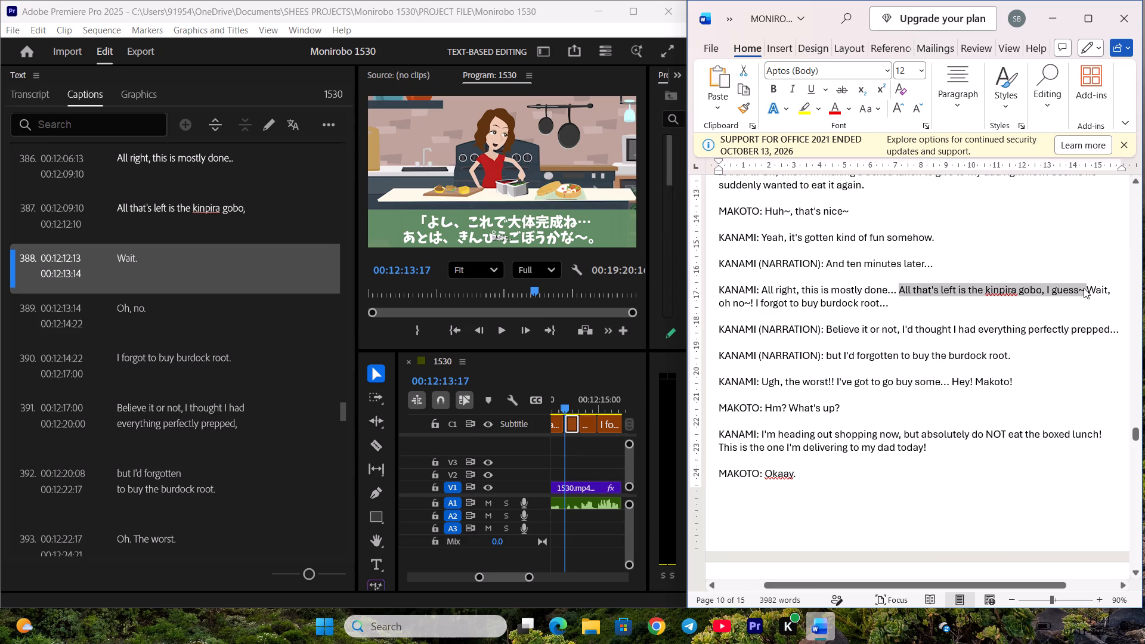
key(ctrl+c)
double_click(228, 224)
key(ctrl+v)
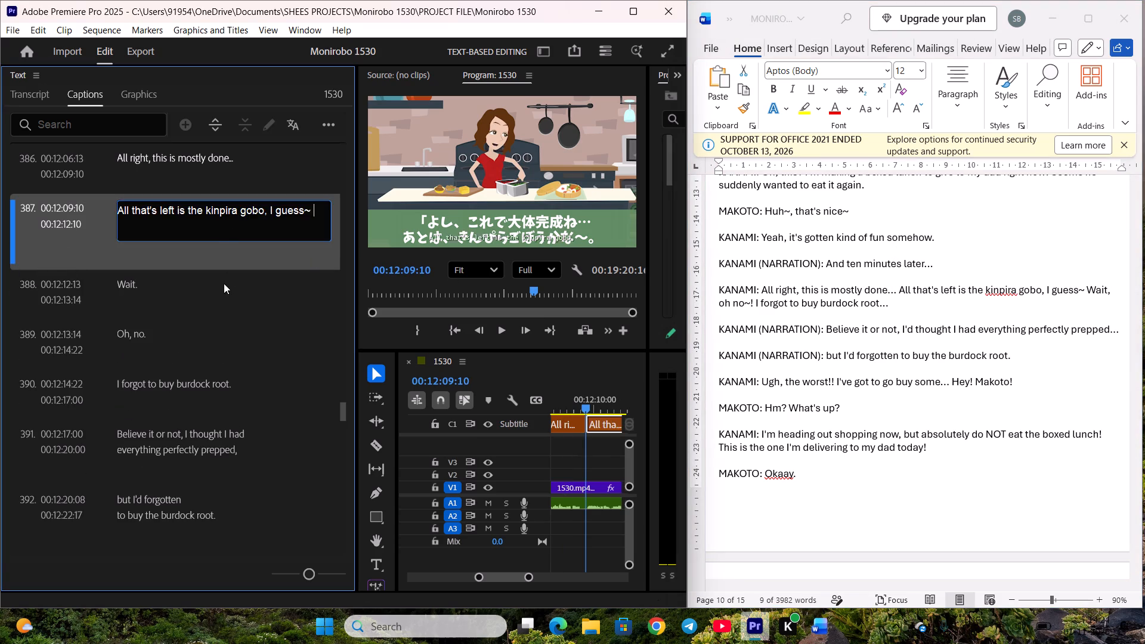
click(224, 288)
scroll(217, 265, down, 2)
key(ctrl+s)
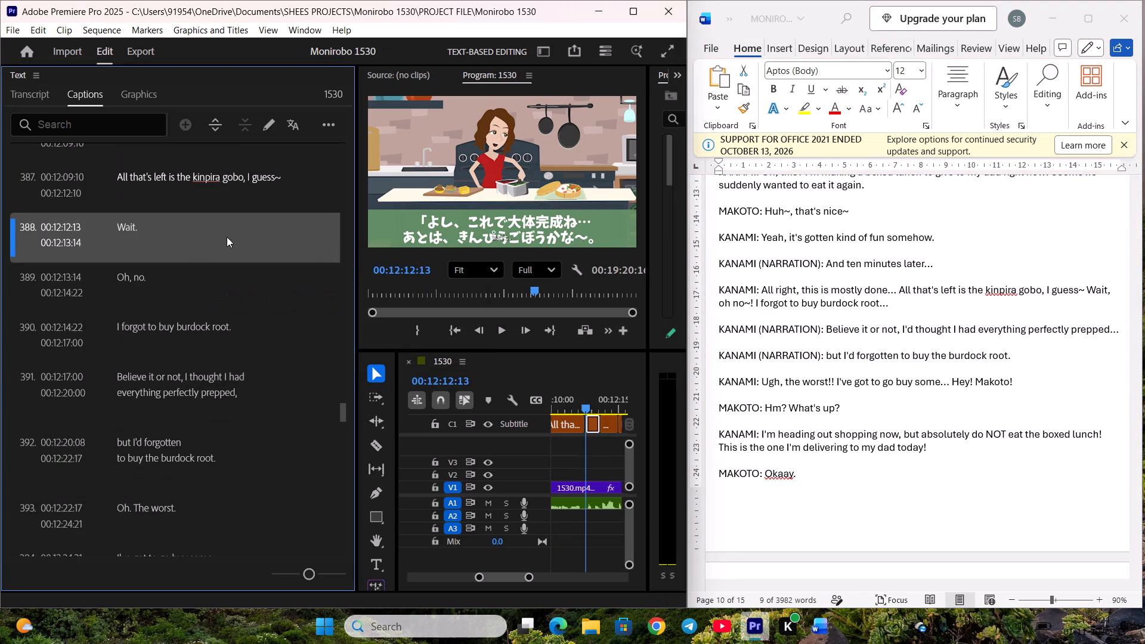
Replace caption 388's text with Kanami's words from the script, "Wait, oh no~!".
click(1034, 293)
drag(1089, 286, 993, 304)
drag(957, 301, 767, 291)
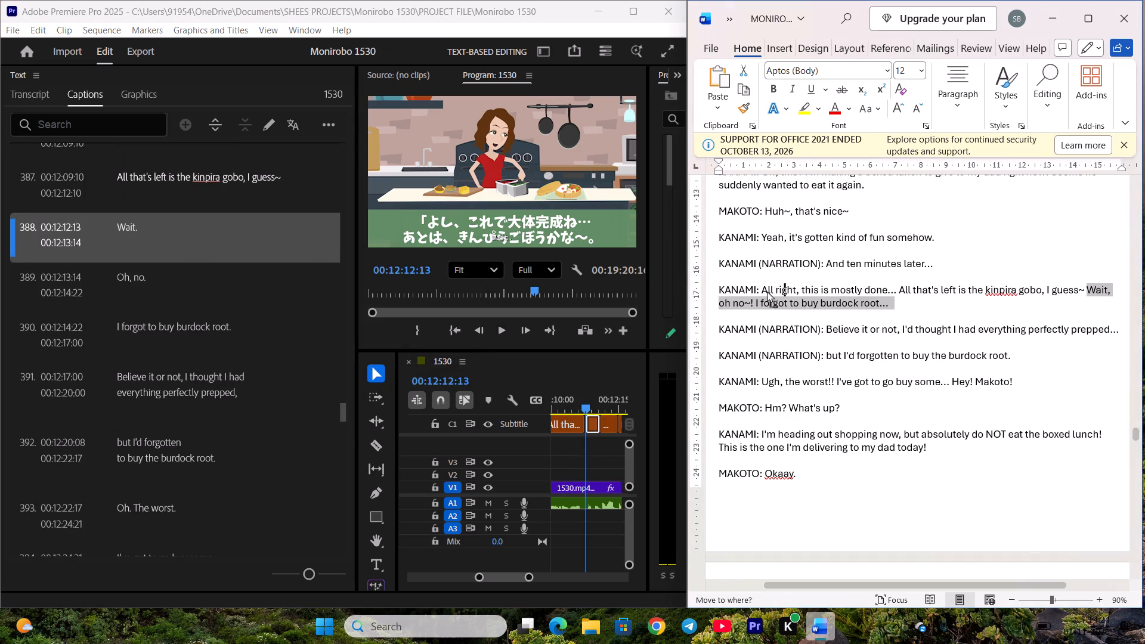
drag(767, 291, 765, 291)
click(759, 291)
key(ctrl+z)
click(1059, 289)
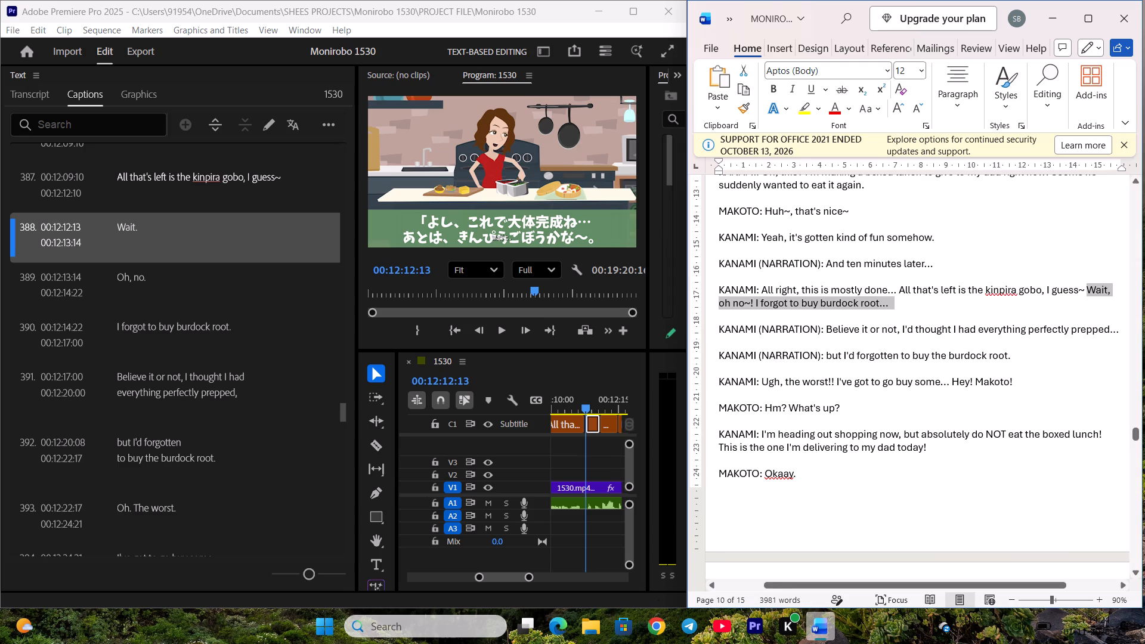
drag(1087, 290, 768, 301)
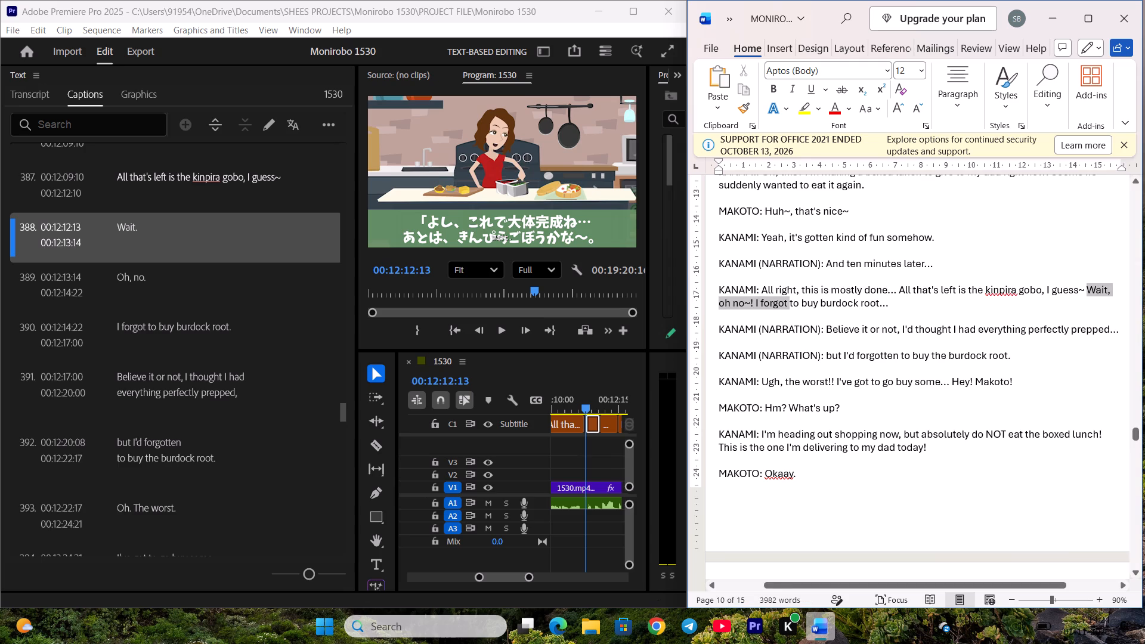
drag(768, 301, 755, 301)
key(ctrl+c)
double_click(193, 225)
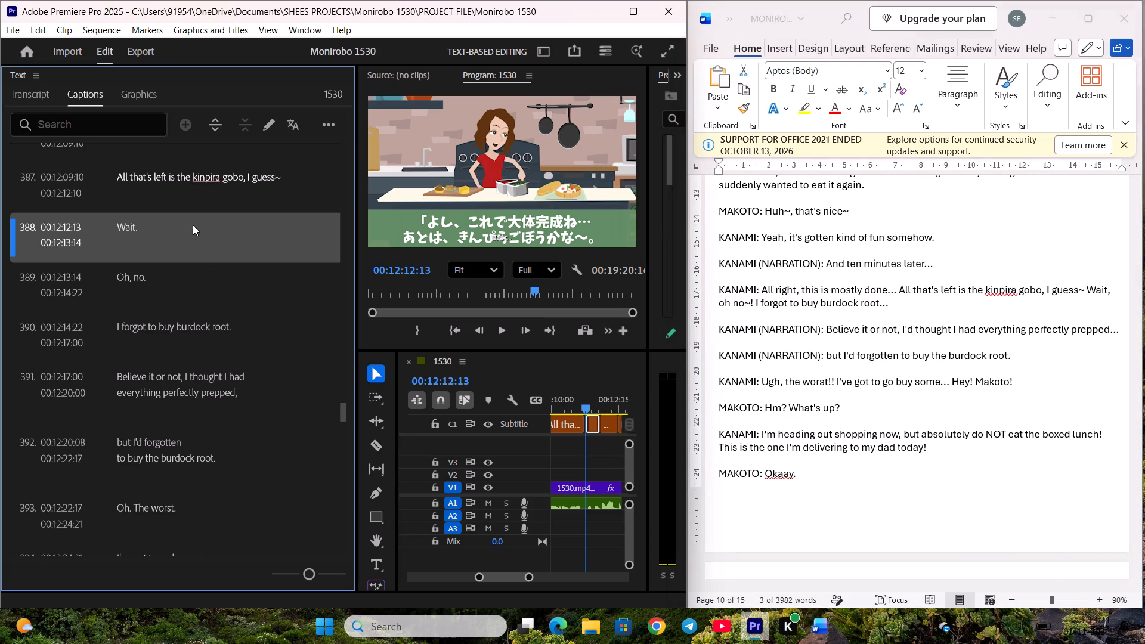
key(ctrl+v)
click(204, 295)
Play from caption 388 into the following caption, and delete the redundant caption 389, "Oh, no.".
click(207, 247)
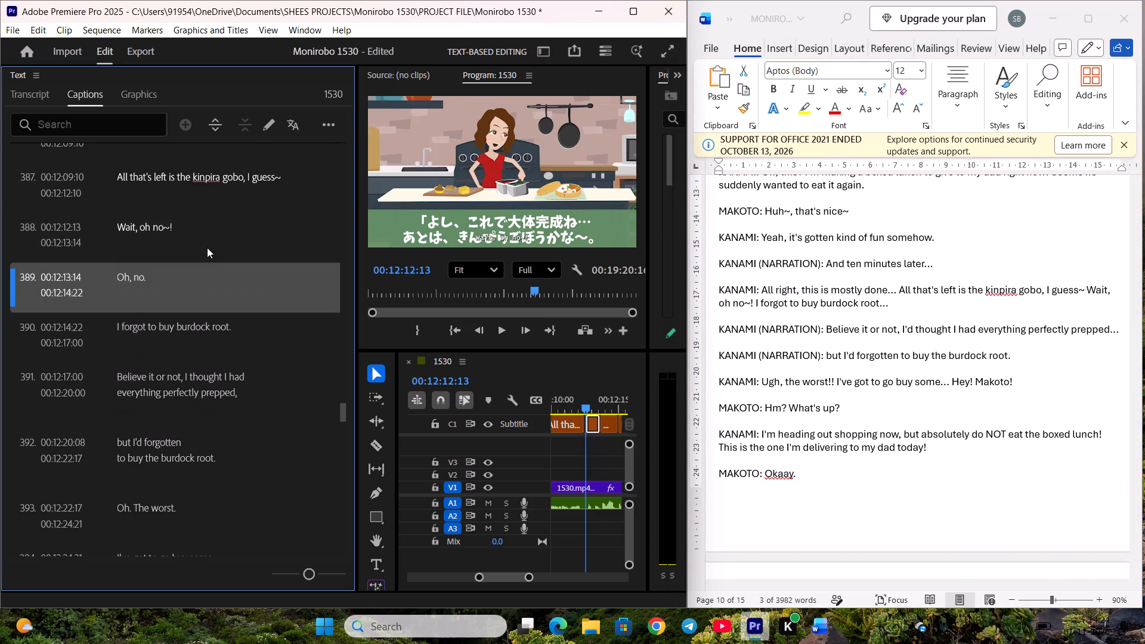
key(space)
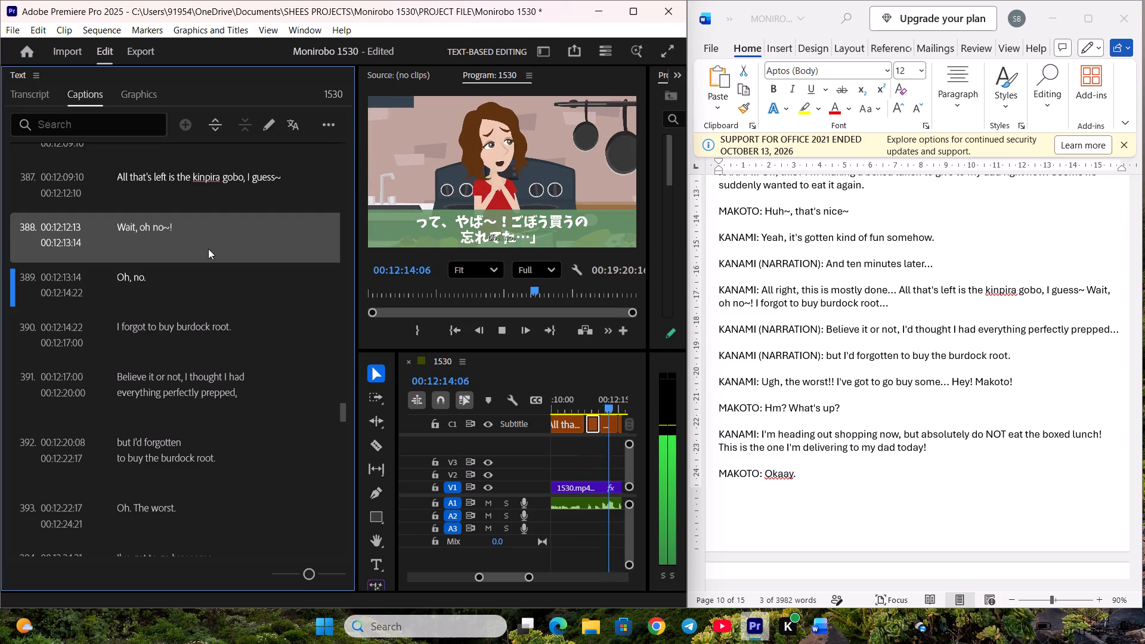
key(space)
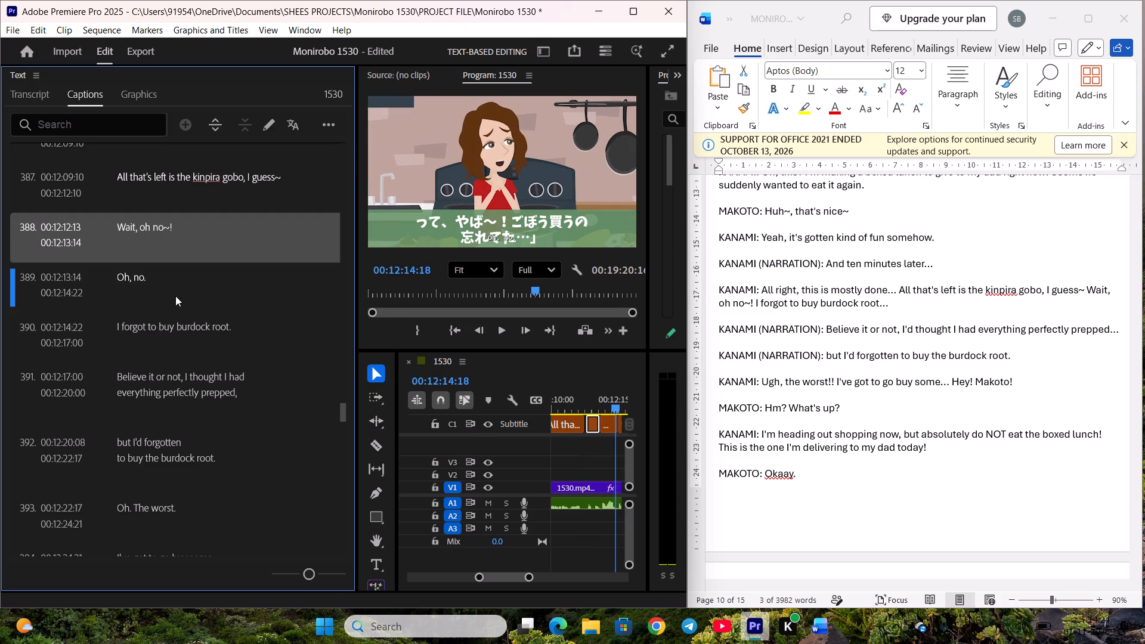
click(193, 274)
key(BackSpace)
Replace the burdock root caption, now number 389, with the script's "I forgot to buy burdock root..." and save the project.
click(203, 274)
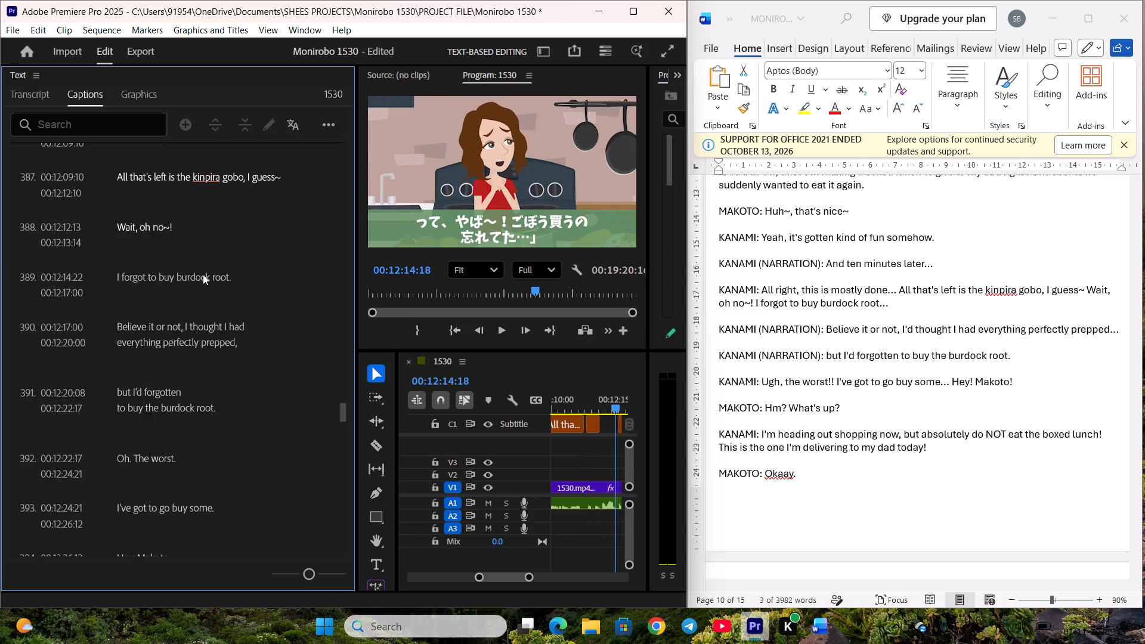
scroll(203, 272, down, 2)
click(1078, 250)
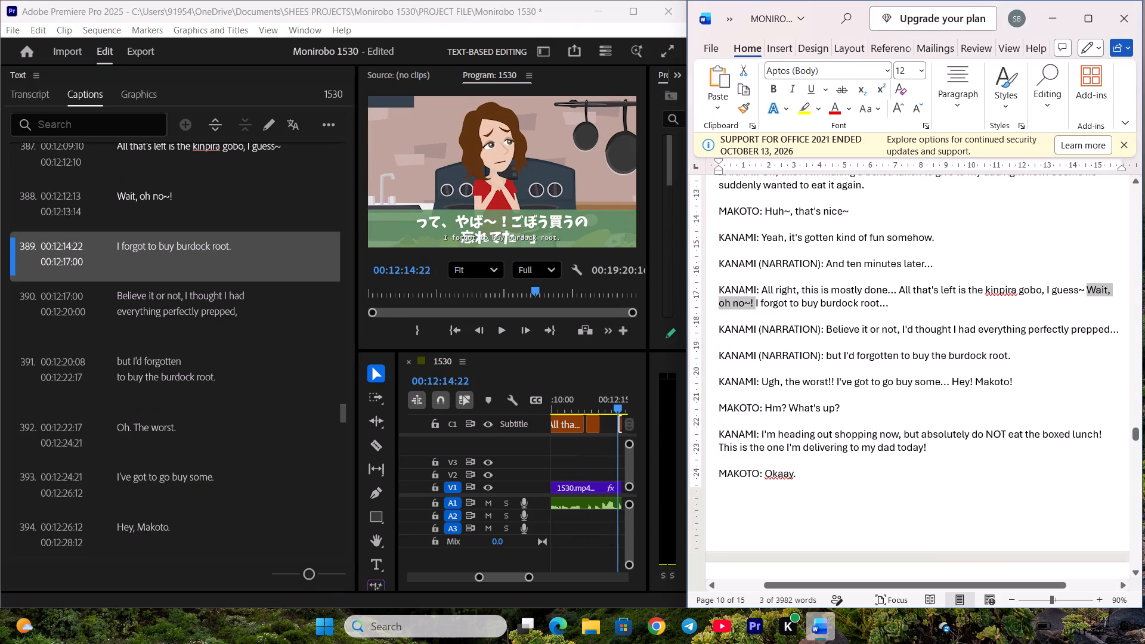
drag(756, 305, 885, 307)
key(ctrl+c)
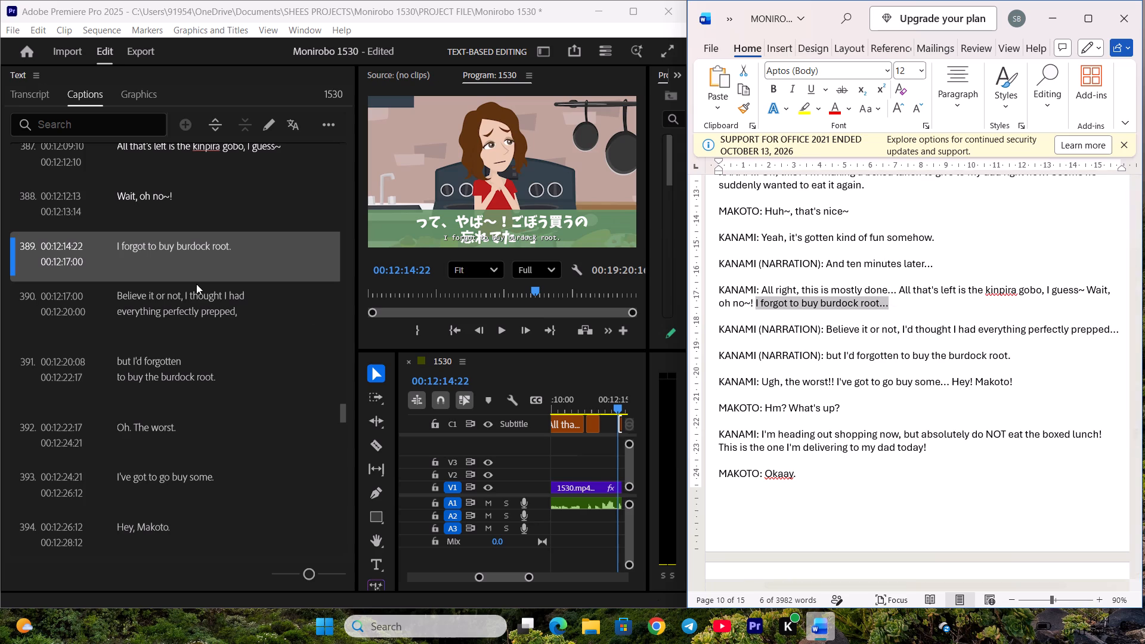
double_click(191, 264)
key(ctrl+v)
click(219, 333)
scroll(228, 321, down, 4)
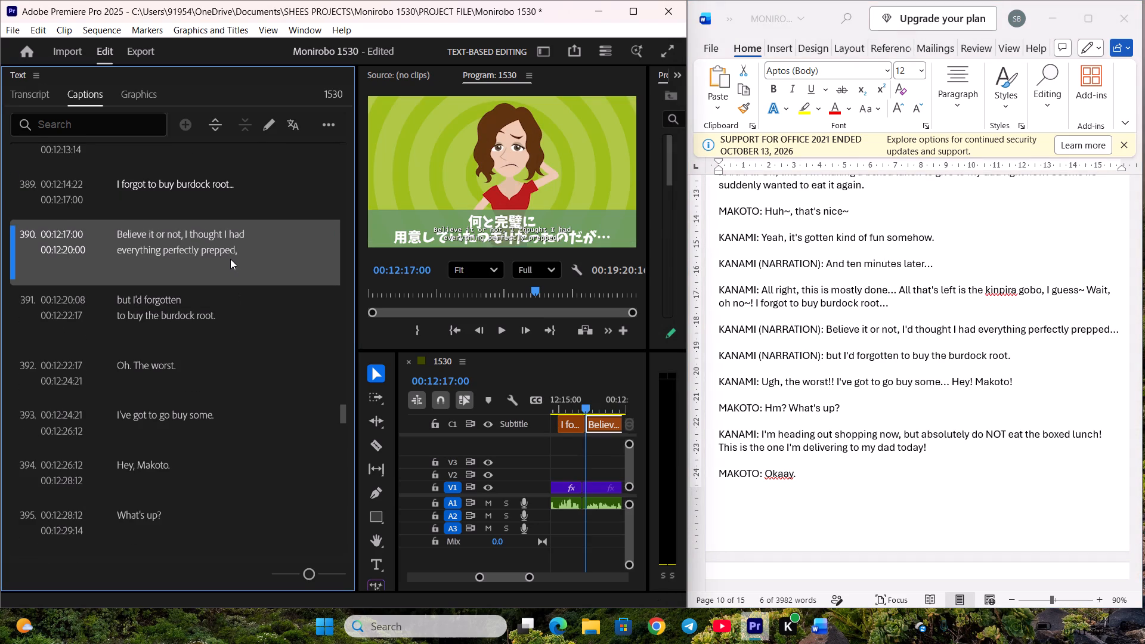
key(ctrl+s)
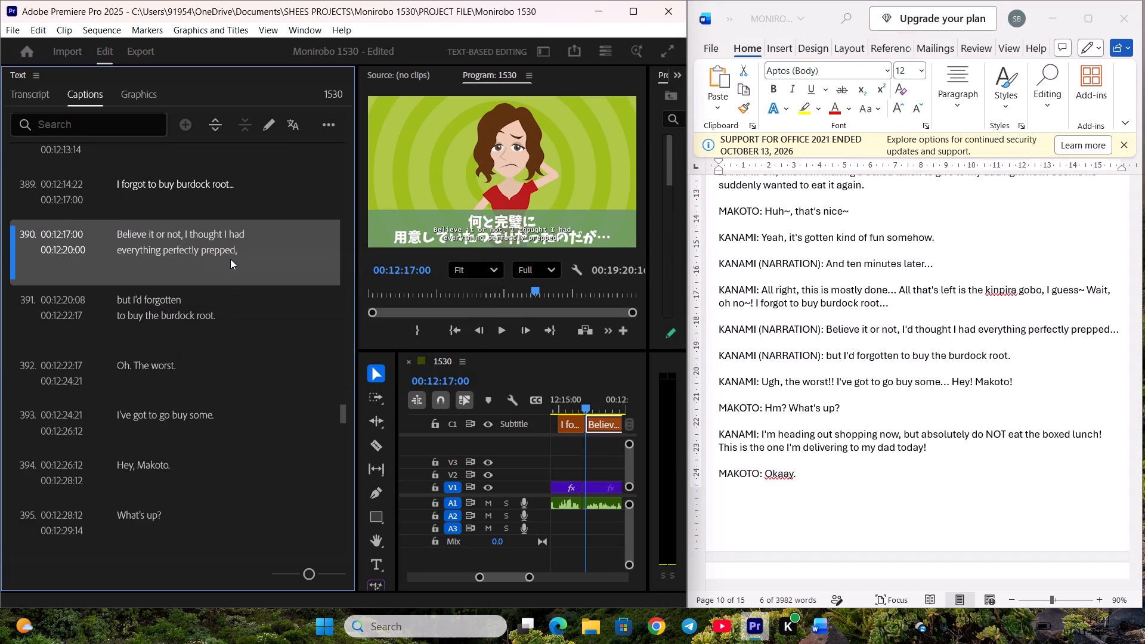
Replace caption 390's text with the narration "Believe it or not, I'd thought I had everything perfectly prepped..." and save the project.
click(923, 281)
scroll(913, 293, down, 1)
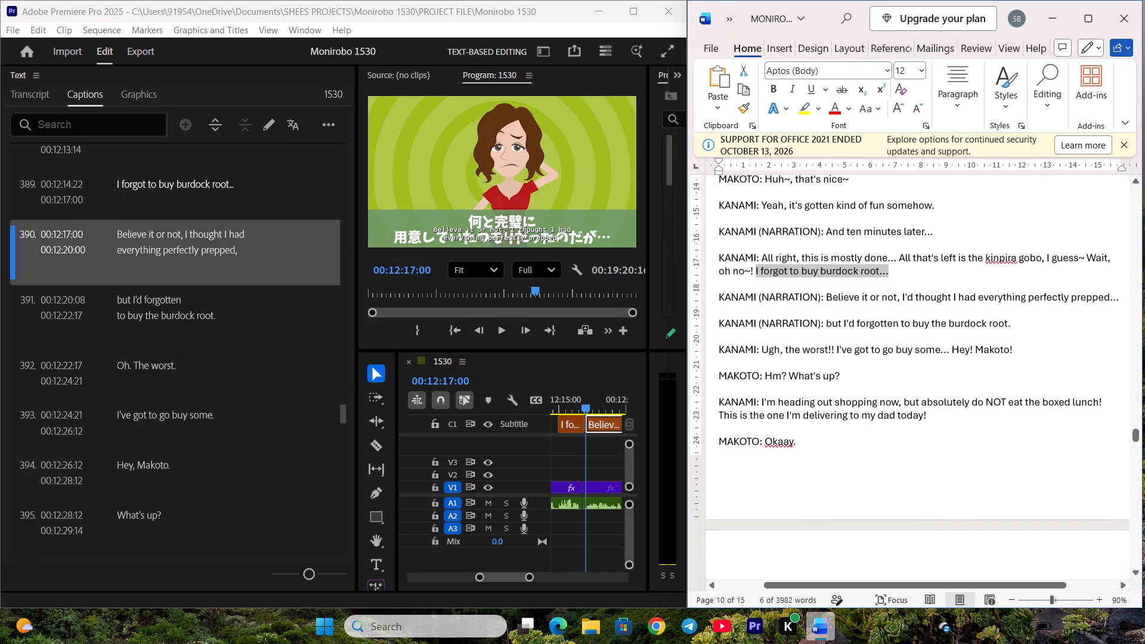
drag(827, 300, 930, 301)
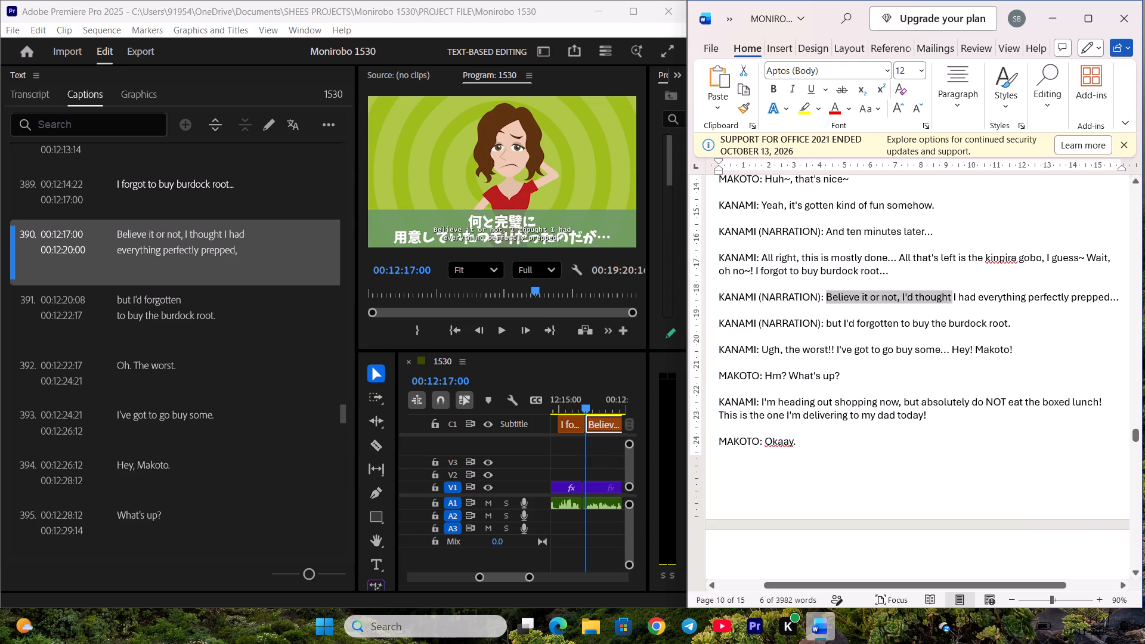
drag(930, 301, 1118, 294)
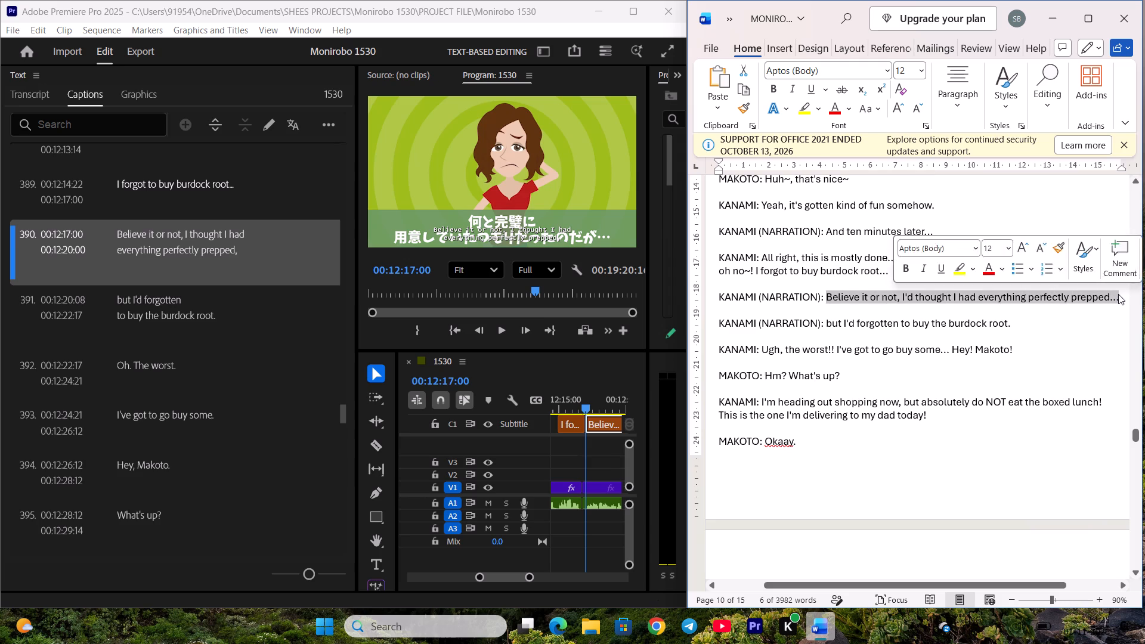
key(ctrl+c)
double_click(242, 249)
key(ctrl+v)
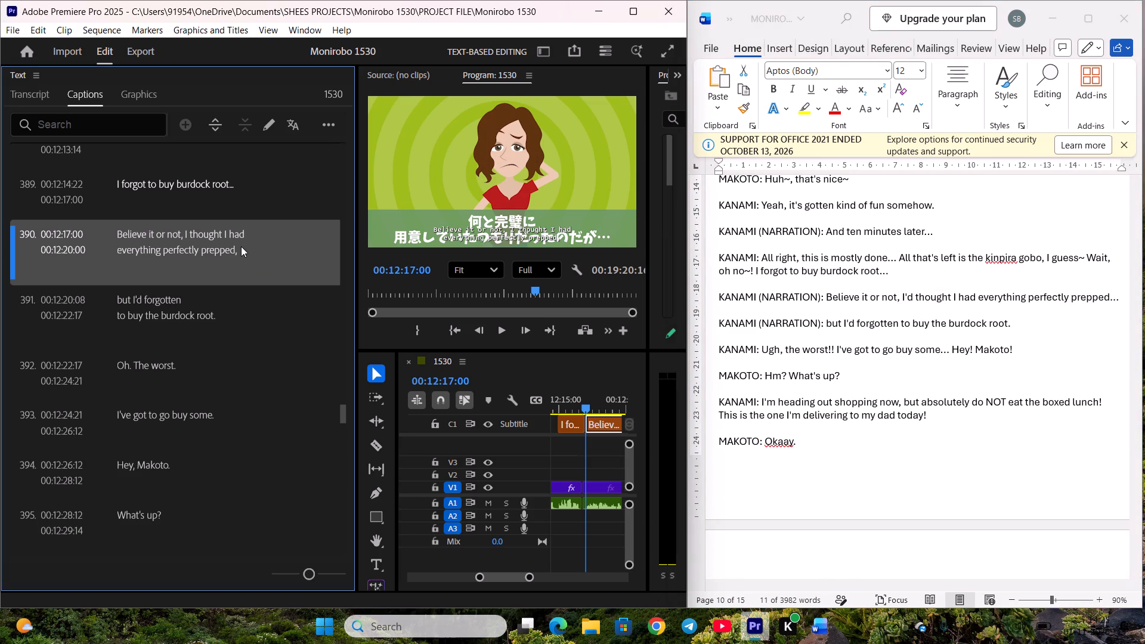
double_click(241, 246)
key(ctrl+v)
click(240, 299)
scroll(240, 295, down, 3)
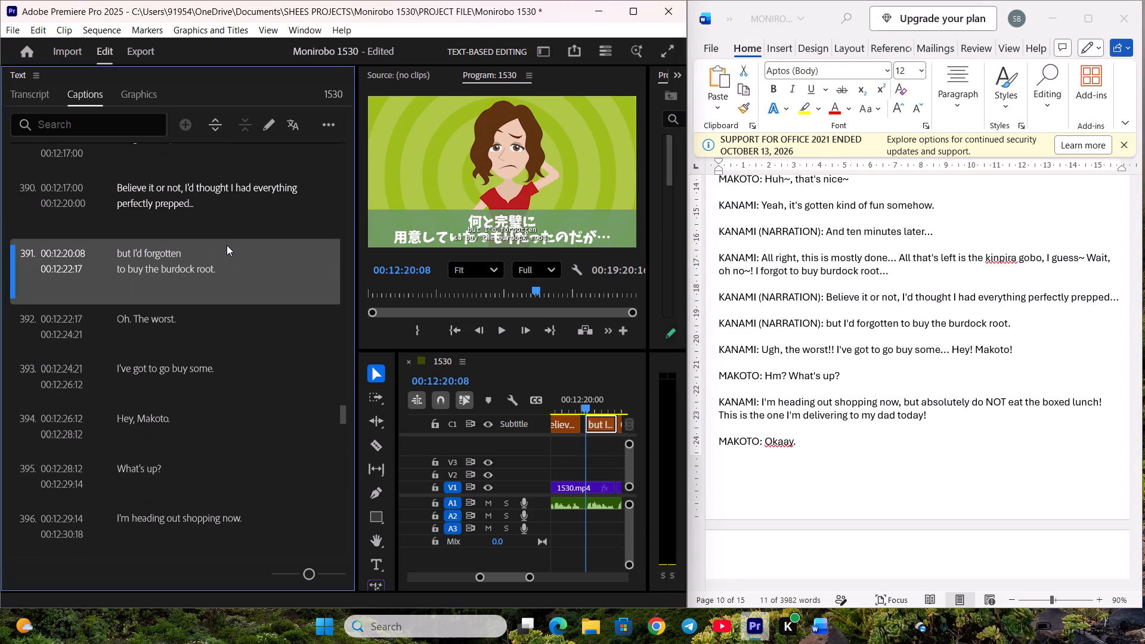
key(ctrl+s)
Replace caption 391's text with the narration "but I'd forgotten to buy the burdock root." and save the project.
click(929, 237)
scroll(920, 240, down, 1)
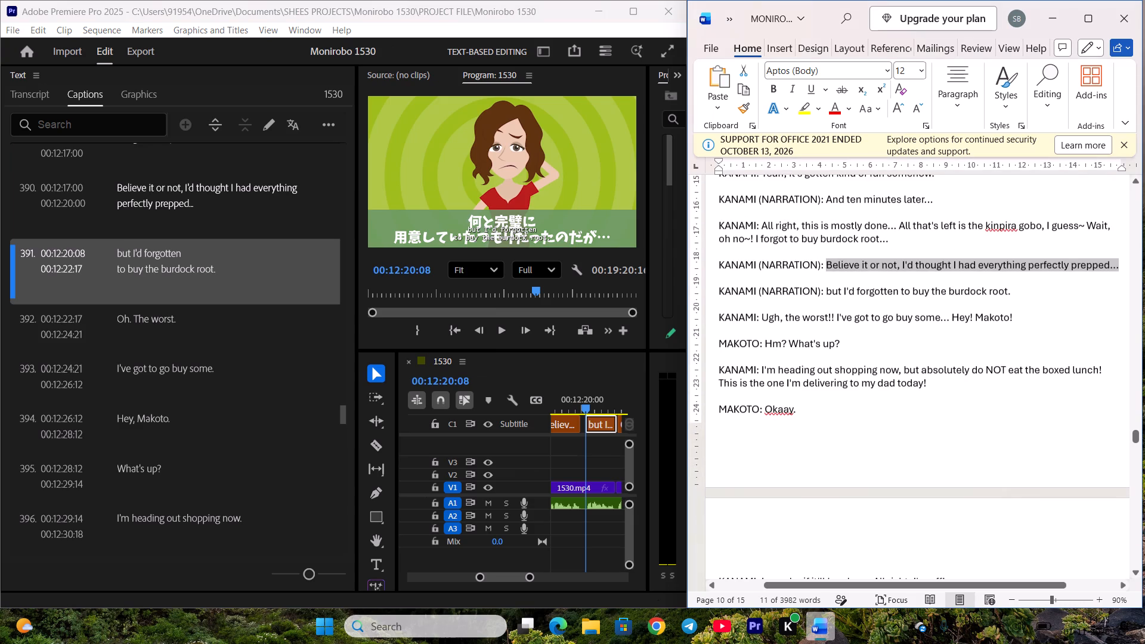
drag(827, 292, 1013, 294)
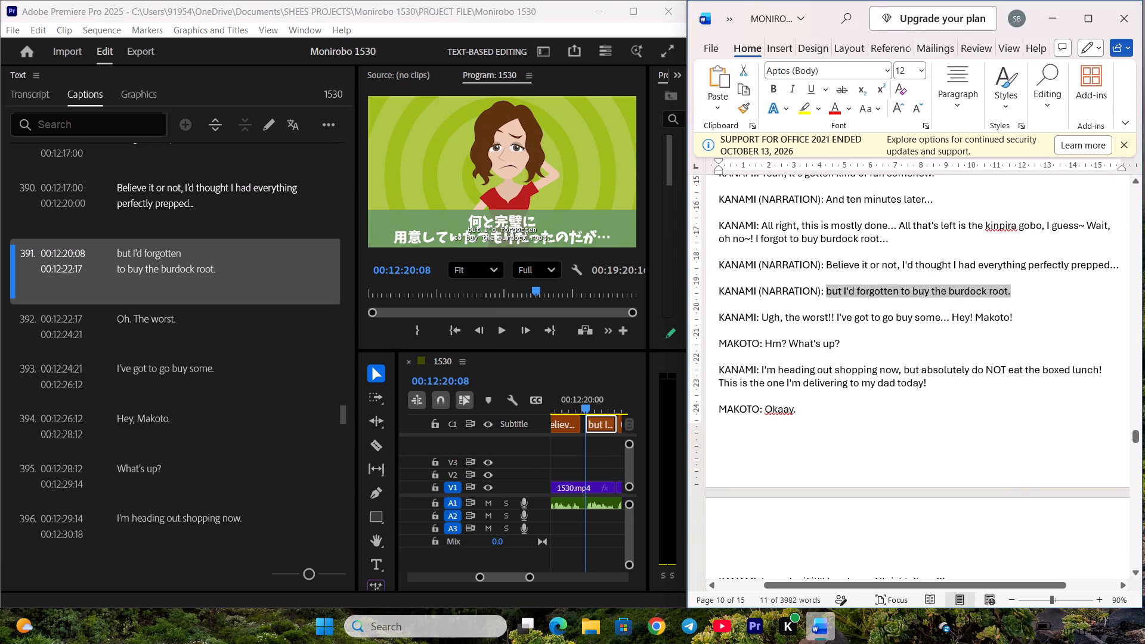
key(ctrl+c)
double_click(172, 262)
key(ctrl+v)
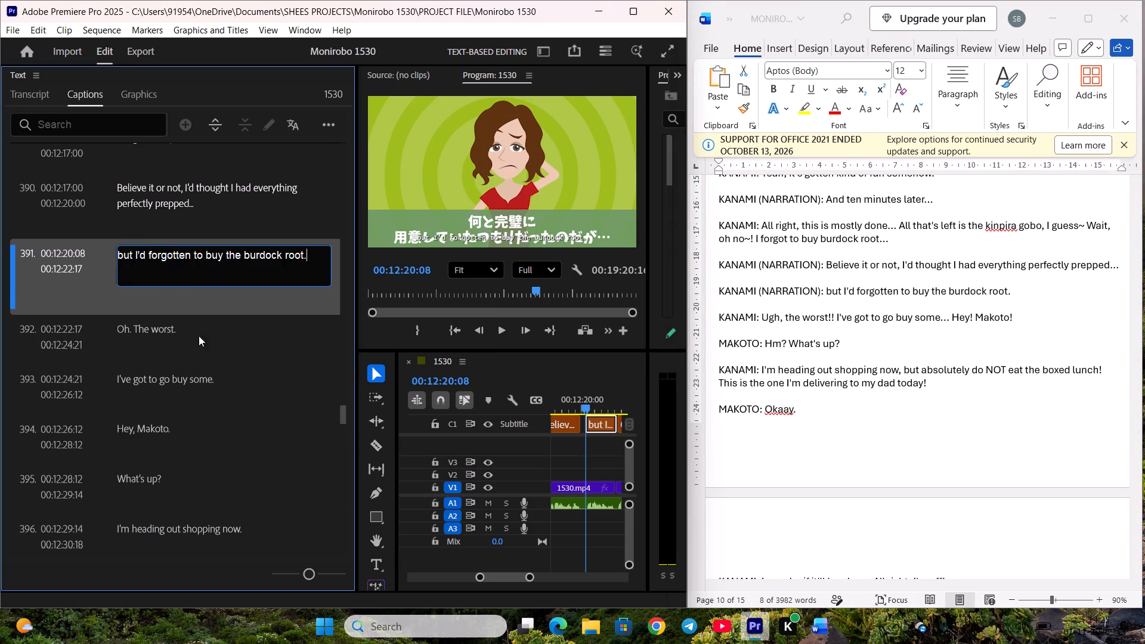
click(204, 346)
scroll(235, 317, down, 4)
click(232, 290)
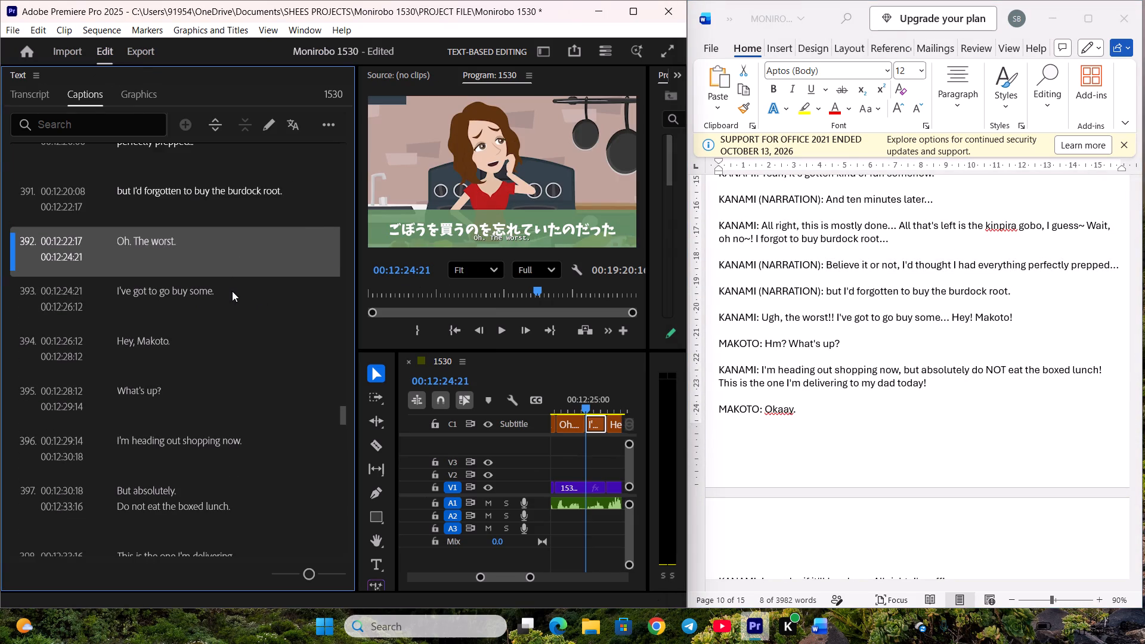
scroll(233, 290, down, 1)
click(227, 230)
click(216, 226)
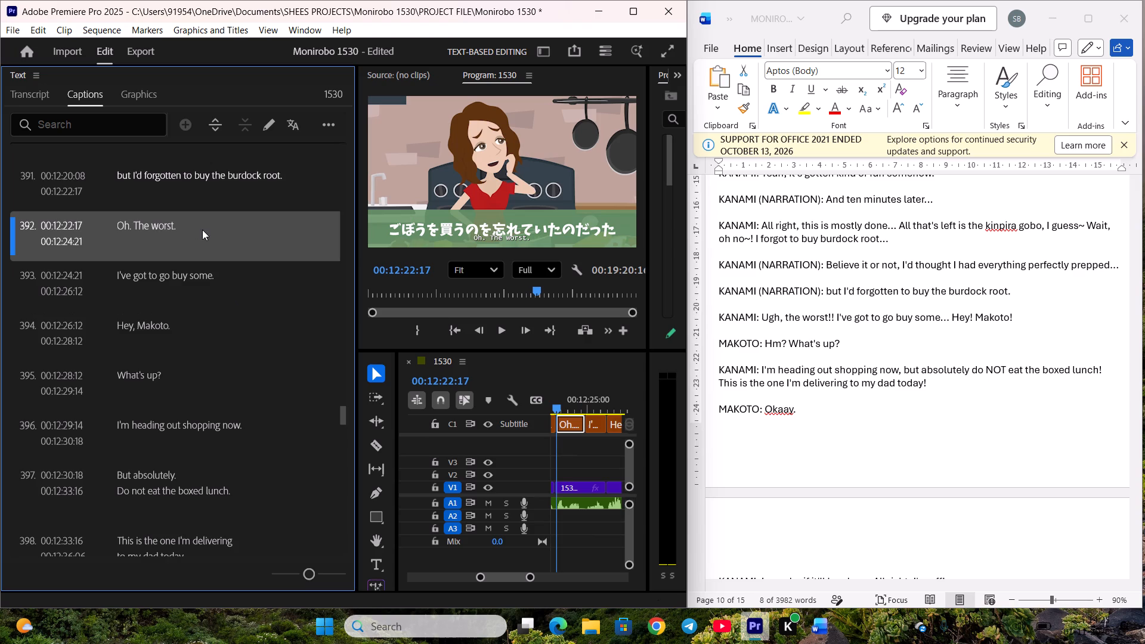
key(ctrl+s)
Replace caption 392's text with Kanami's words from the script, "Ugh, the worst!!".
click(1075, 281)
scroll(871, 289, down, 1)
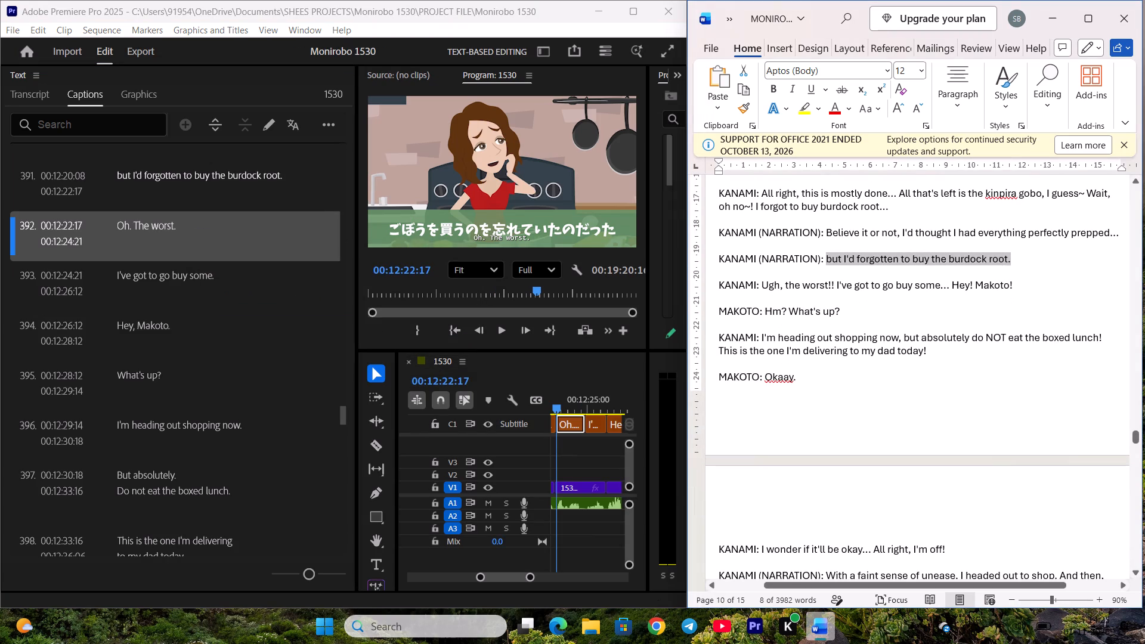
drag(765, 284, 834, 287)
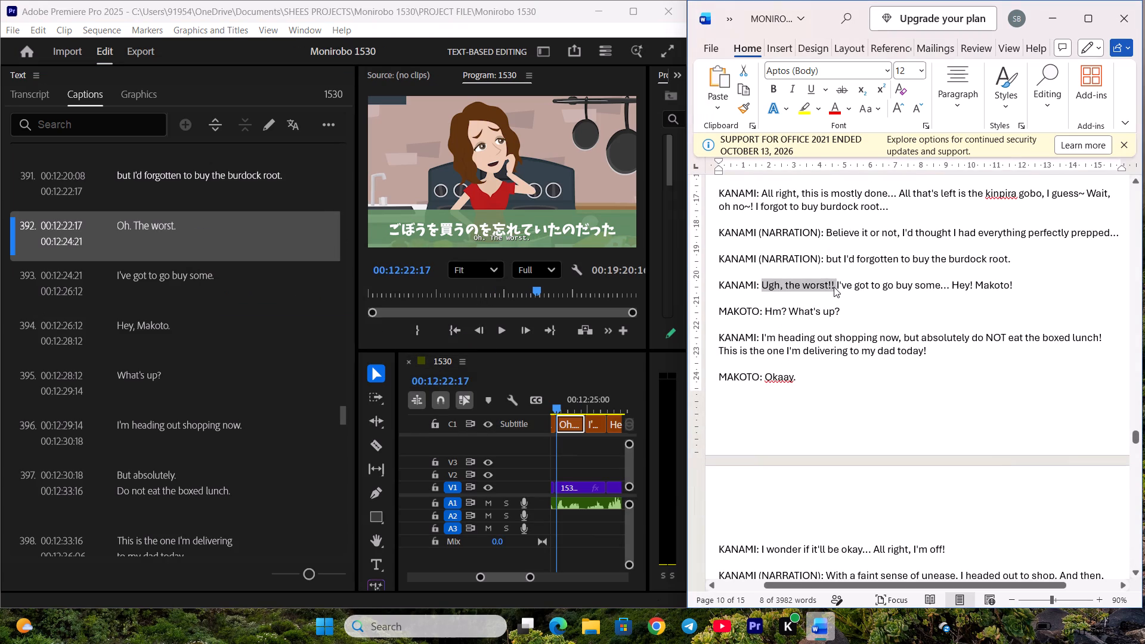
key(ctrl+c)
double_click(137, 223)
key(ctrl+v)
drag(199, 299, 205, 301)
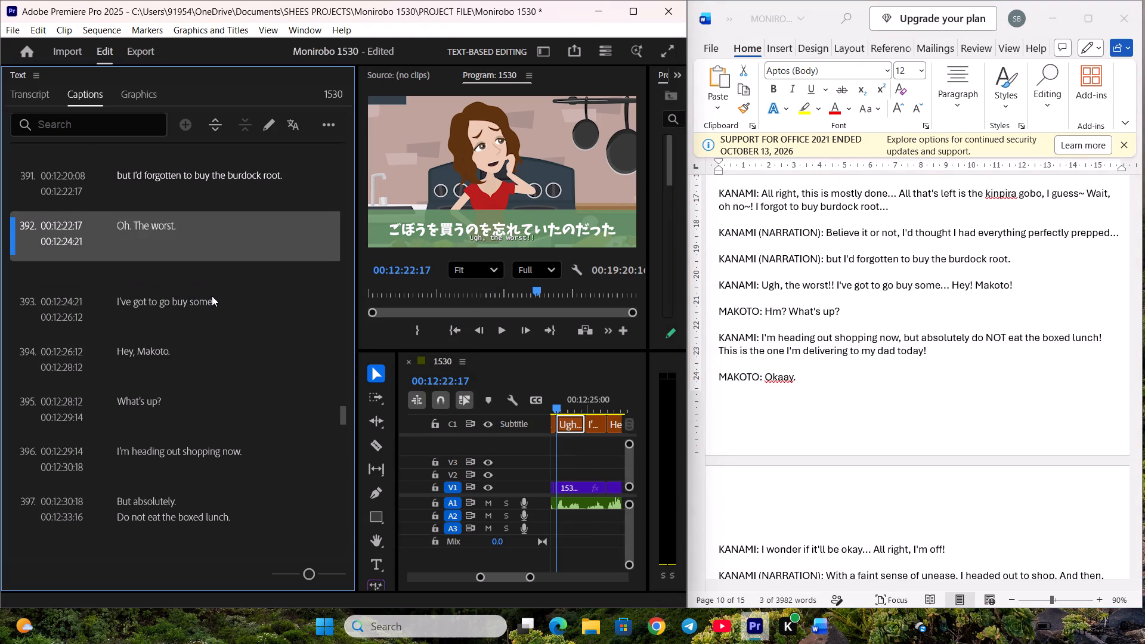
scroll(212, 296, down, 2)
Replace caption 393's text with the script's "I've got to go buy some...".
click(924, 274)
drag(837, 283, 853, 283)
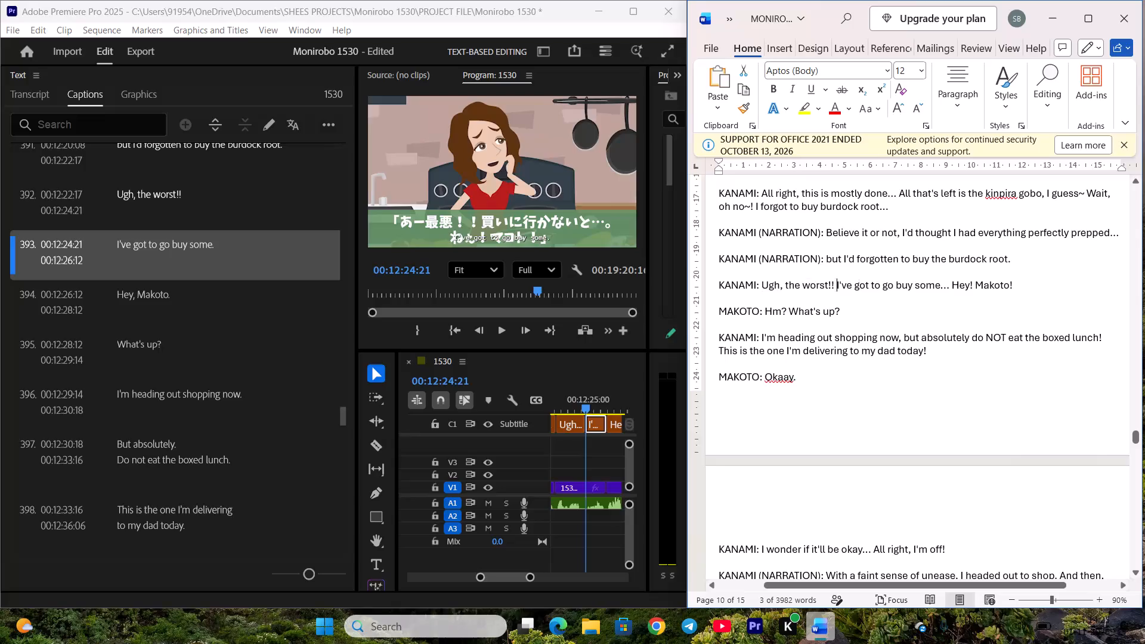
drag(853, 283, 948, 283)
key(ctrl+c)
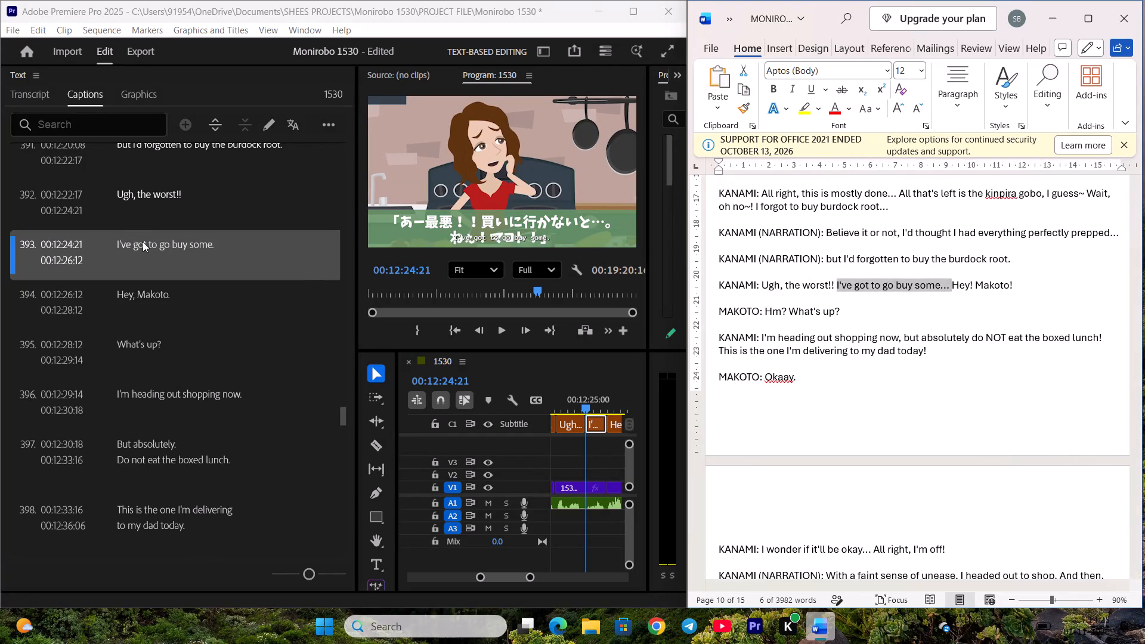
double_click(177, 246)
key(ctrl+v)
click(206, 319)
scroll(206, 311, down, 4)
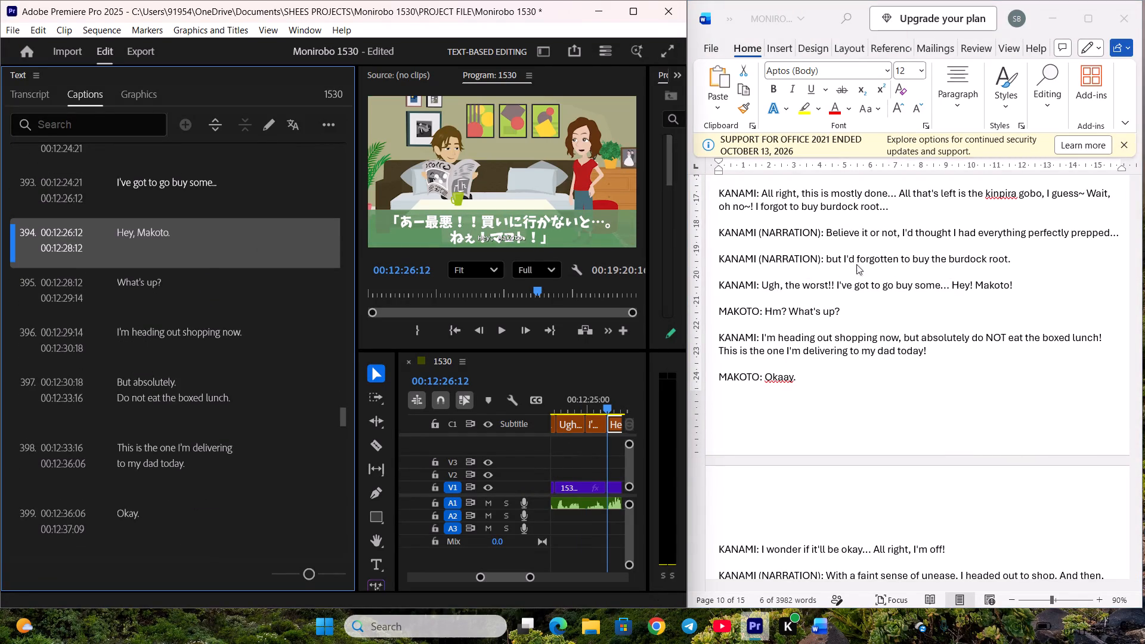
Replace caption 394's text with the script's "Hey! Makoto!".
click(934, 271)
drag(953, 283, 1015, 285)
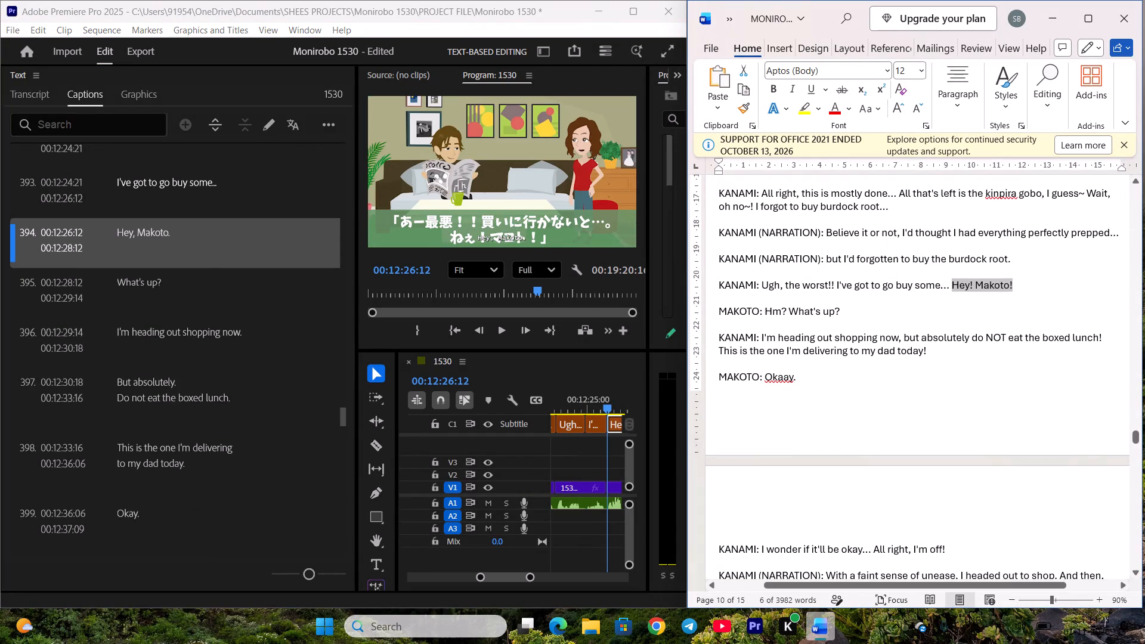
key(ctrl+c)
double_click(207, 235)
key(ctrl+v)
click(208, 324)
scroll(209, 301, down, 3)
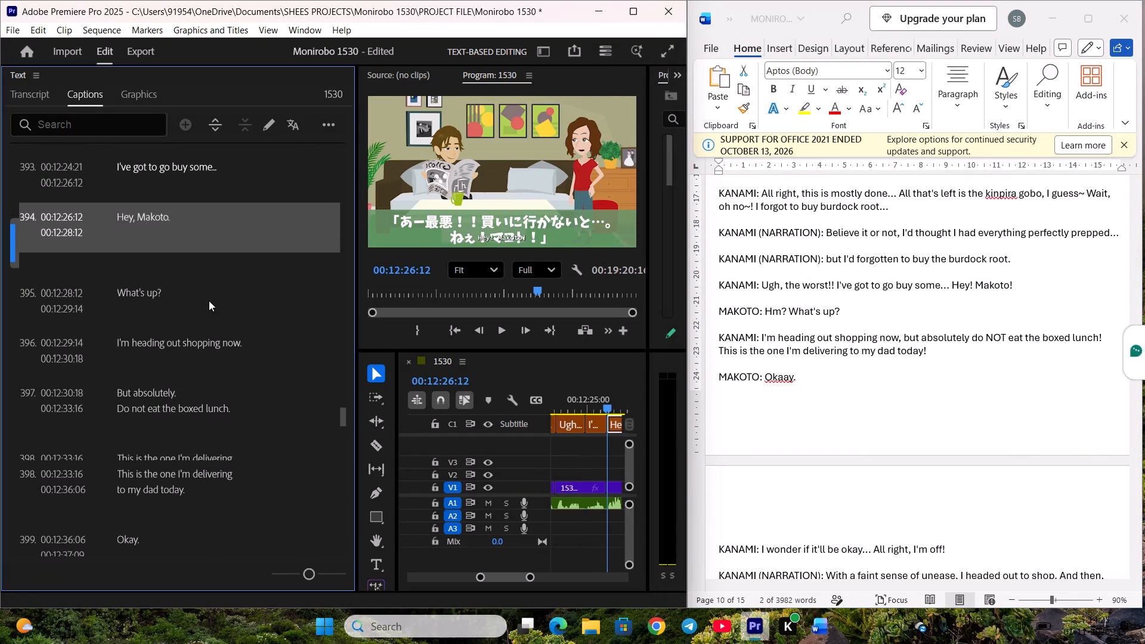
Replace caption 395's text with Makoto's line from the script, "Hm? What's up?", and save the project.
click(845, 297)
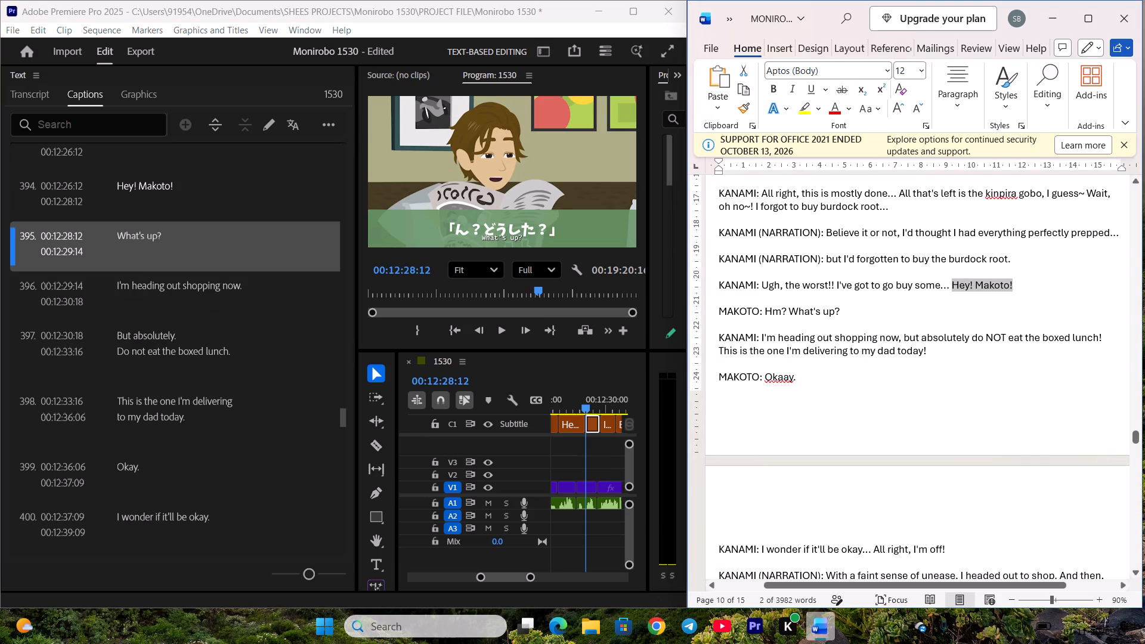
drag(765, 315, 838, 315)
key(ctrl+c)
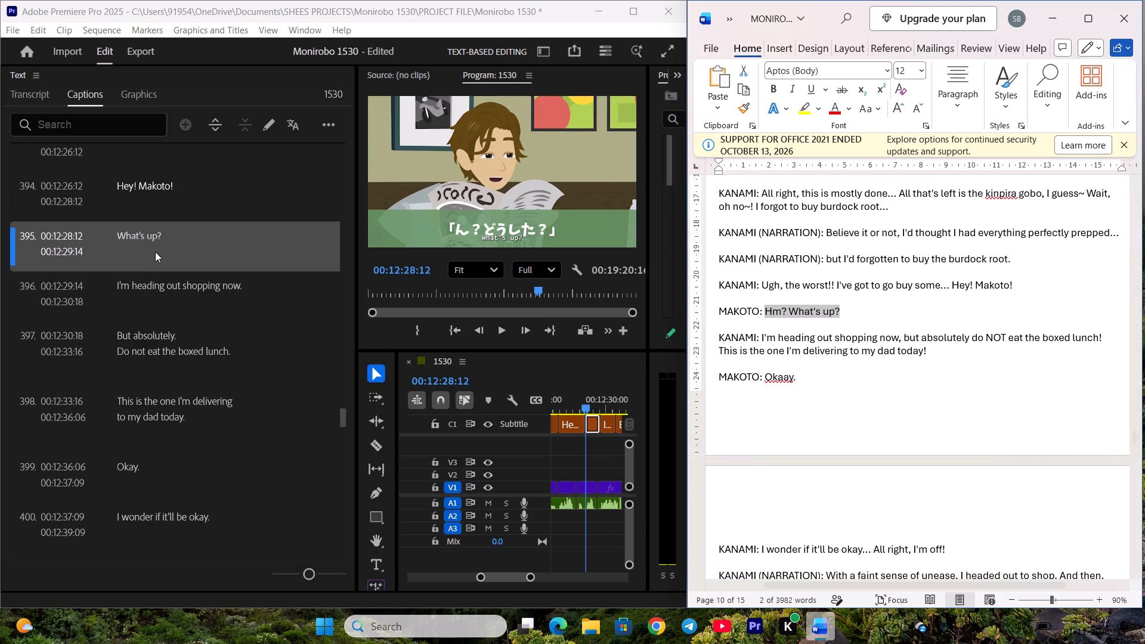
double_click(155, 248)
key(ctrl+v)
click(190, 306)
scroll(191, 292, down, 4)
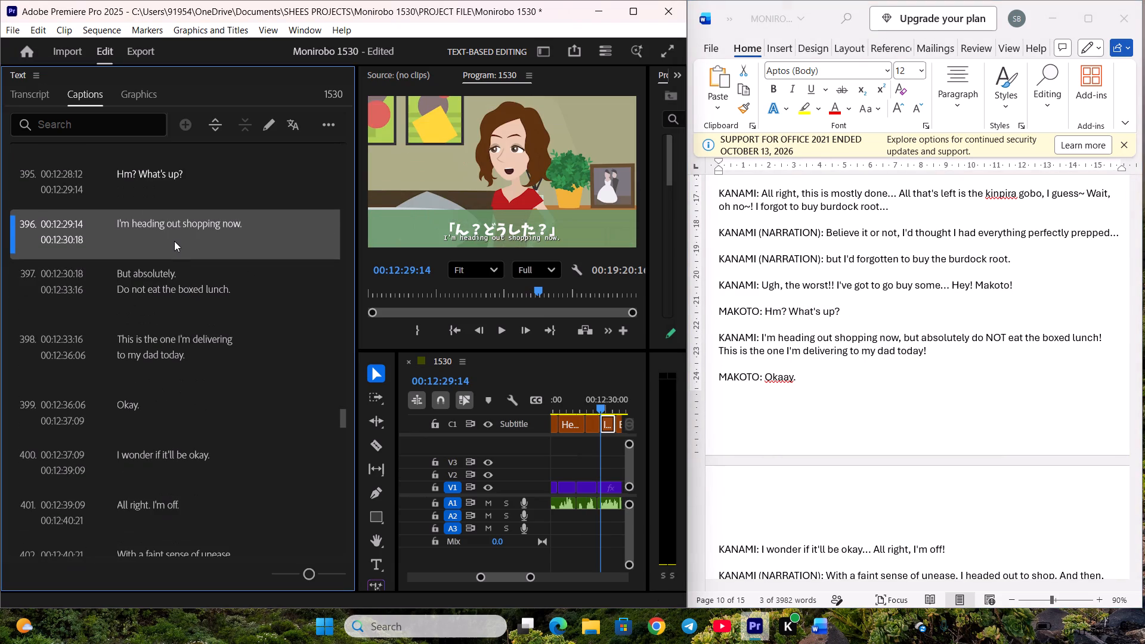
key(ctrl+s)
Replace caption 396's text with Kanami's words from the script, "I'm heading out shopping now,", and save the project.
click(907, 241)
scroll(899, 245, down, 1)
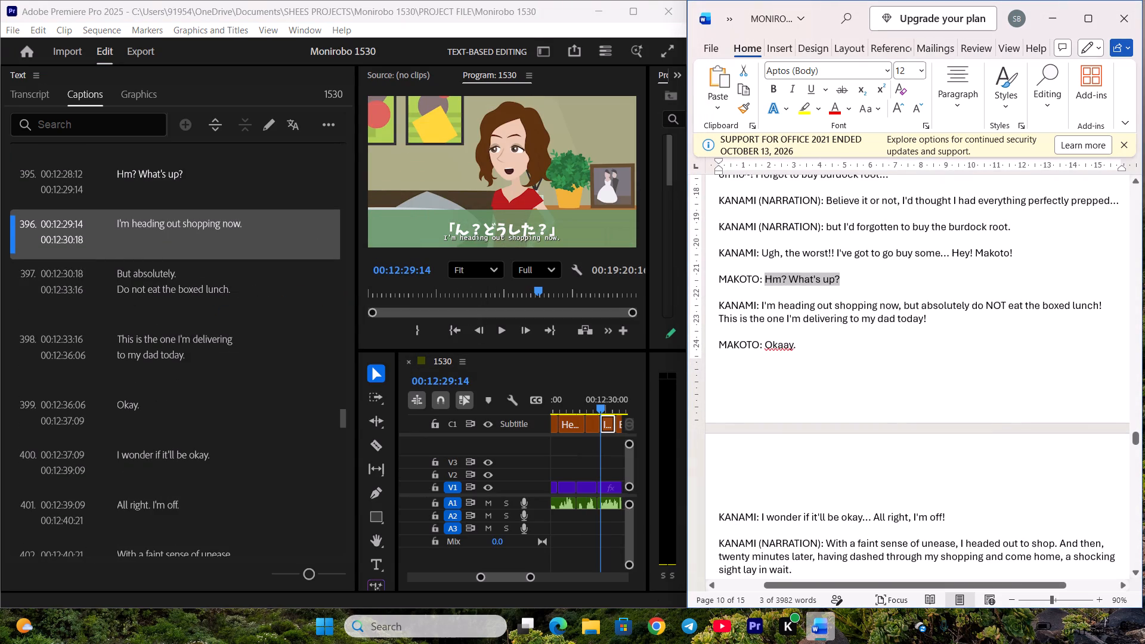
drag(762, 305, 902, 302)
key(ctrl+c)
double_click(223, 231)
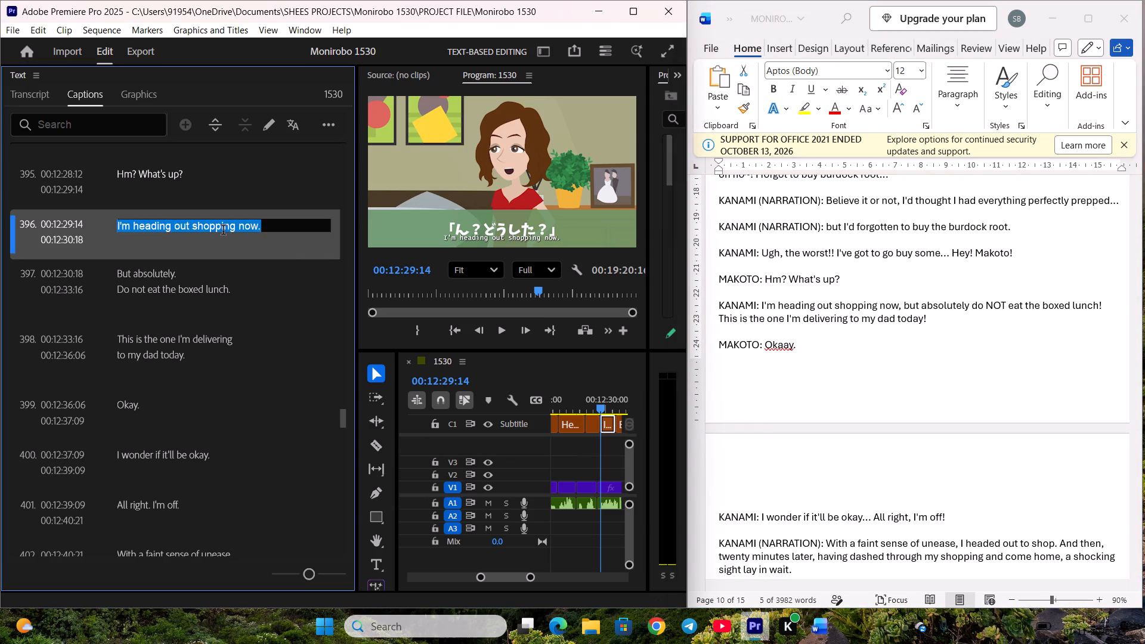
key(ctrl+v)
click(222, 301)
scroll(221, 277, down, 3)
key(ctrl+s)
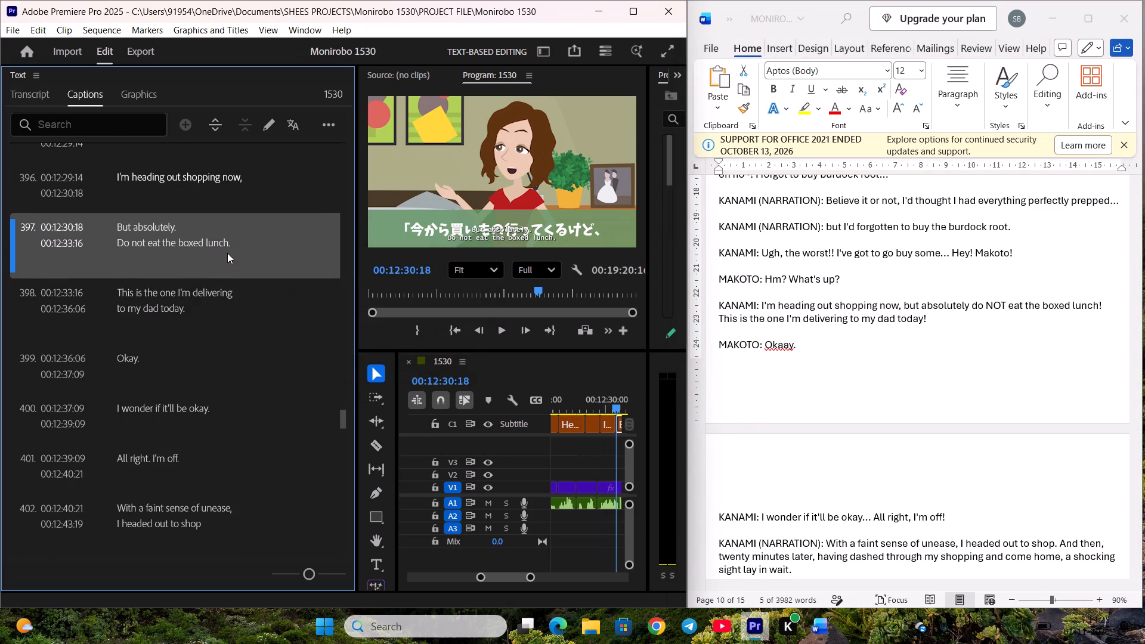
Replace caption 397's text with the script's "but absolutely do NOT eat the boxed lunch!" and save the project.
click(993, 245)
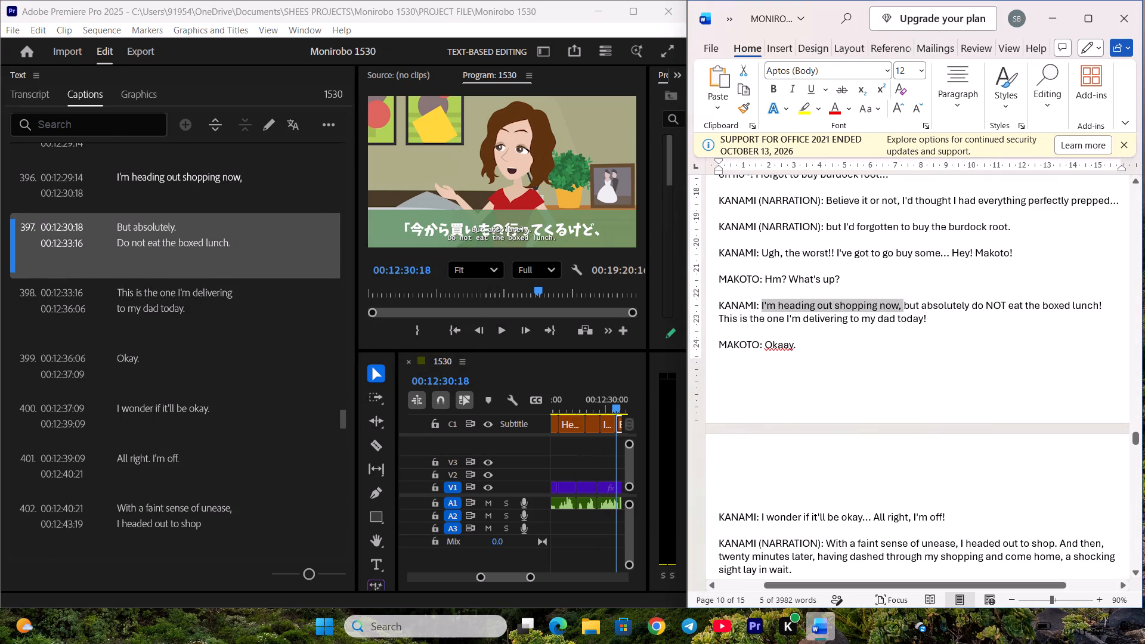
drag(905, 304, 1103, 302)
key(ctrl+c)
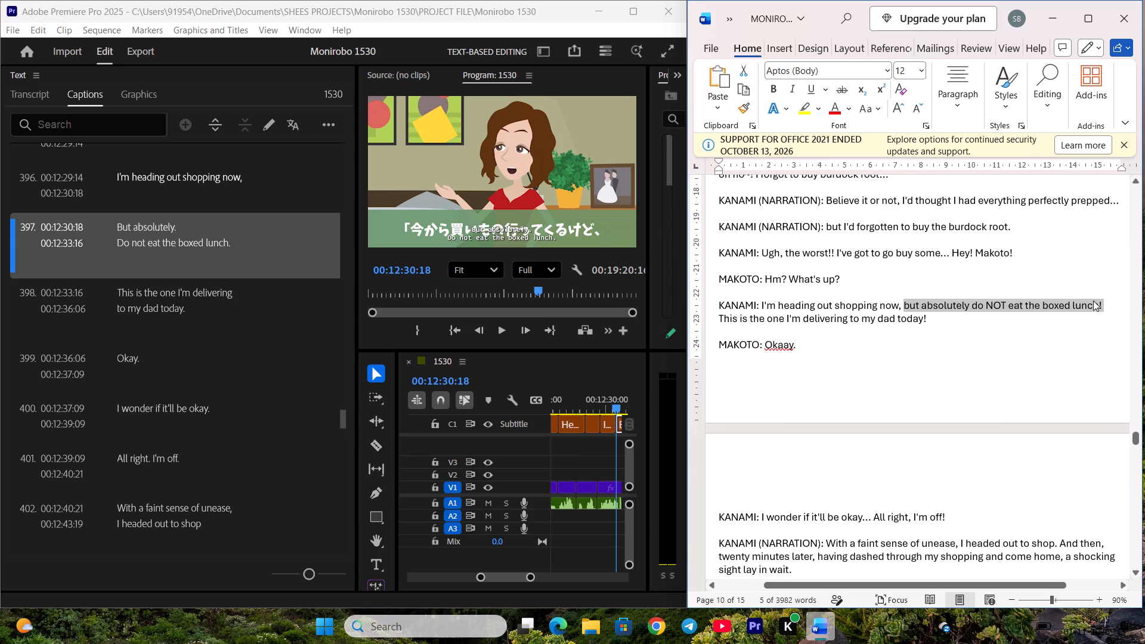
double_click(202, 244)
key(ctrl+v)
click(213, 313)
scroll(216, 296, down, 3)
key(ctrl+s)
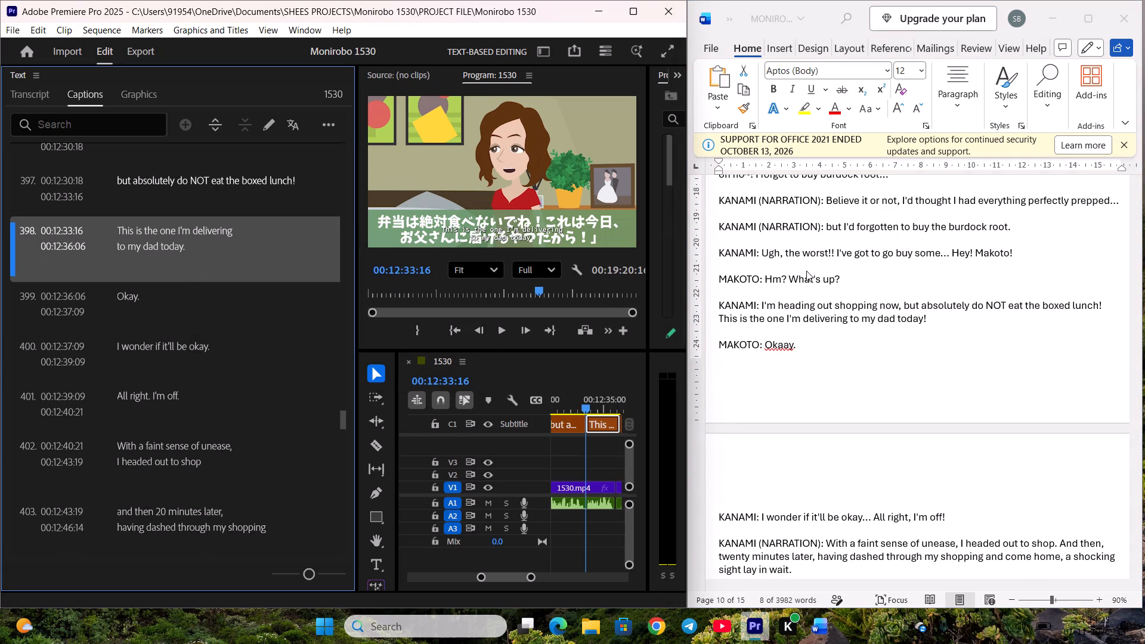
Replace caption 398's text with the script's "This is the one I'm delivering to my dad today!" and save the project.
click(810, 272)
drag(719, 318, 855, 318)
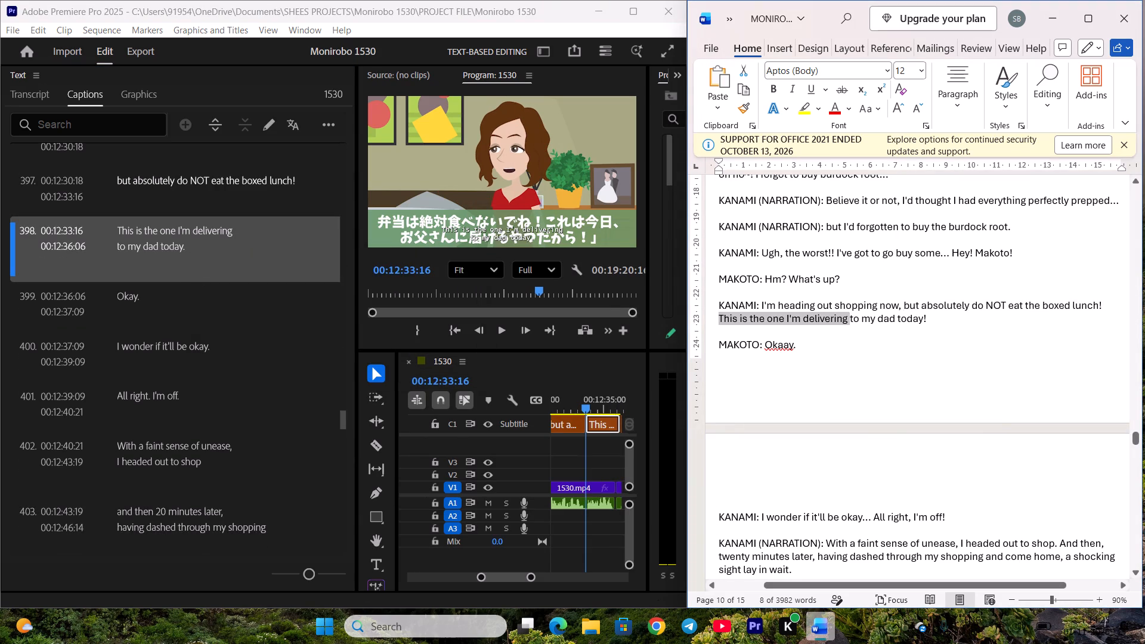
drag(855, 318, 930, 318)
key(ctrl+c)
double_click(186, 235)
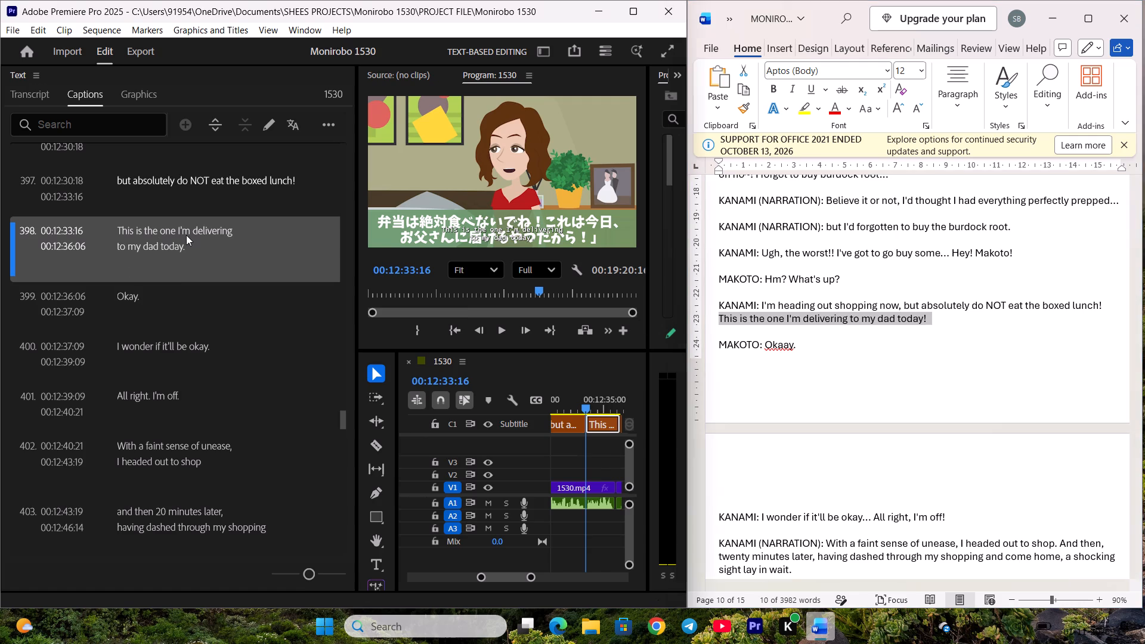
key(ctrl+v)
click(216, 308)
scroll(215, 299, down, 4)
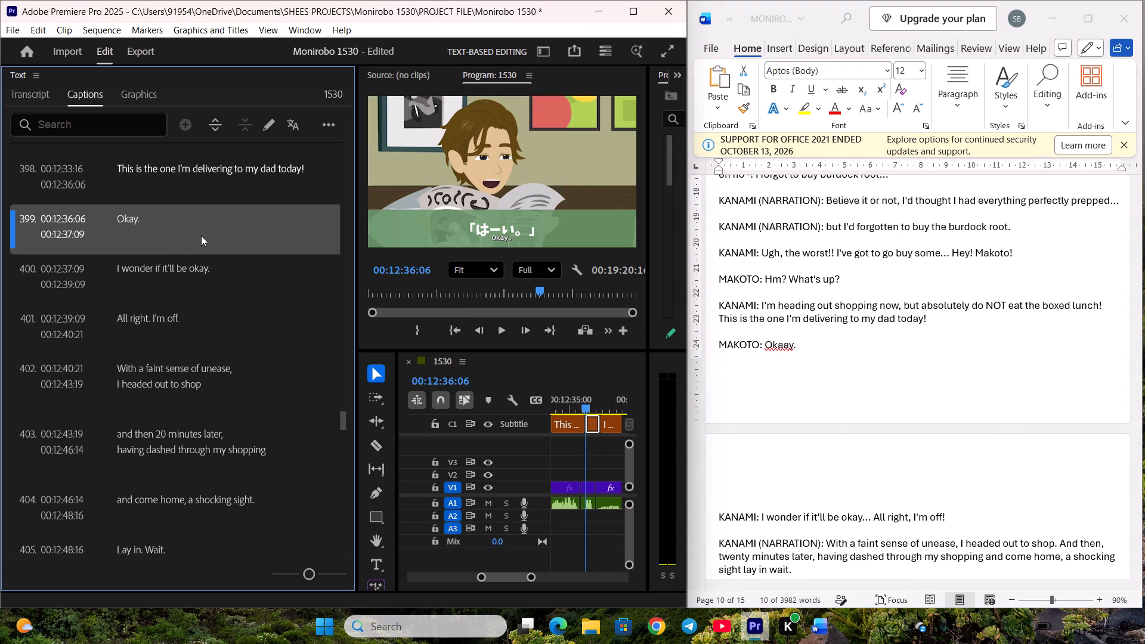
key(ctrl+s)
Replace caption 399's text with Makoto's line from the script, "Okaay.", and save the project.
click(822, 326)
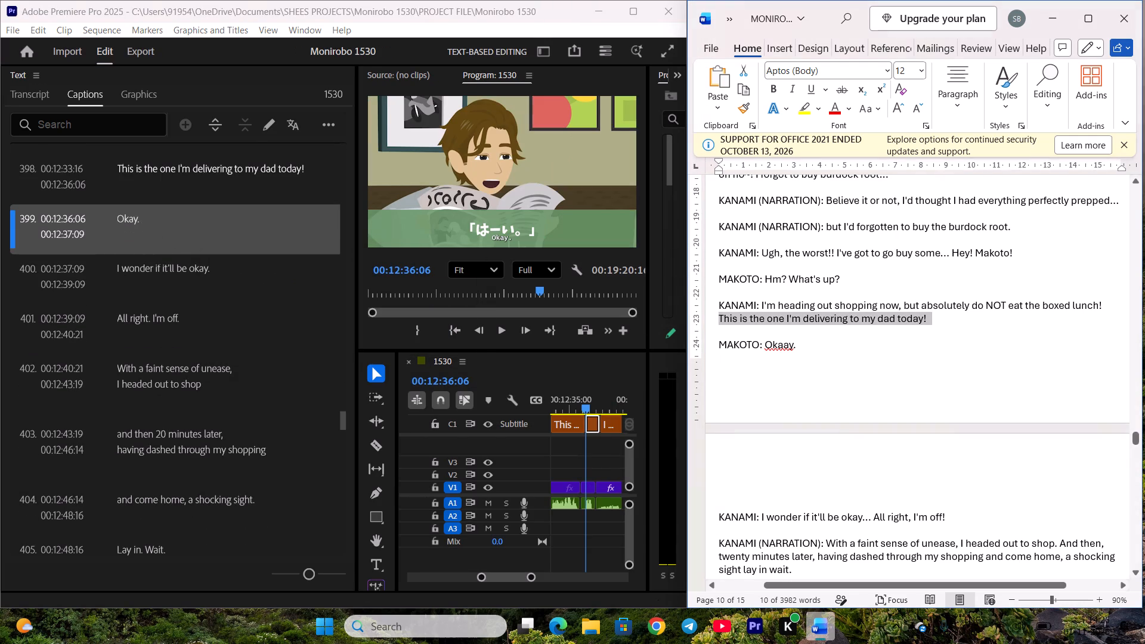
drag(768, 345, 810, 346)
key(ctrl+c)
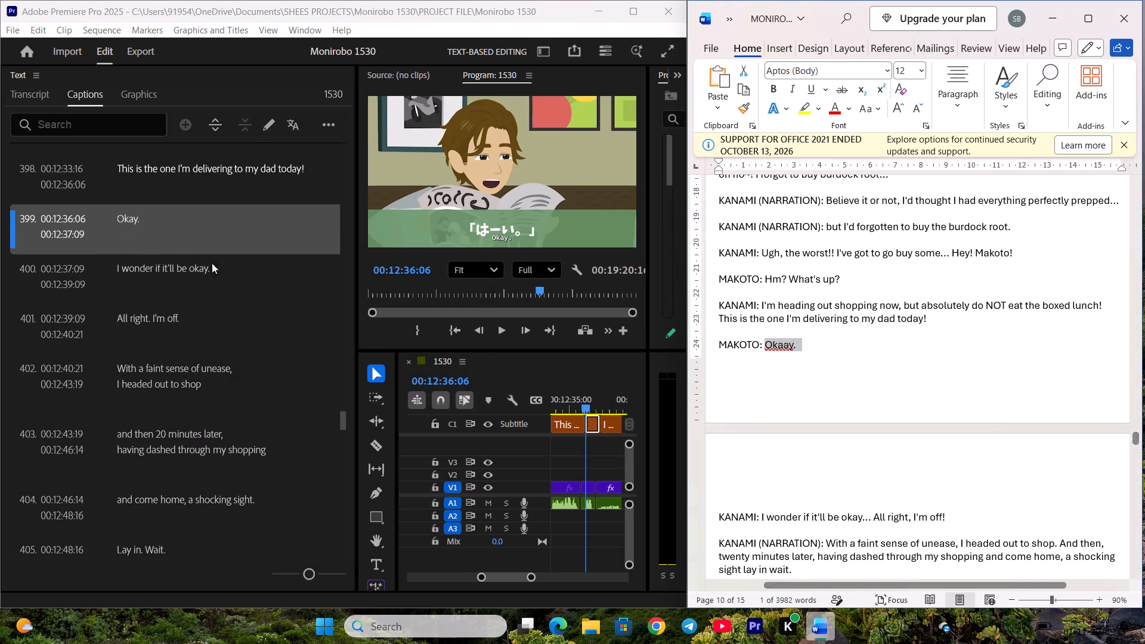
double_click(169, 219)
key(ctrl+v)
click(225, 295)
scroll(221, 290, down, 1)
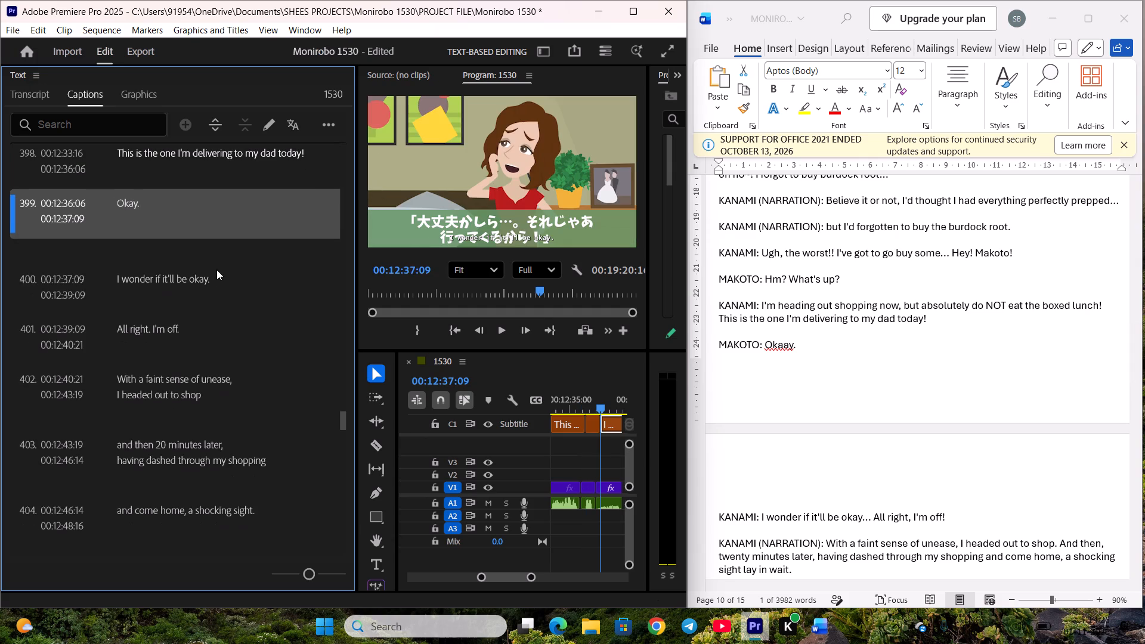
key(ctrl+s)
Replace caption 400's text with Kanami's matching words from the following page of the script.
scroll(229, 246, down, 5)
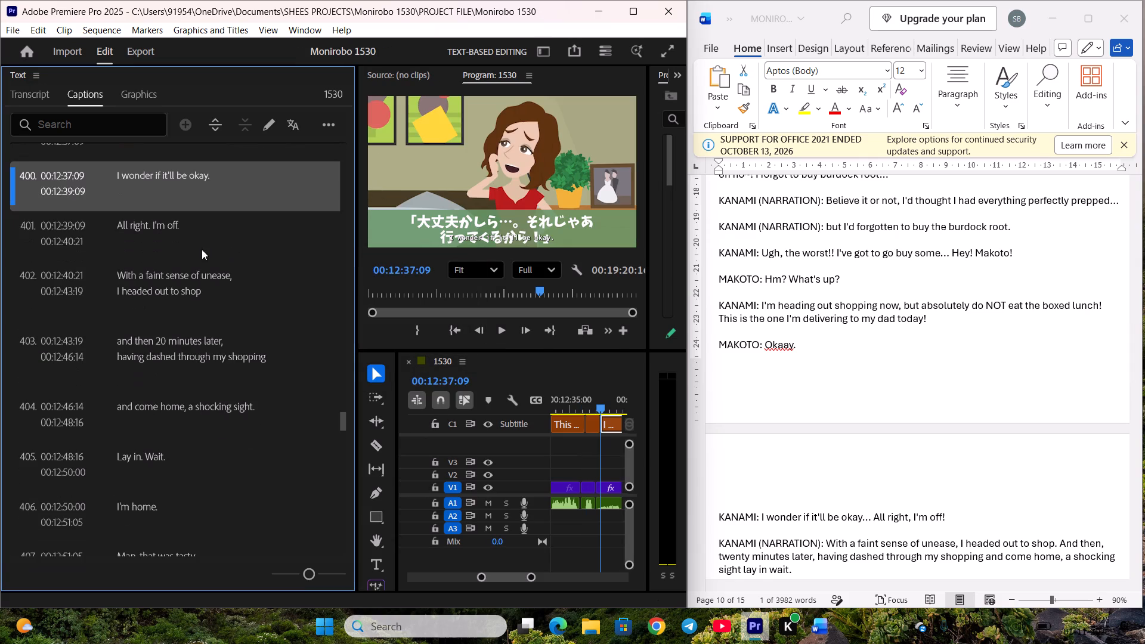
scroll(885, 320, down, 9)
click(845, 352)
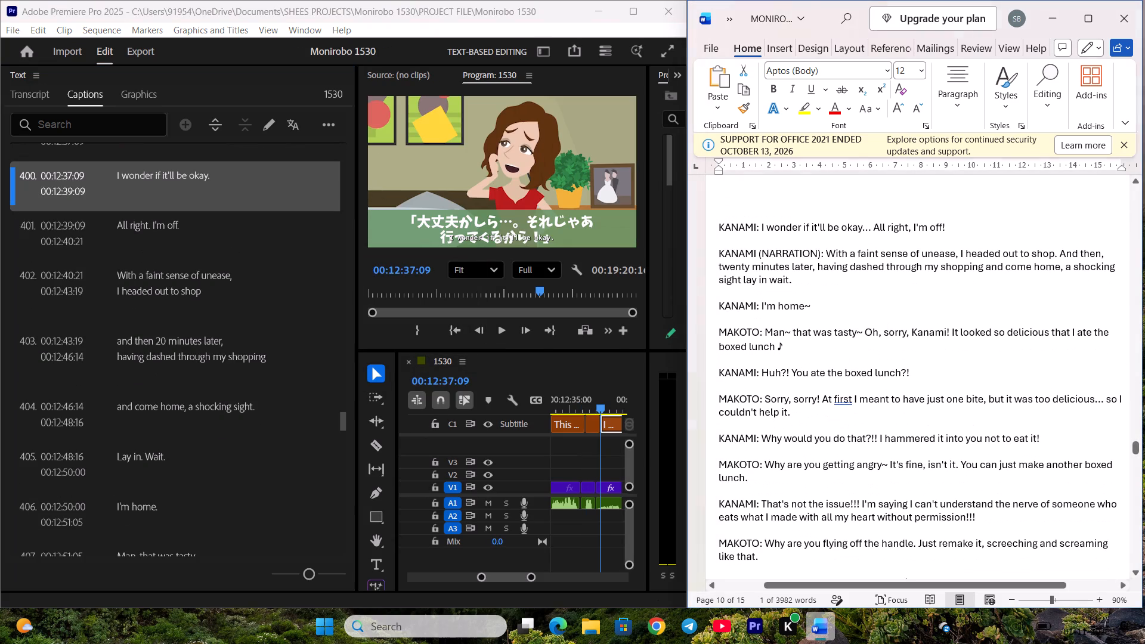
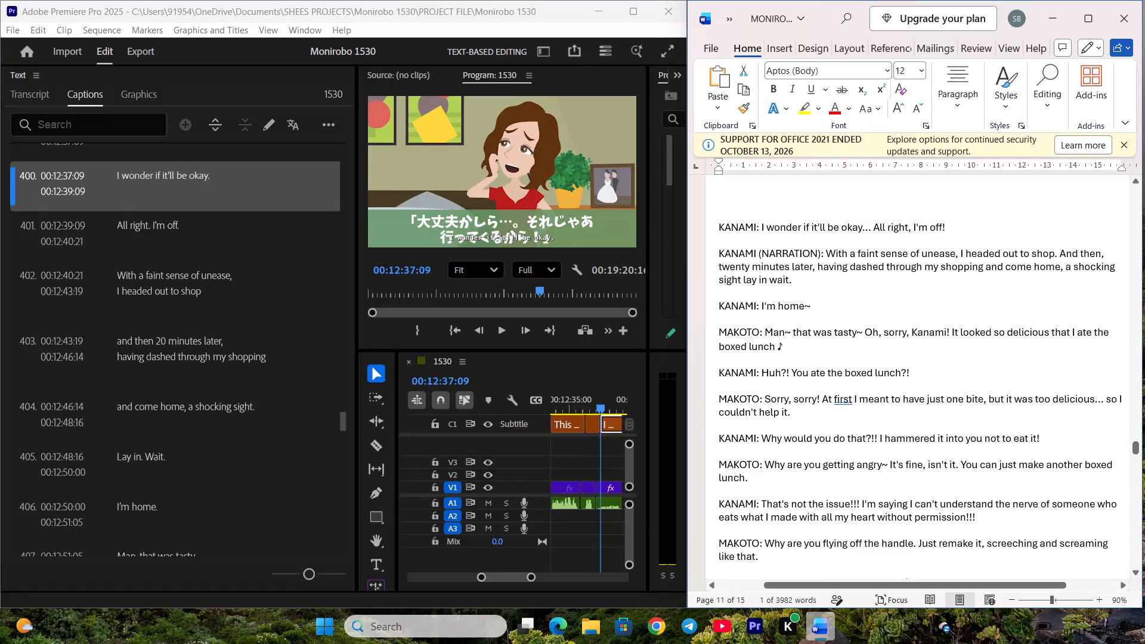
Add an ellipsis to the end of caption 400 so it reads "I wonder if it'll be okay...".
click(735, 247)
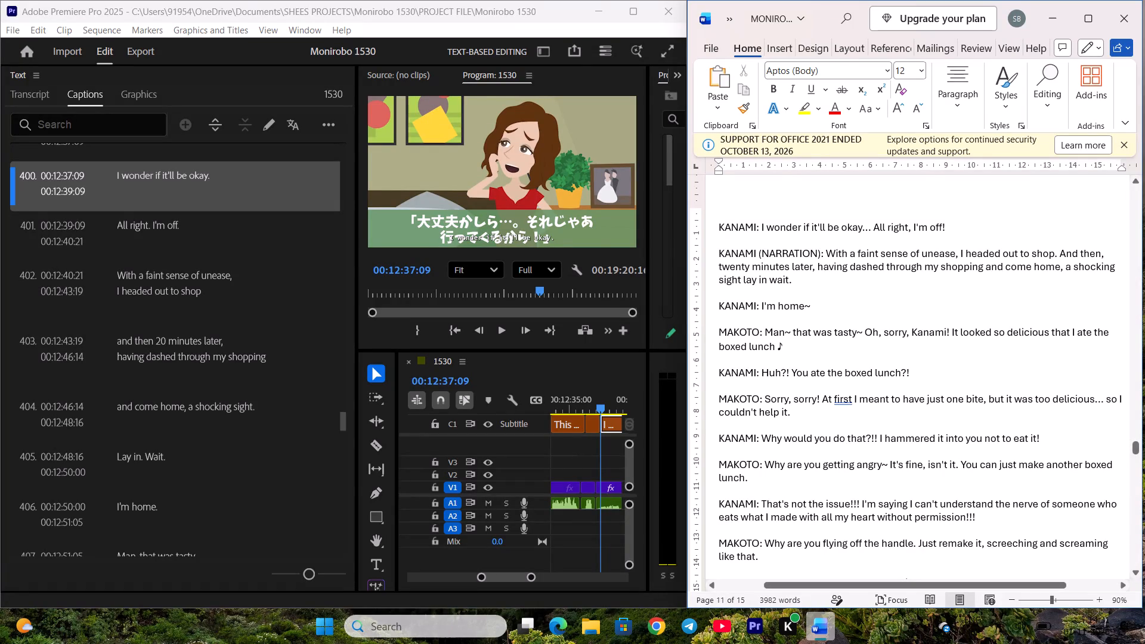
click(834, 257)
double_click(270, 181)
click(281, 178)
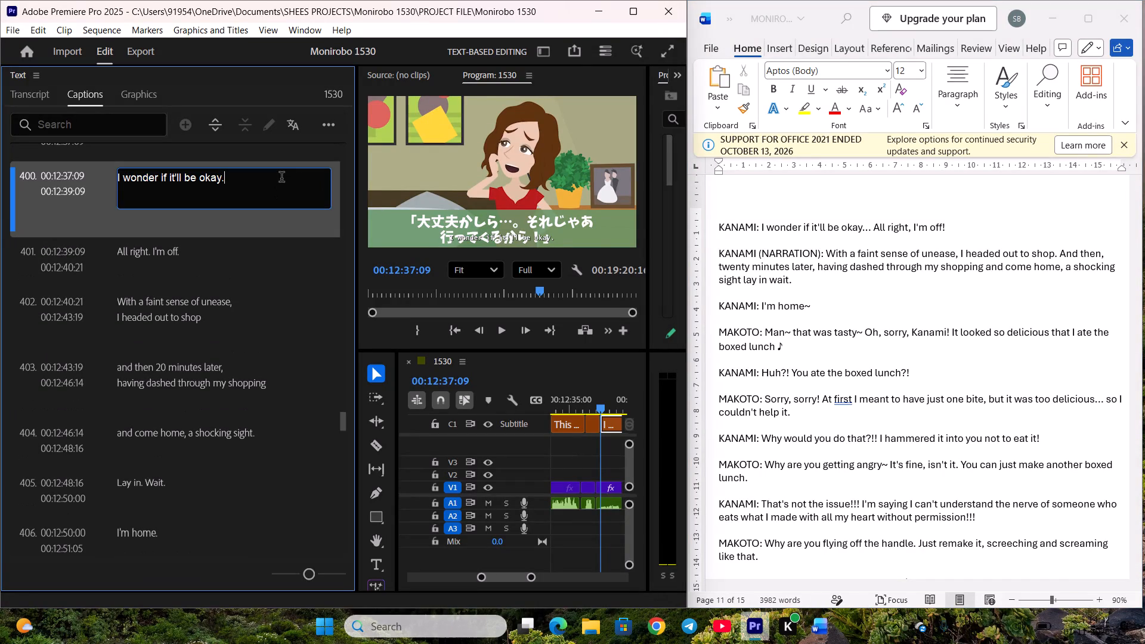
text(..)
click(234, 267)
Replace caption 401's text with the script's "All right, I'm off!".
scroll(260, 231, down, 1)
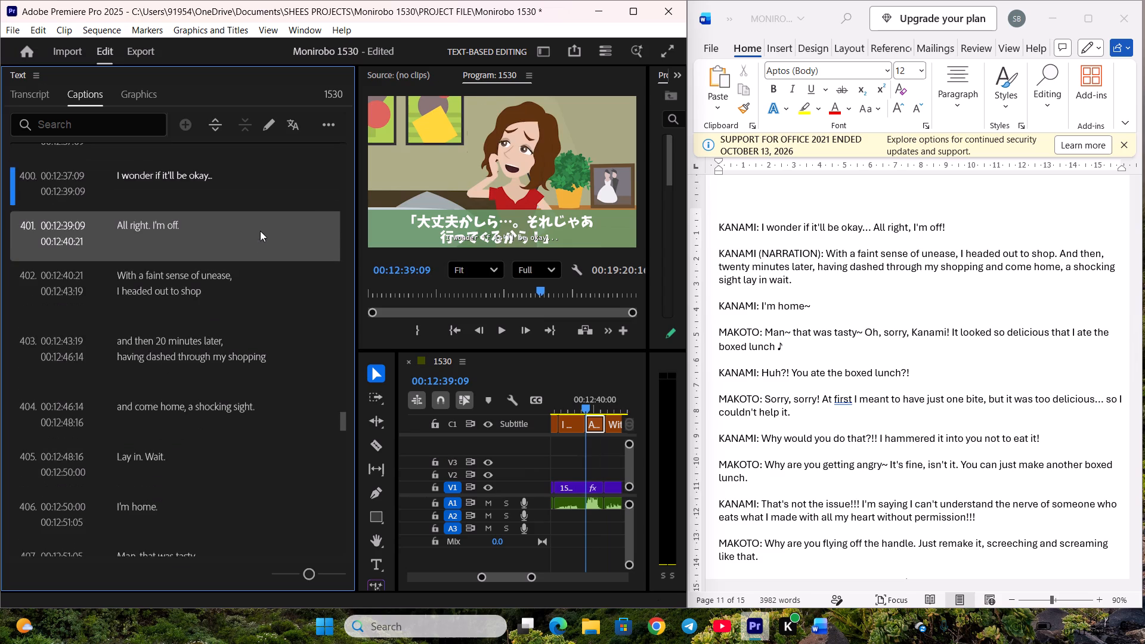
click(952, 262)
drag(872, 228, 950, 224)
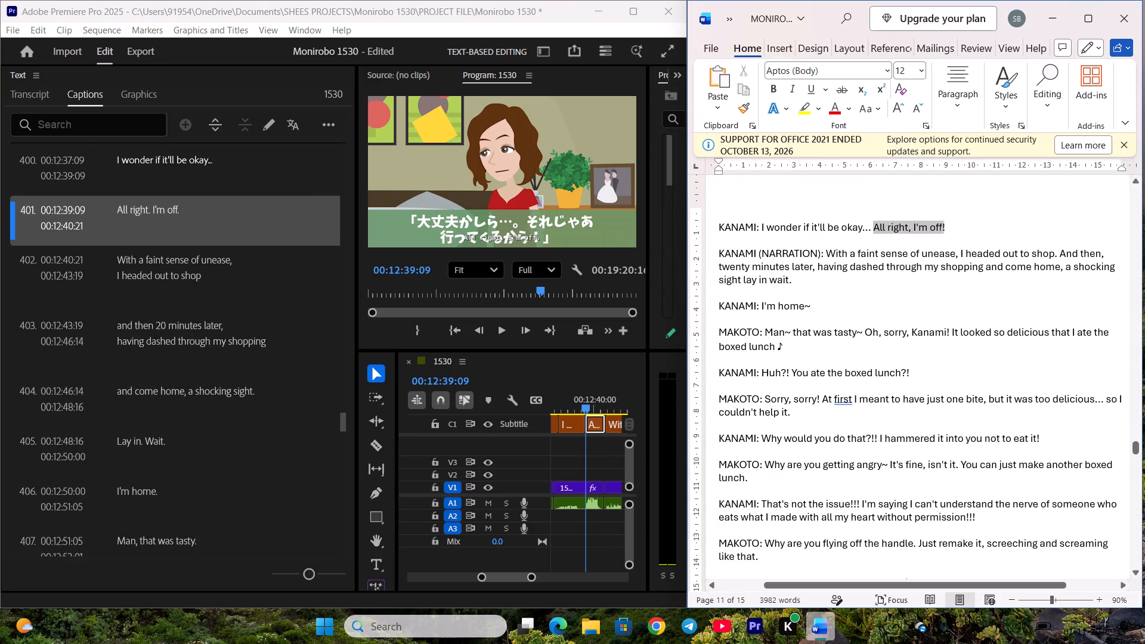
drag(950, 224, 955, 224)
key(ctrl+c)
double_click(170, 210)
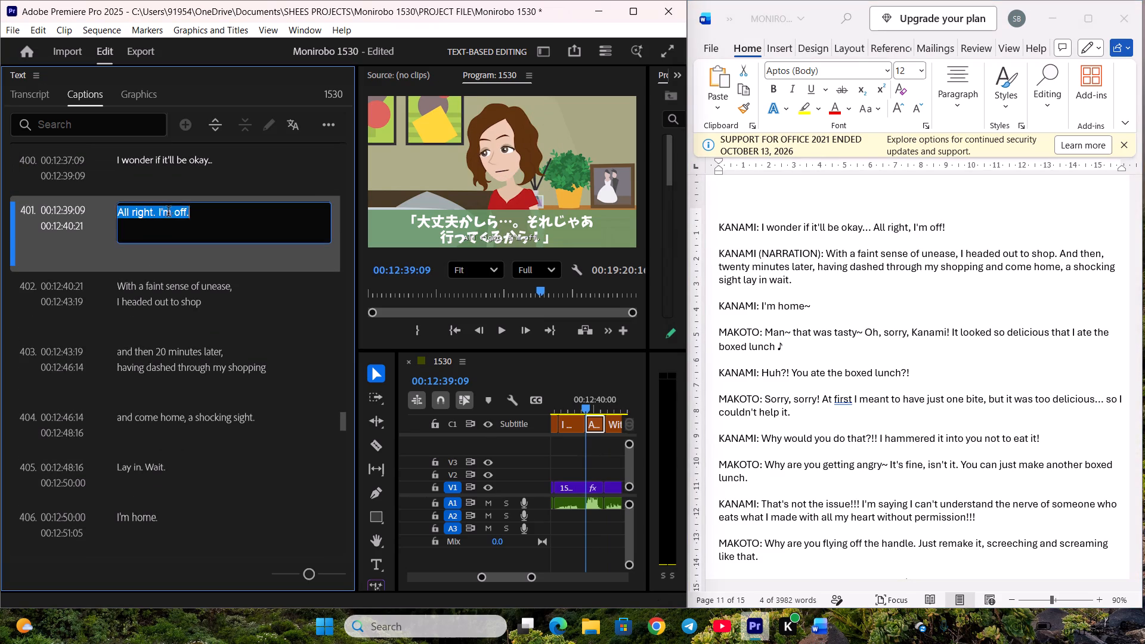
key(ctrl+v)
click(205, 298)
Replace caption 402's text with the script's "With a faint sense of unease, I headed out to shop.".
scroll(210, 271, down, 2)
click(760, 268)
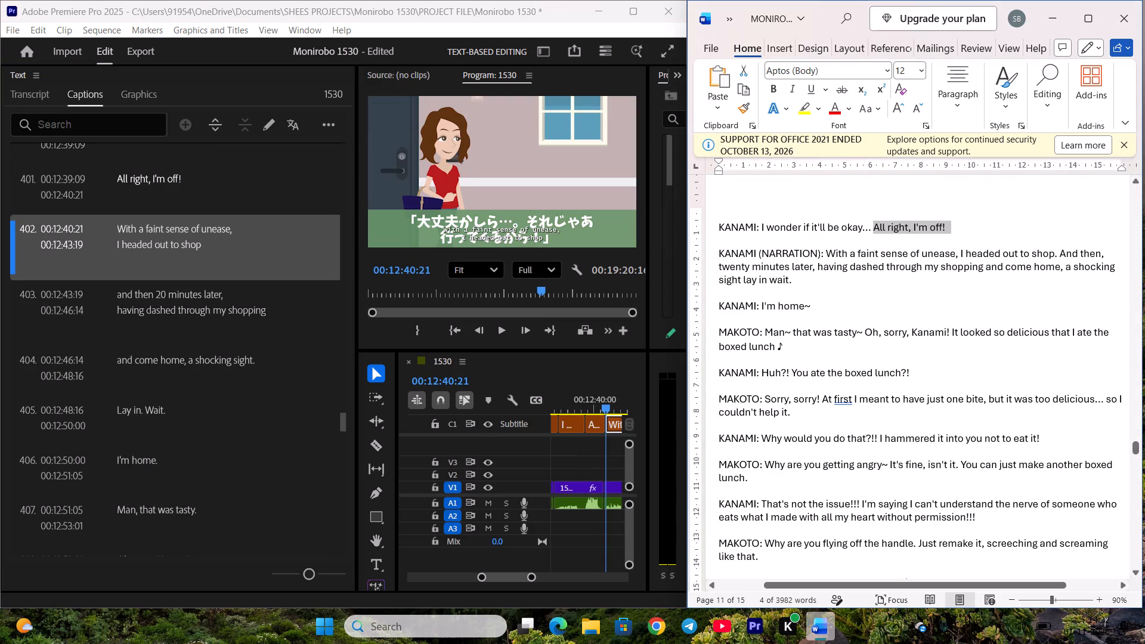
drag(830, 253, 960, 256)
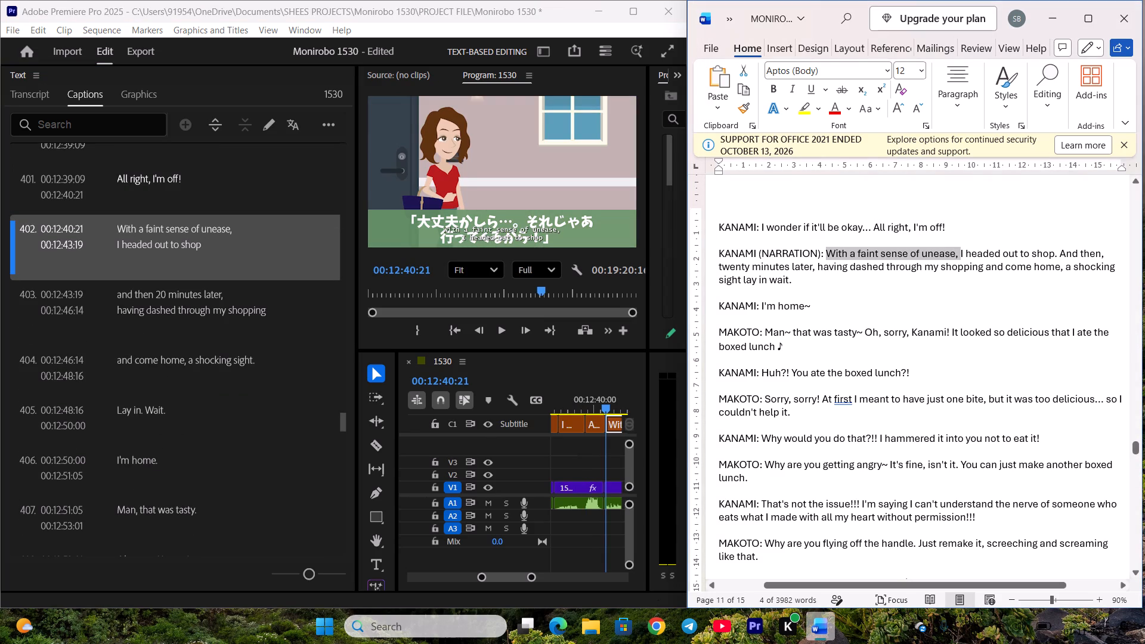
drag(960, 256, 1045, 253)
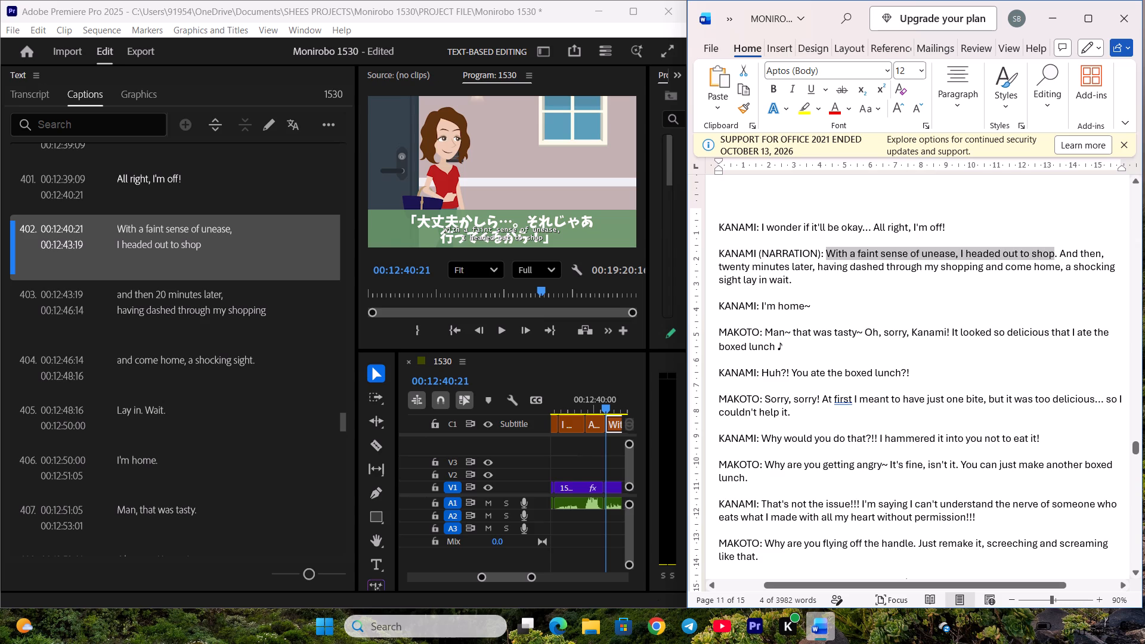
drag(1045, 253, 1059, 253)
key(ctrl+c)
double_click(224, 241)
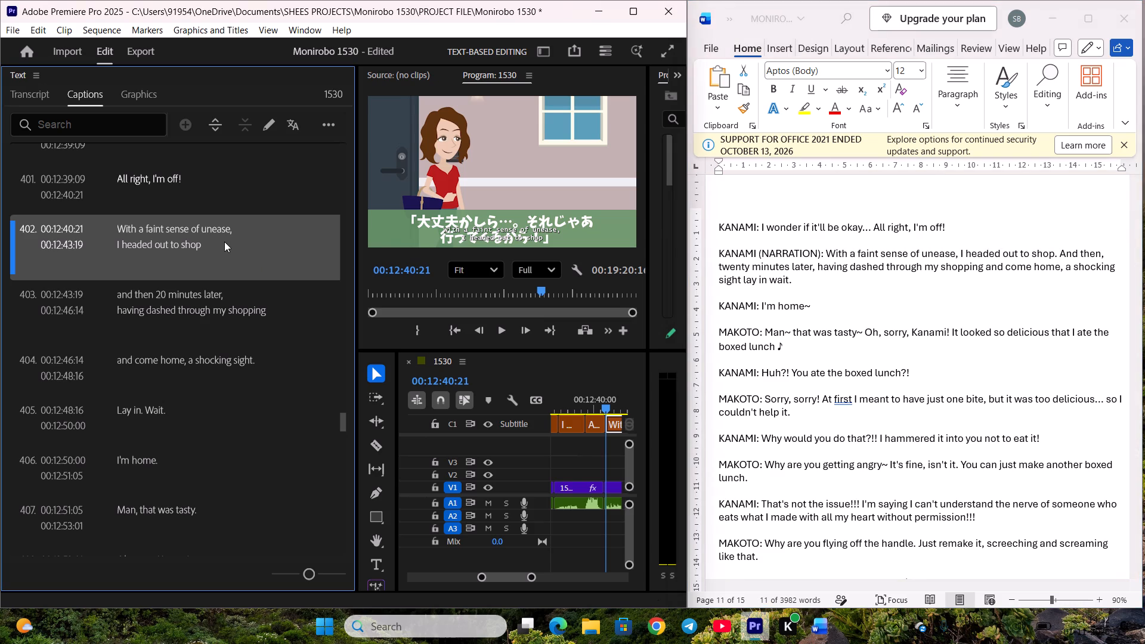
key(ctrl+v)
click(241, 312)
Replace caption 403's text with the script's "And then, twenty minutes later, having dashed through my shopping".
scroll(235, 292, down, 4)
click(1022, 248)
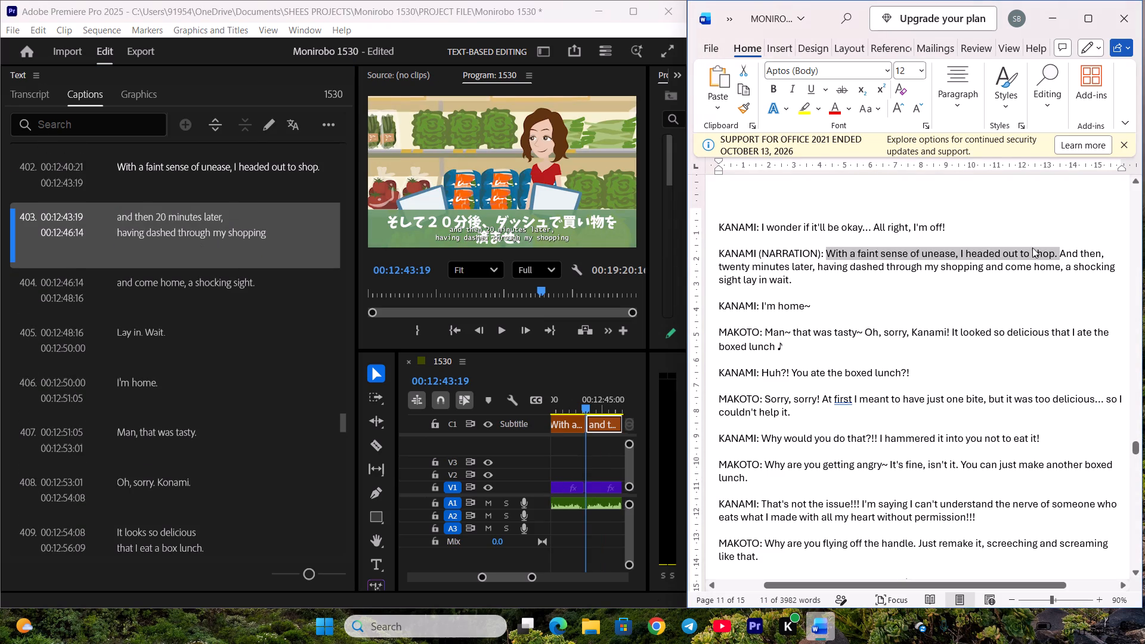
drag(1060, 252, 822, 267)
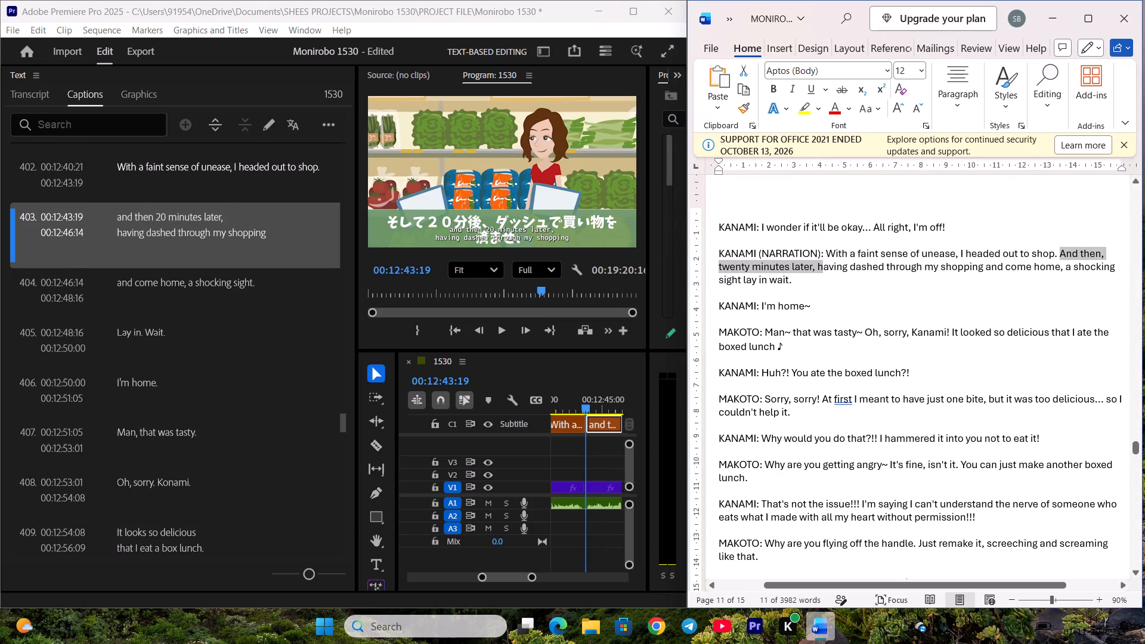
drag(822, 267, 861, 267)
drag(861, 267, 970, 266)
key(ctrl+c)
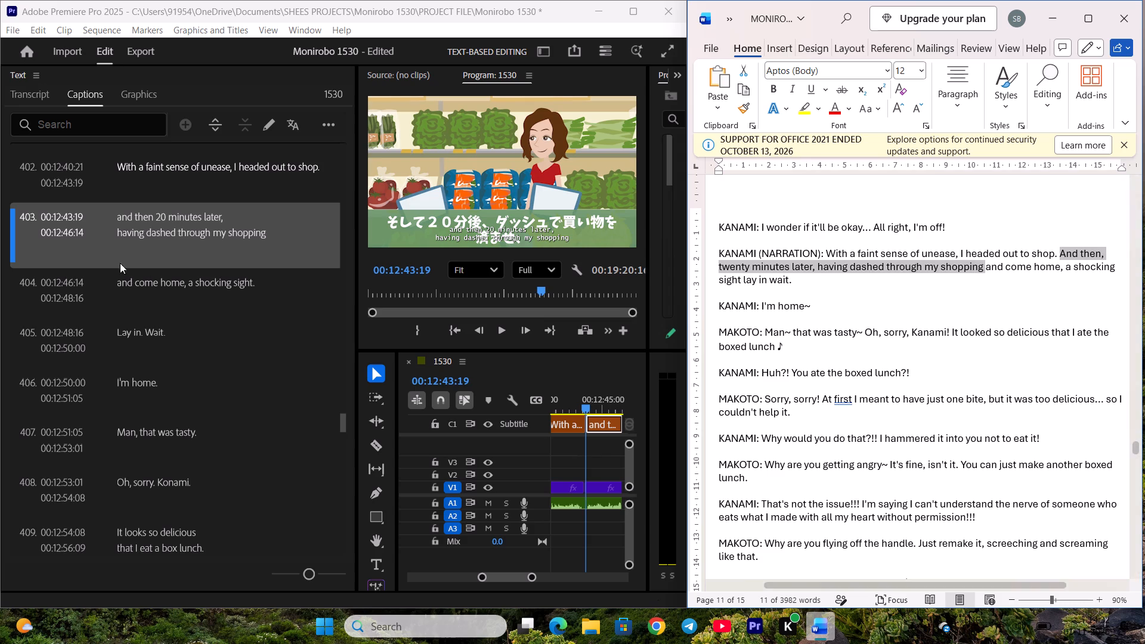
double_click(221, 237)
key(ctrl+v)
click(246, 294)
Replace caption 404's text with the script's "and come home, a shocking sight lay in wait.".
scroll(237, 281, down, 4)
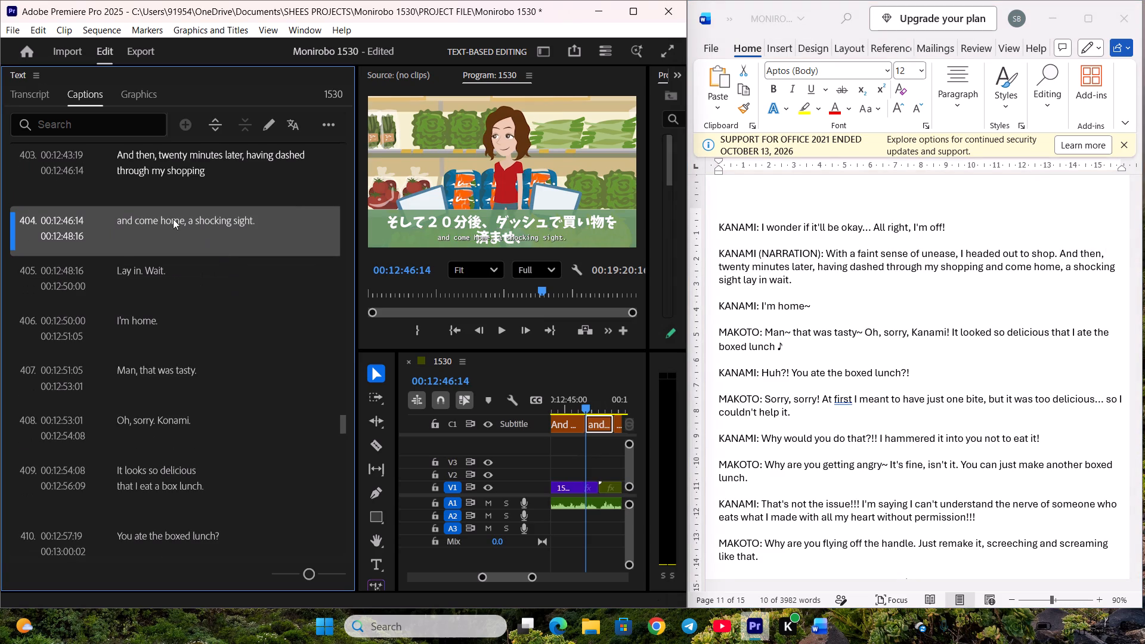
click(837, 228)
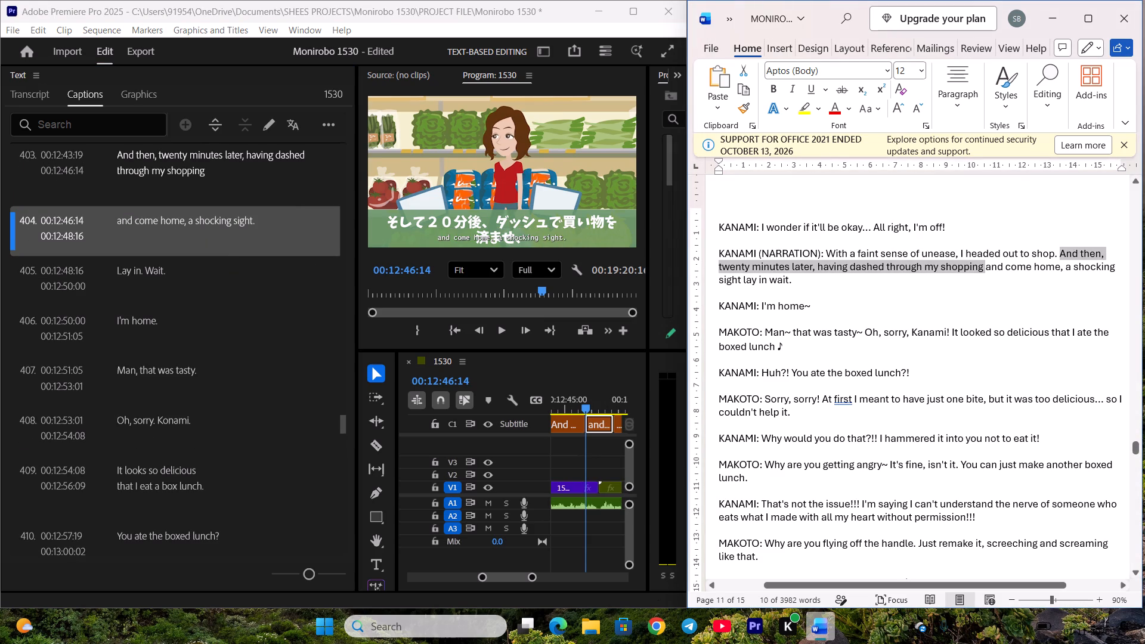
drag(986, 265, 990, 277)
key(ctrl+c)
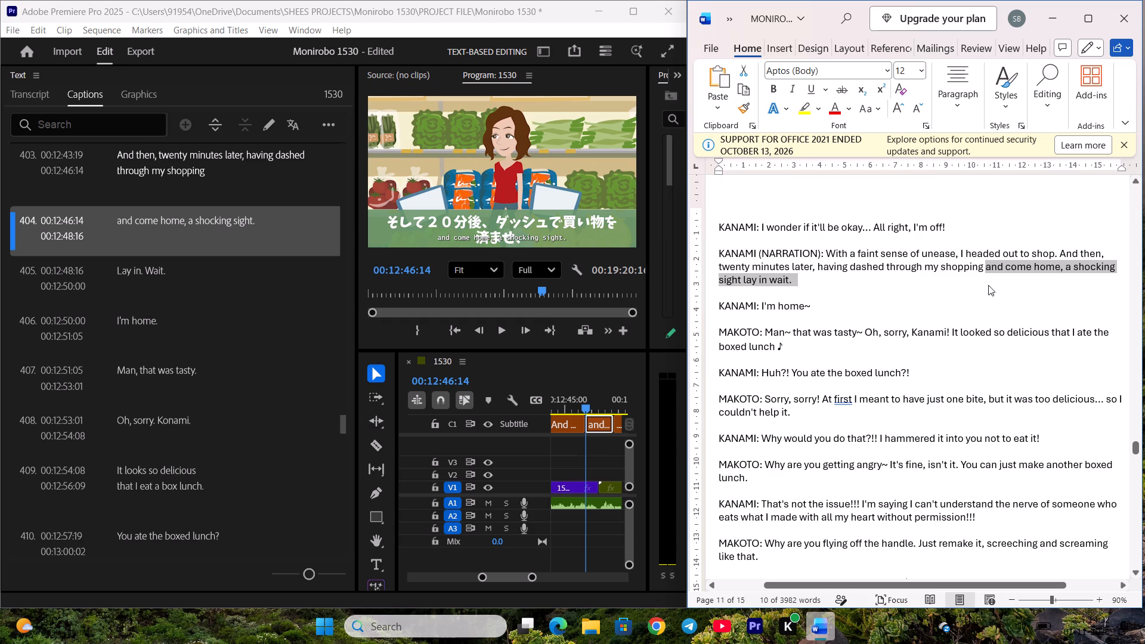
double_click(166, 223)
key(ctrl+v)
click(196, 287)
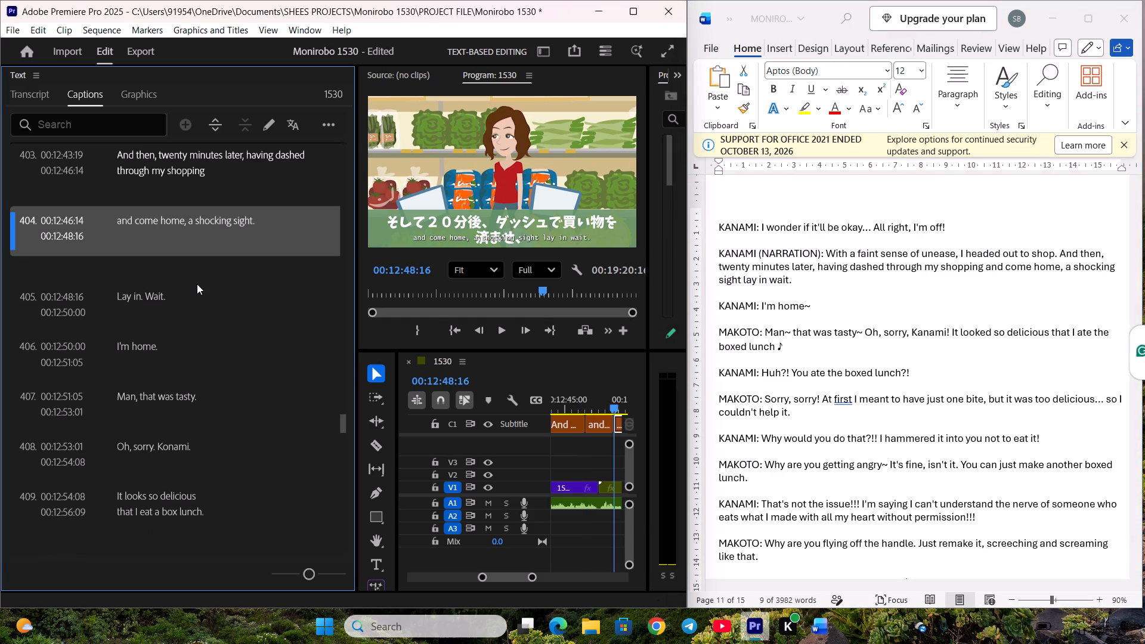
Play the video at caption 405, "Lay in. Wait.", and delete that redundant caption.
scroll(197, 283, down, 3)
key(space)
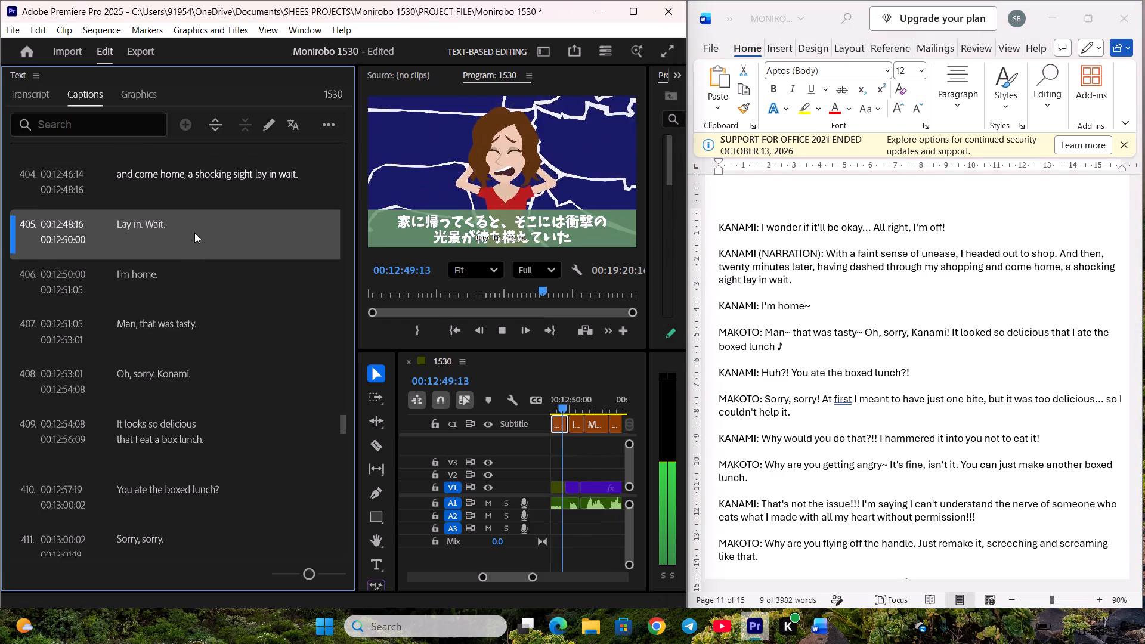
key(space)
scroll(491, 301, up, 8)
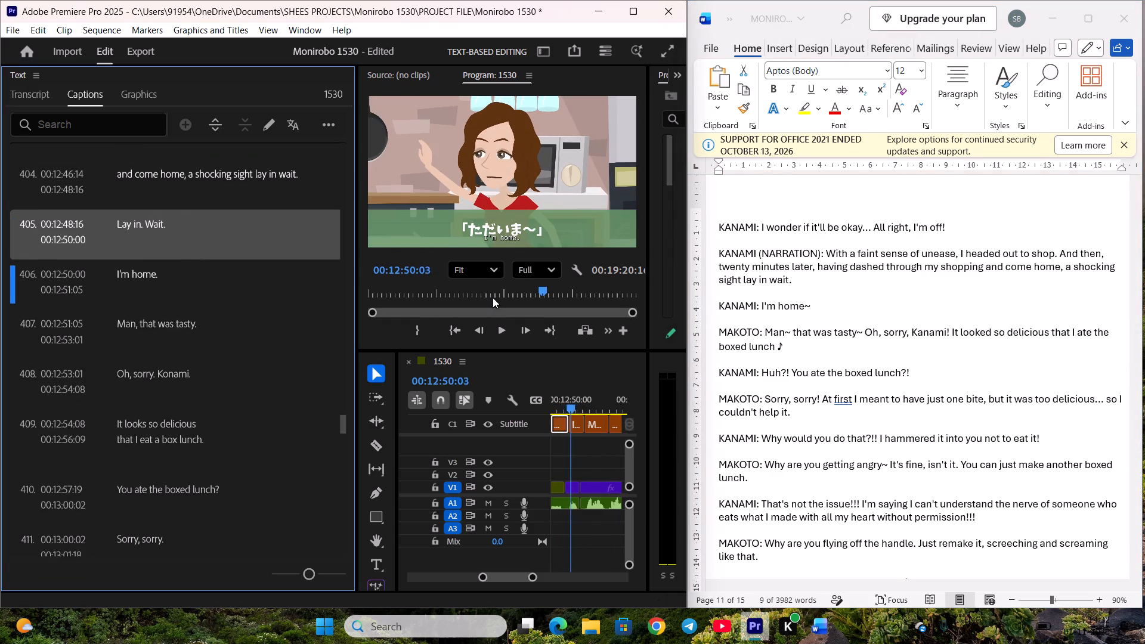
scroll(493, 298, up, 14)
scroll(493, 295, up, 19)
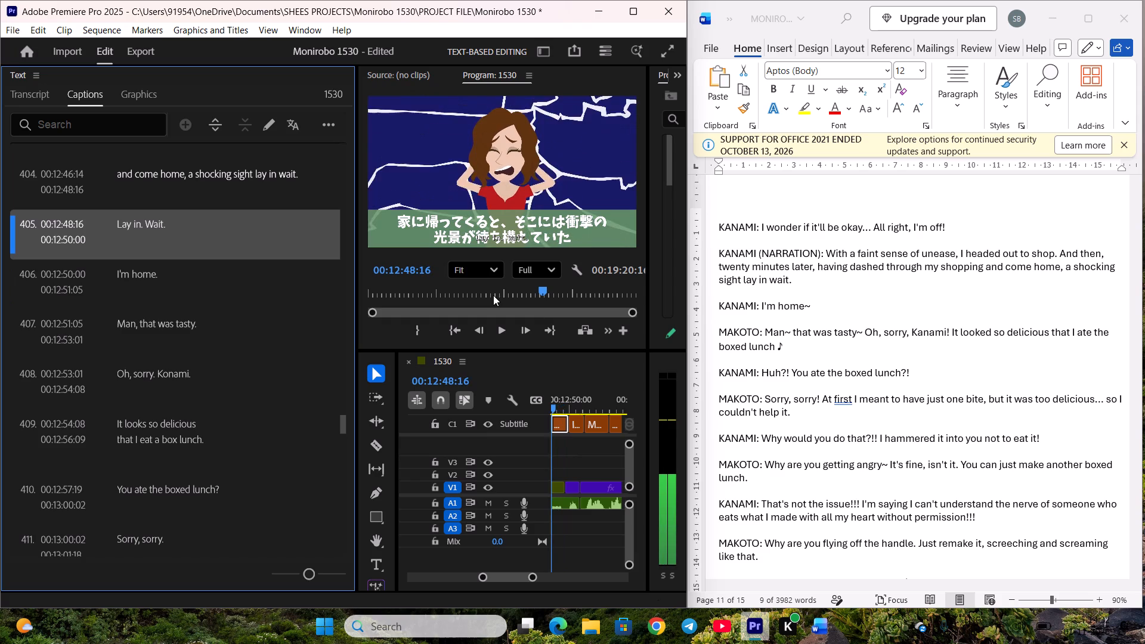
scroll(493, 295, up, 5)
click(227, 270)
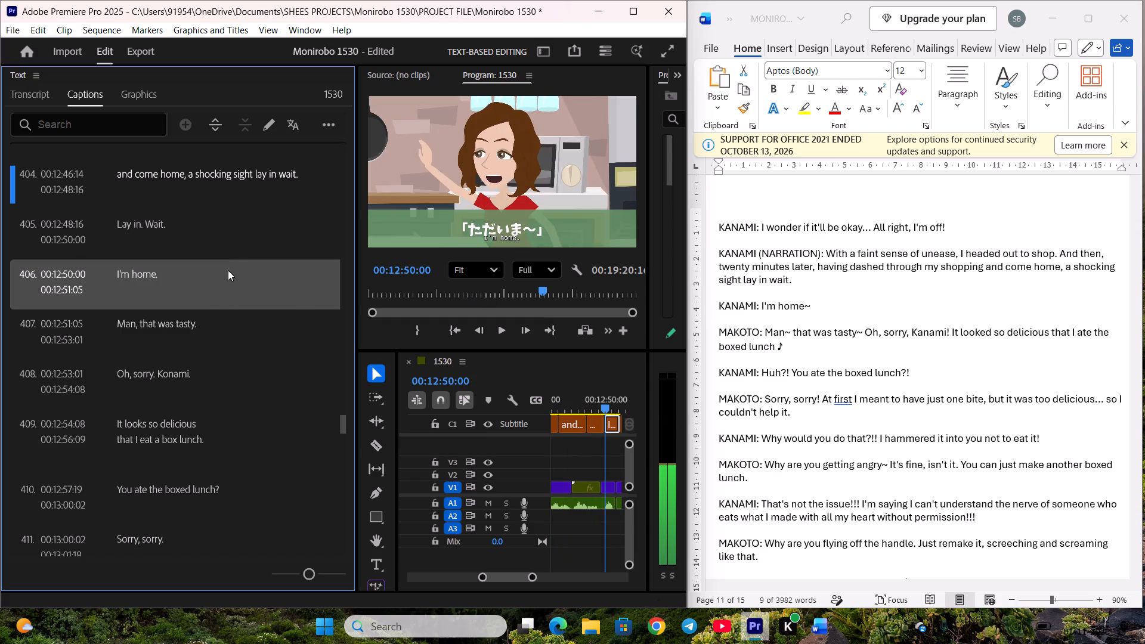
click(235, 240)
key(BackSpace)
Change the ending of the "I'm home." caption so it reads "I'm home~" as in the script.
click(231, 243)
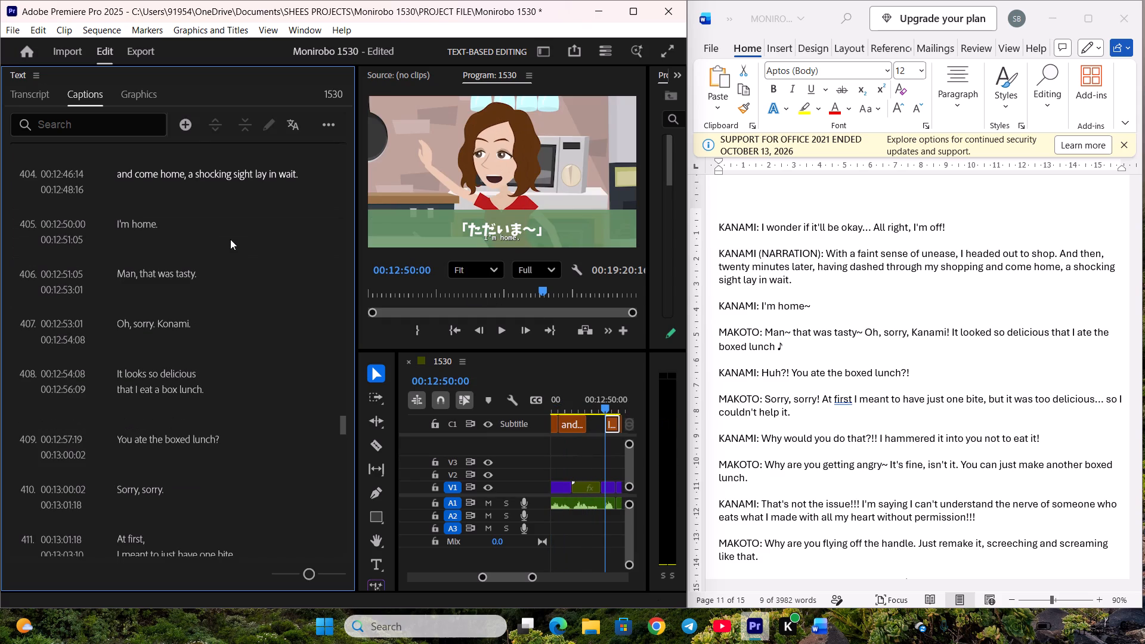
double_click(241, 228)
click(274, 229)
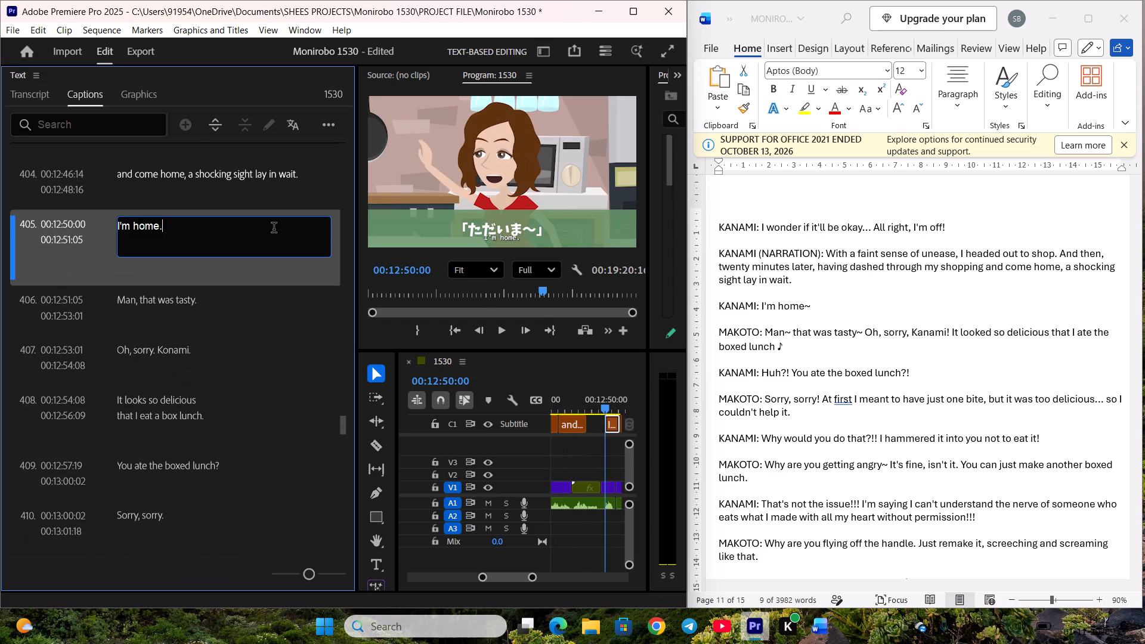
key(BackSpace)
key(shift+asciitilde)
click(242, 308)
Replace caption 406's text with Makoto's words from the script, "Man~ that was tasty~".
scroll(237, 255, down, 3)
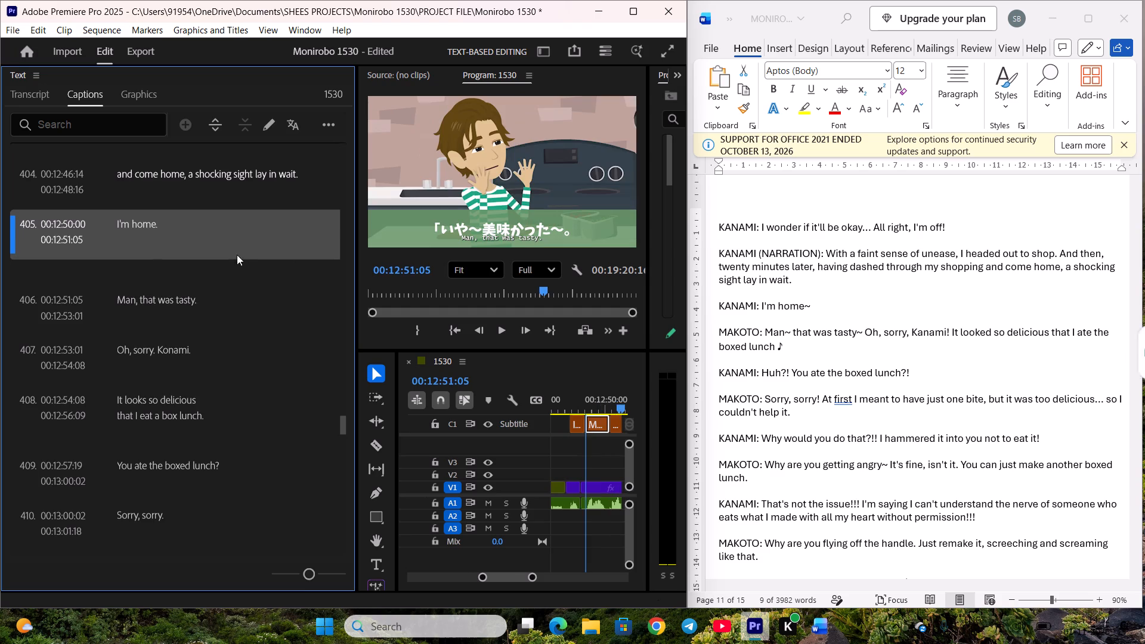
click(728, 268)
scroll(847, 288, down, 3)
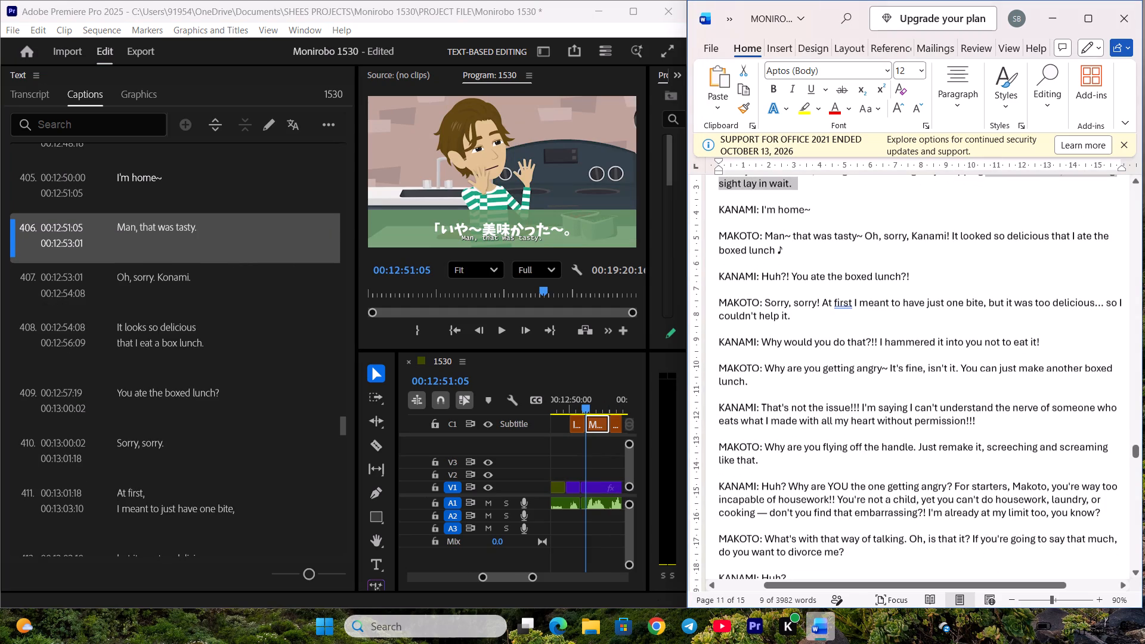
drag(766, 236, 862, 237)
key(ctrl+c)
double_click(199, 227)
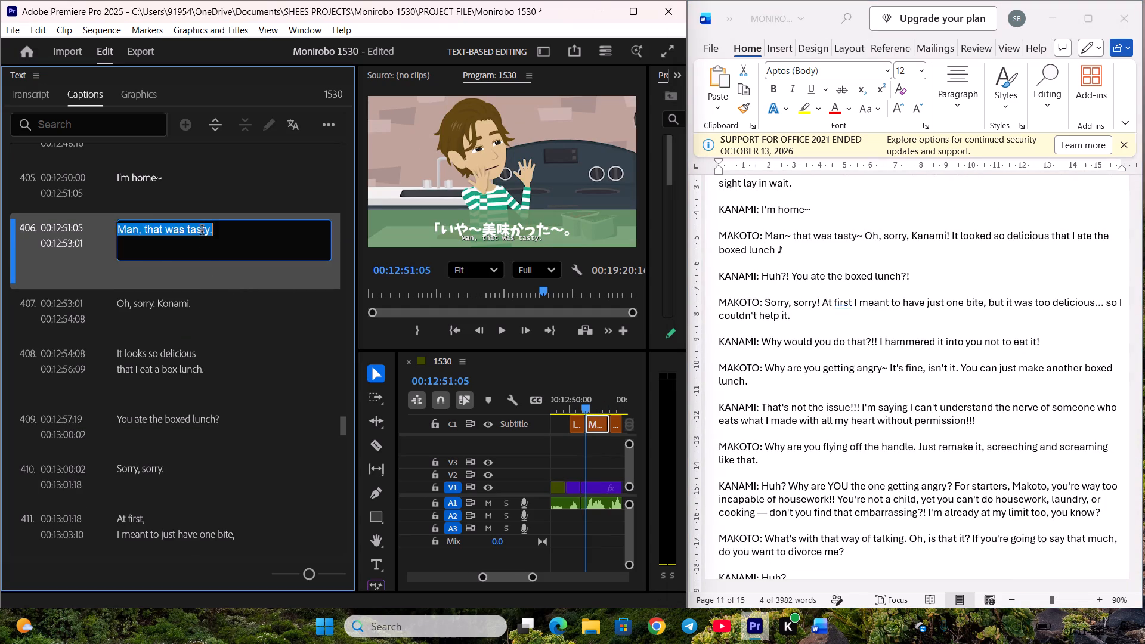
key(ctrl+v)
click(214, 297)
Replace caption 407's text with the script's "Oh, sorry, Kanami!".
scroll(211, 284, down, 3)
click(952, 256)
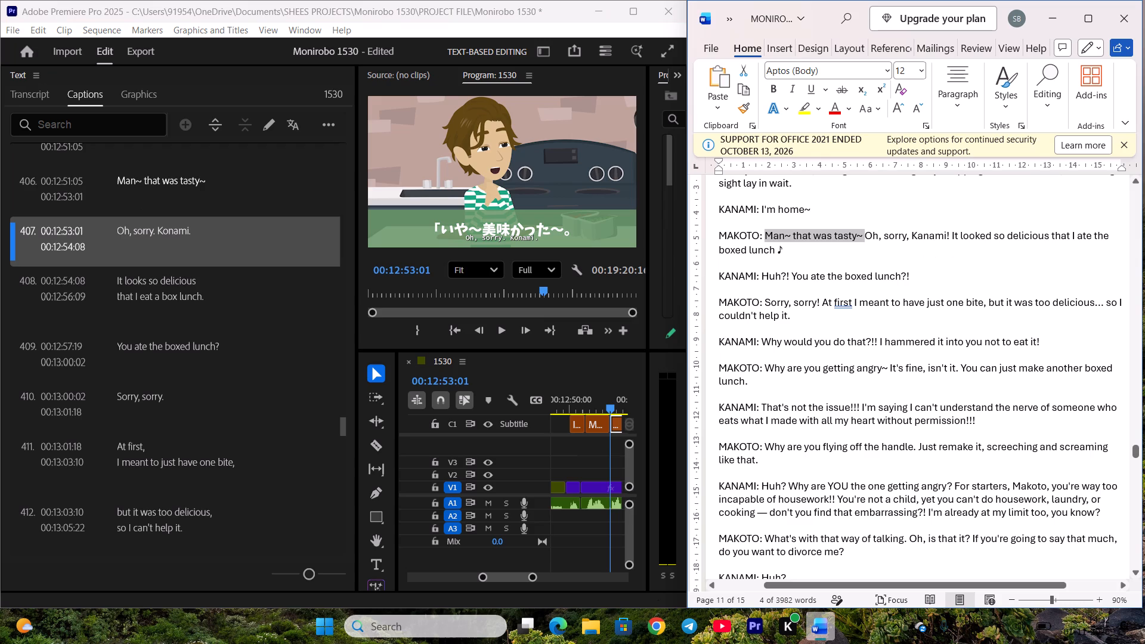
drag(867, 234, 950, 236)
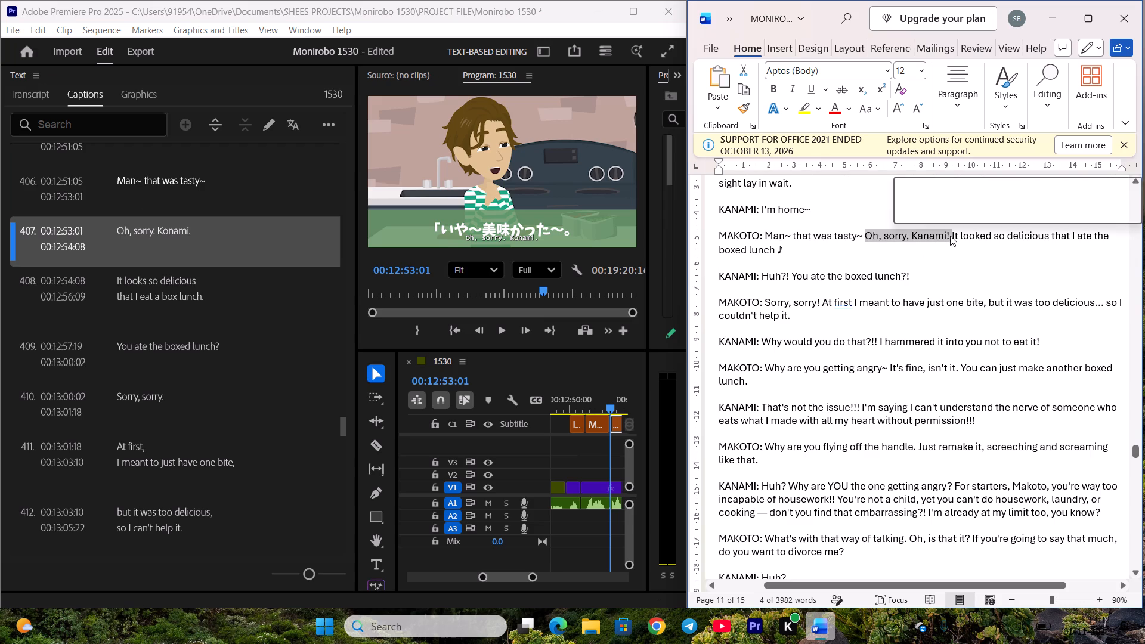
key(ctrl+c)
double_click(209, 236)
key(ctrl+v)
click(230, 298)
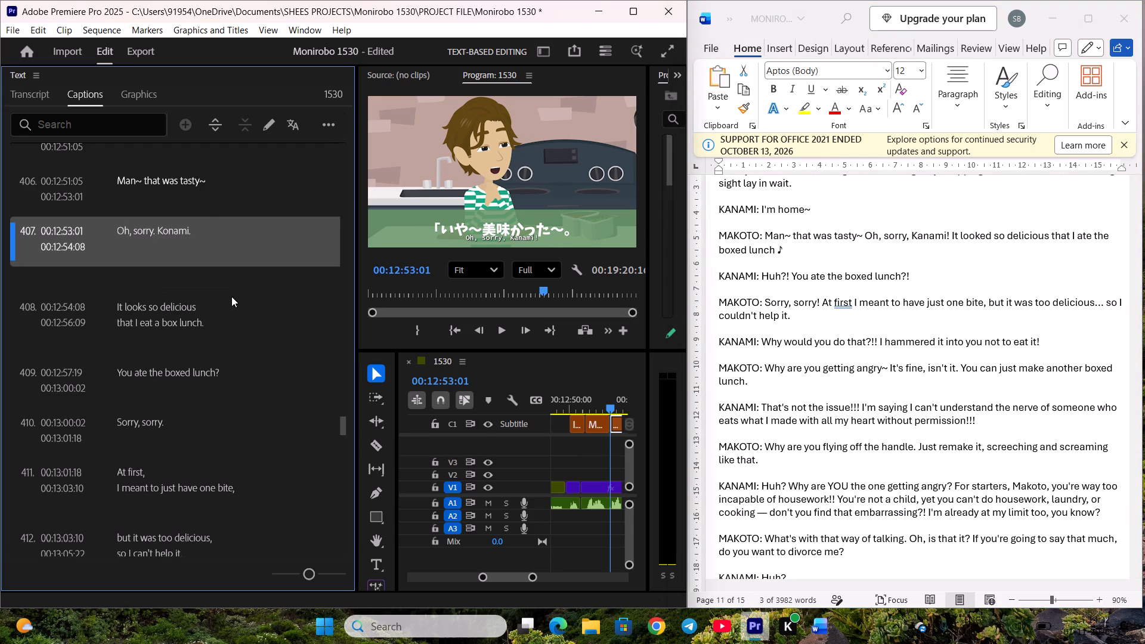
Replace caption 408's text with the script's "It looked so delicious that I ate the boxed lunch ♪".
scroll(230, 289, down, 3)
click(910, 218)
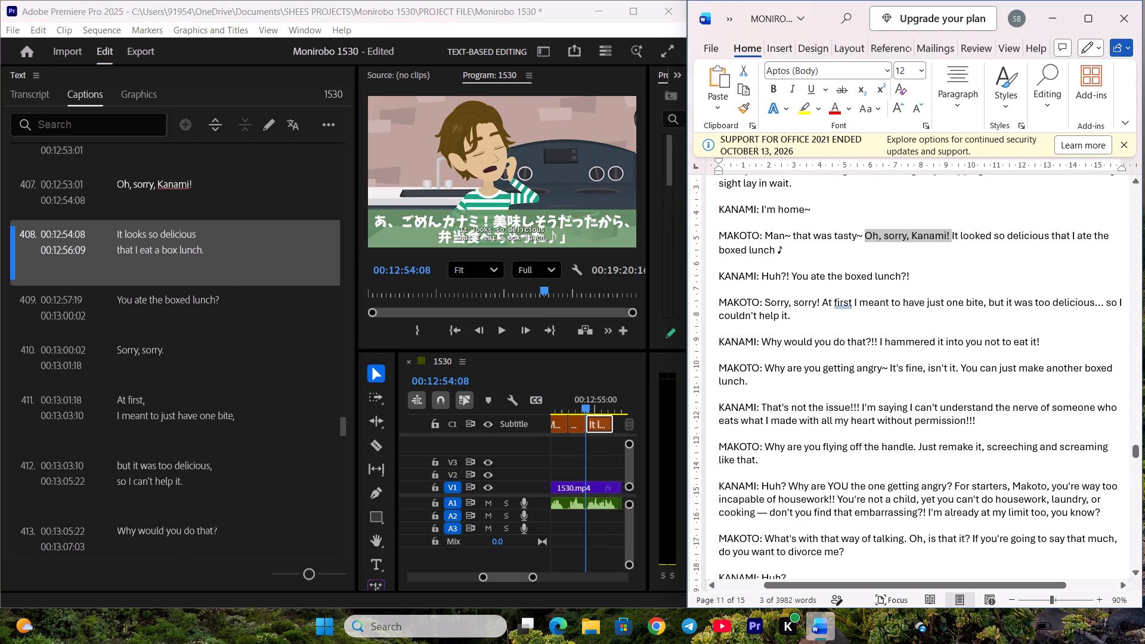
drag(952, 234, 1038, 238)
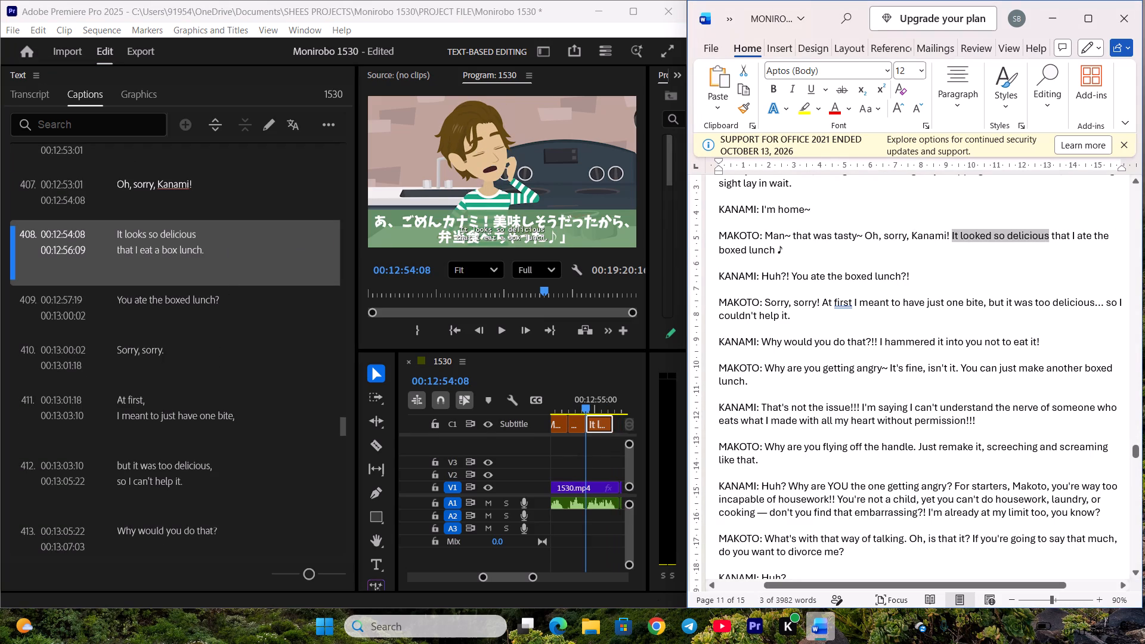
drag(1038, 238, 1036, 246)
key(ctrl+c)
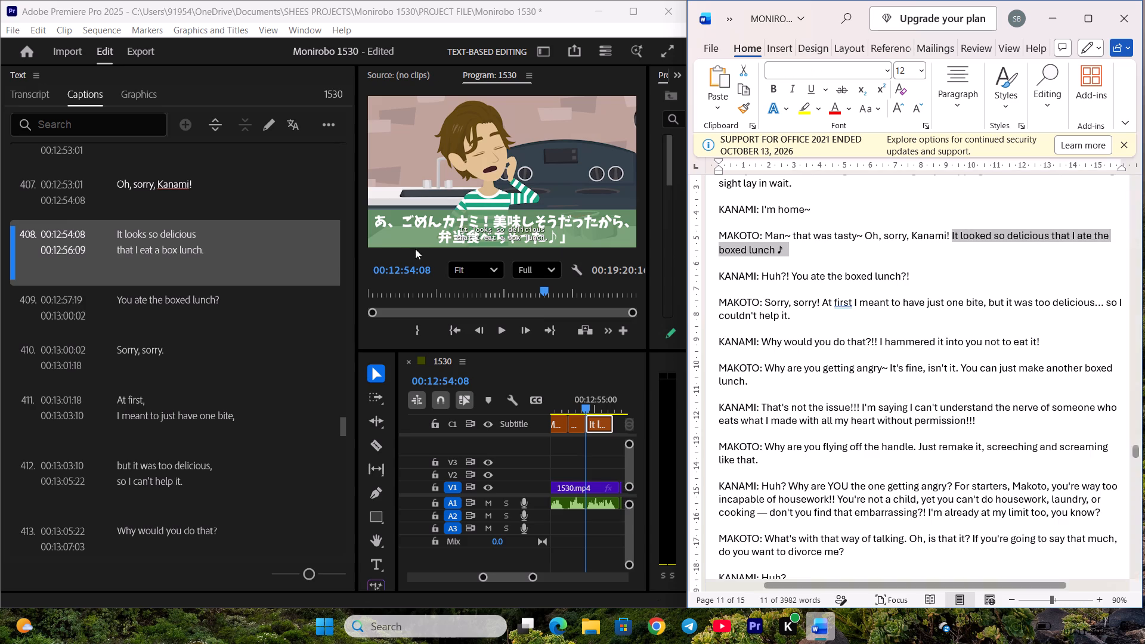
double_click(247, 242)
key(ctrl+v)
click(251, 304)
Replace caption 409's text with Kanami's line from the script, "Huh?! You ate the boxed lunch?!".
scroll(249, 294, down, 2)
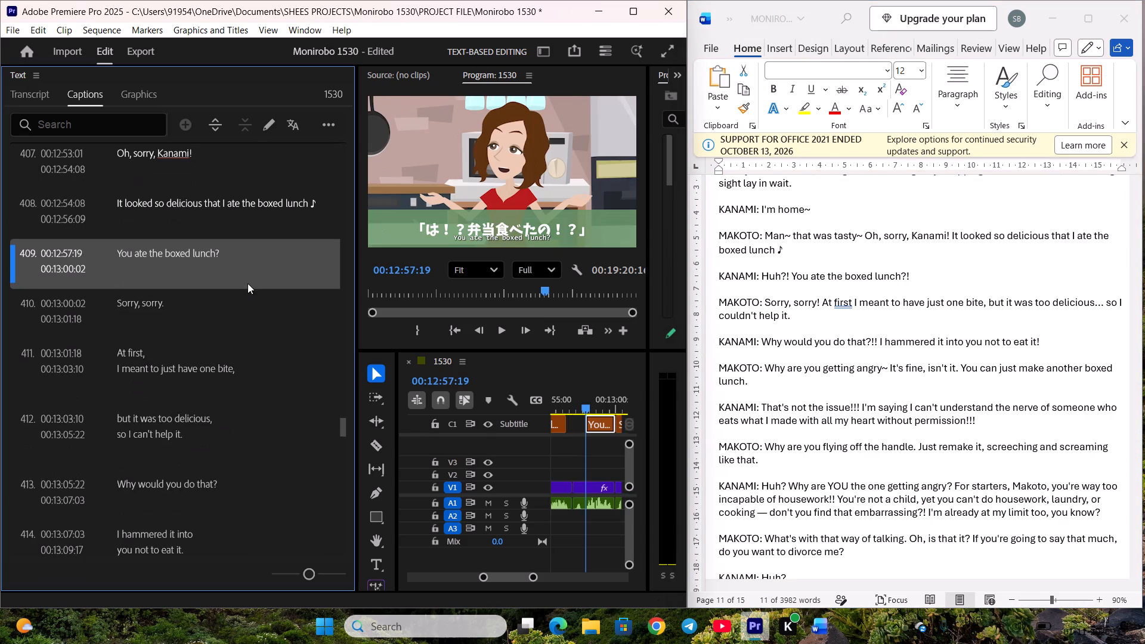
click(781, 246)
drag(762, 275, 781, 275)
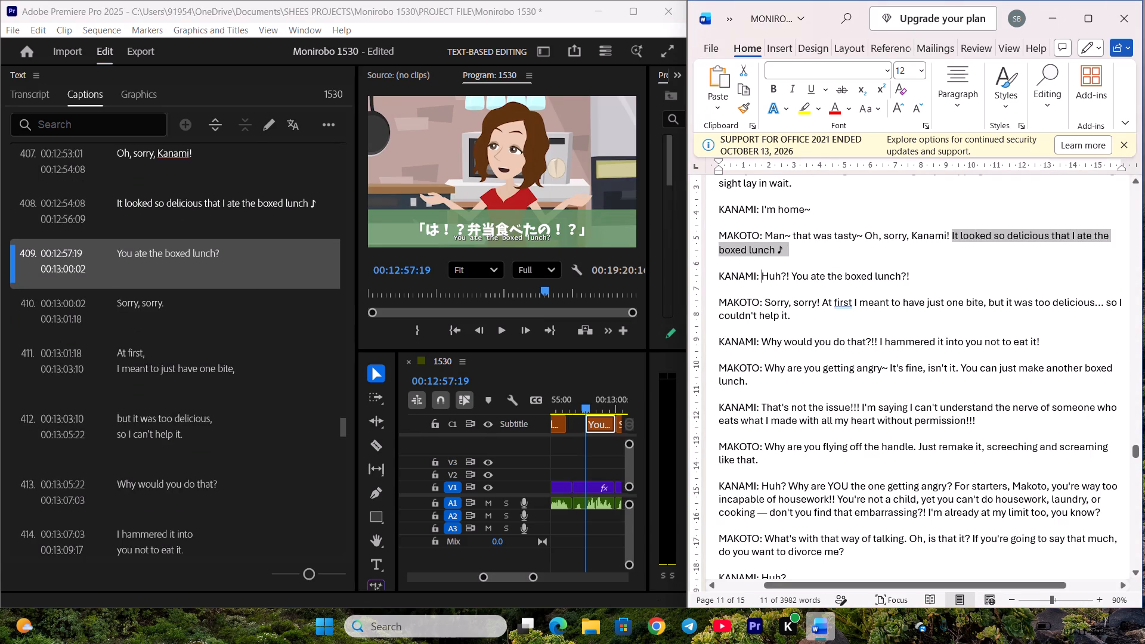
drag(781, 275, 912, 273)
key(ctrl+c)
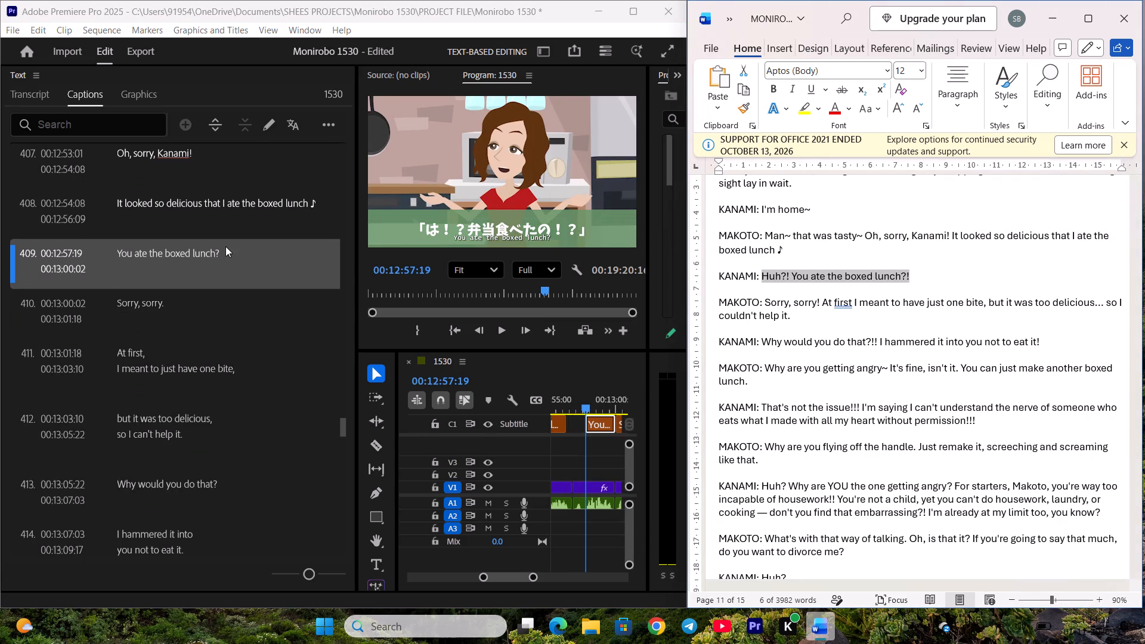
double_click(225, 246)
key(ctrl+v)
click(203, 296)
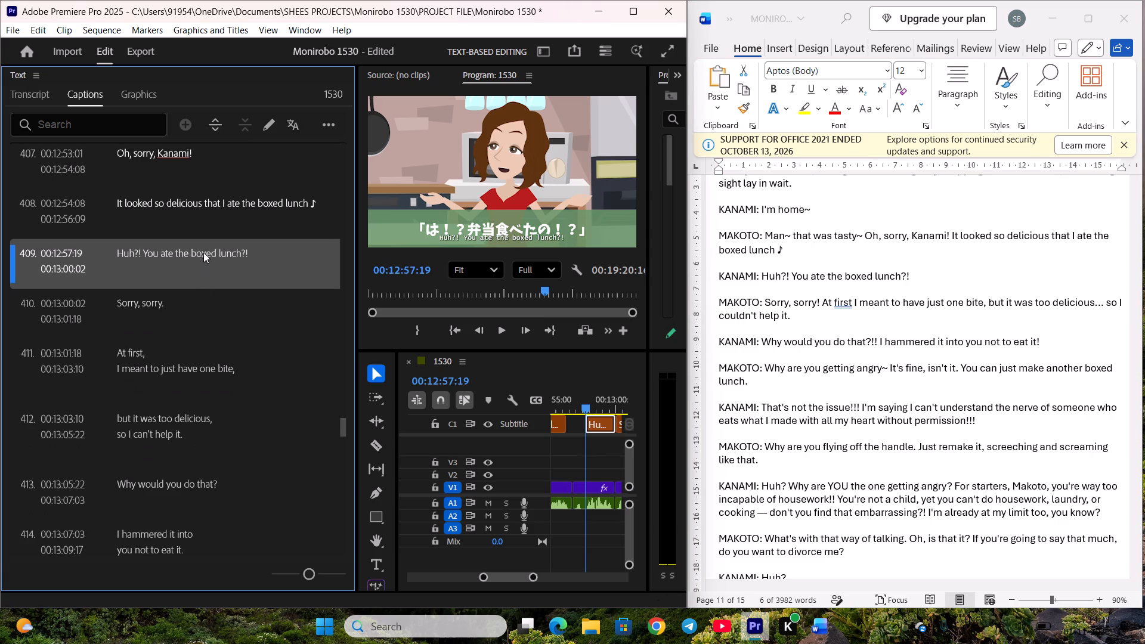
Play the video into caption 410, and replace that caption's text with the script's "Sorry, sorry!".
click(572, 405)
key(space)
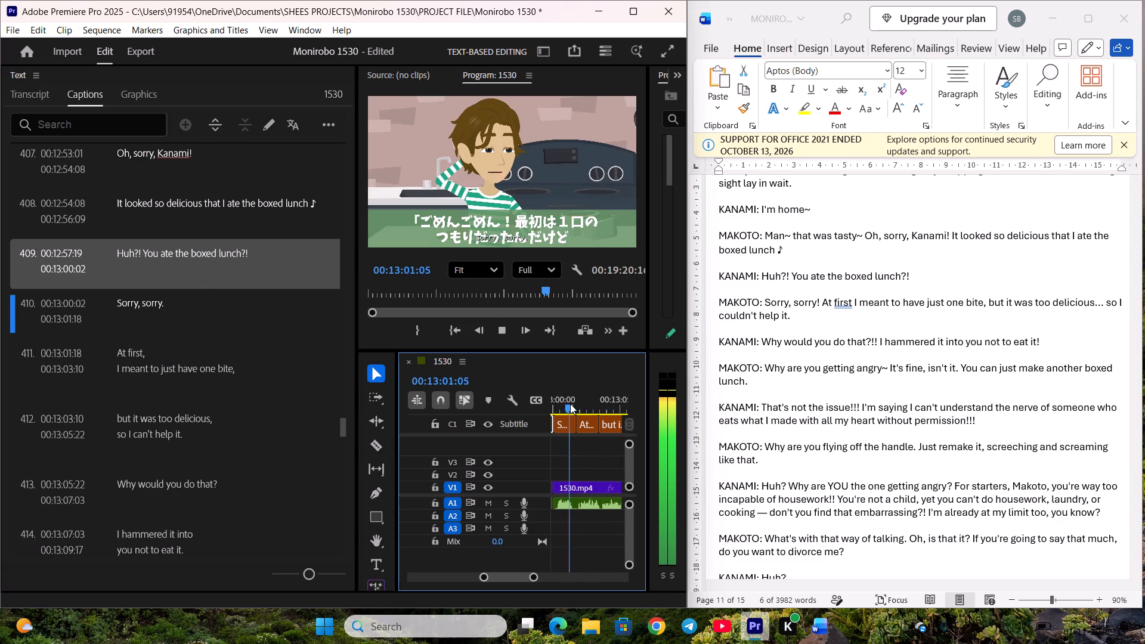
key(space)
click(232, 302)
scroll(239, 292, down, 4)
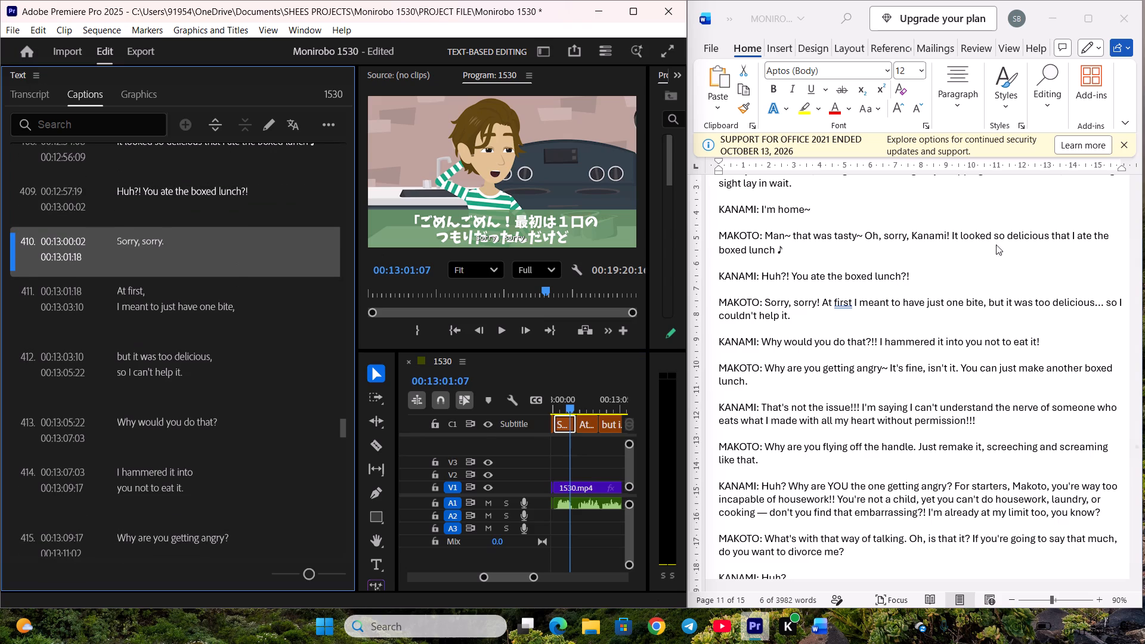
click(996, 244)
scroll(790, 265, down, 1)
drag(764, 269, 819, 270)
key(ctrl+c)
click(89, 249)
double_click(208, 245)
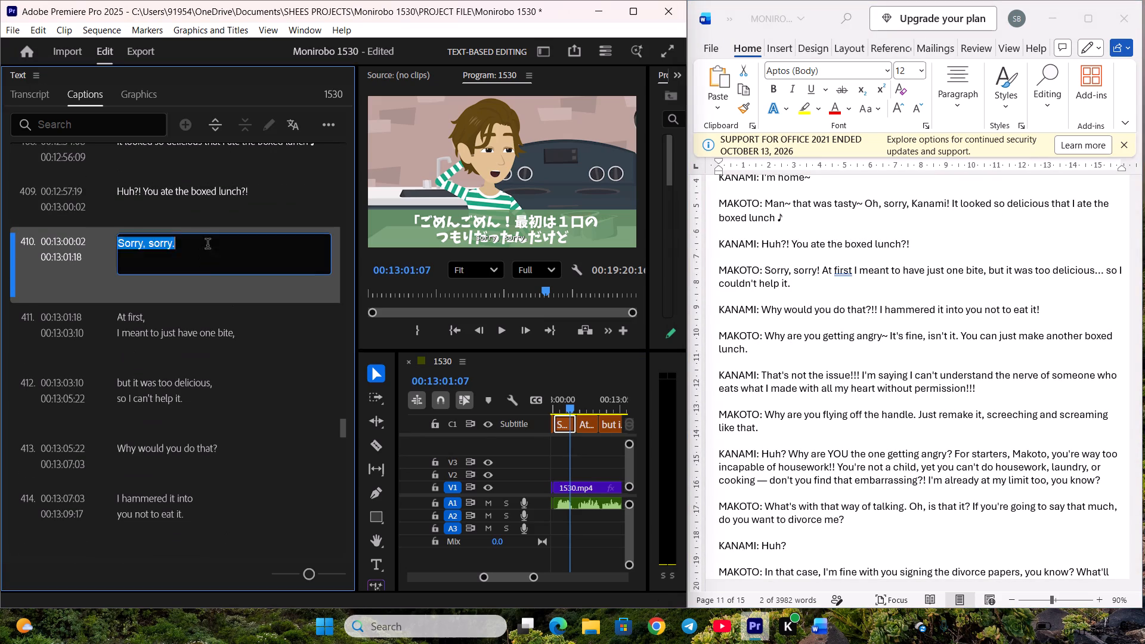
key(ctrl+v)
click(218, 311)
Replace caption 411's text with the script's "At first I meant to have just one bite,".
scroll(219, 306, down, 4)
click(826, 267)
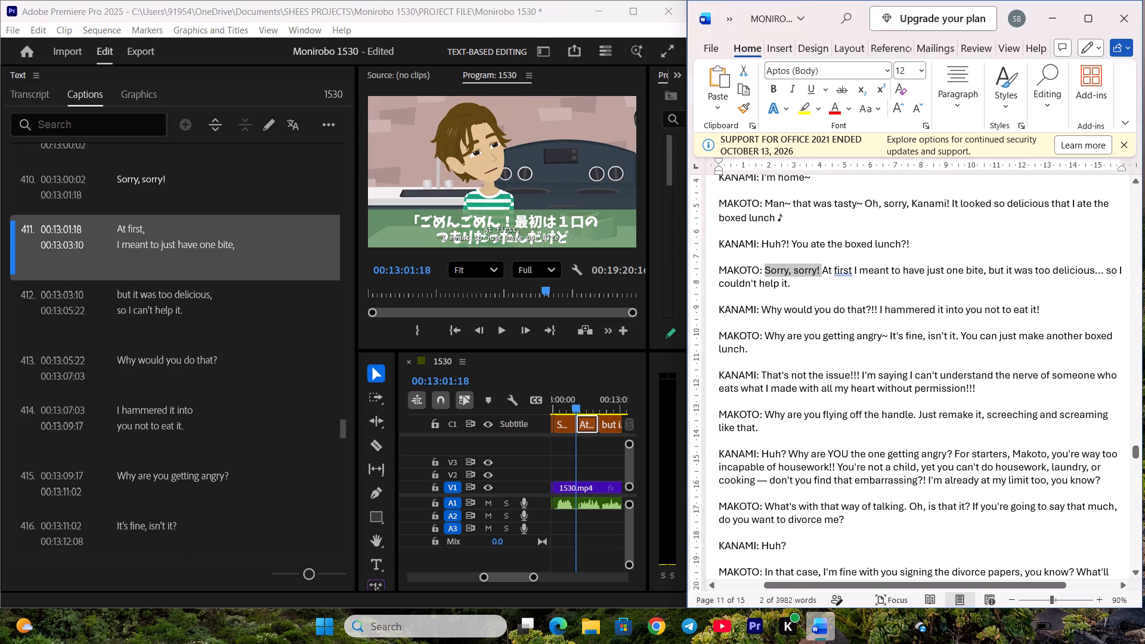
drag(827, 268, 956, 274)
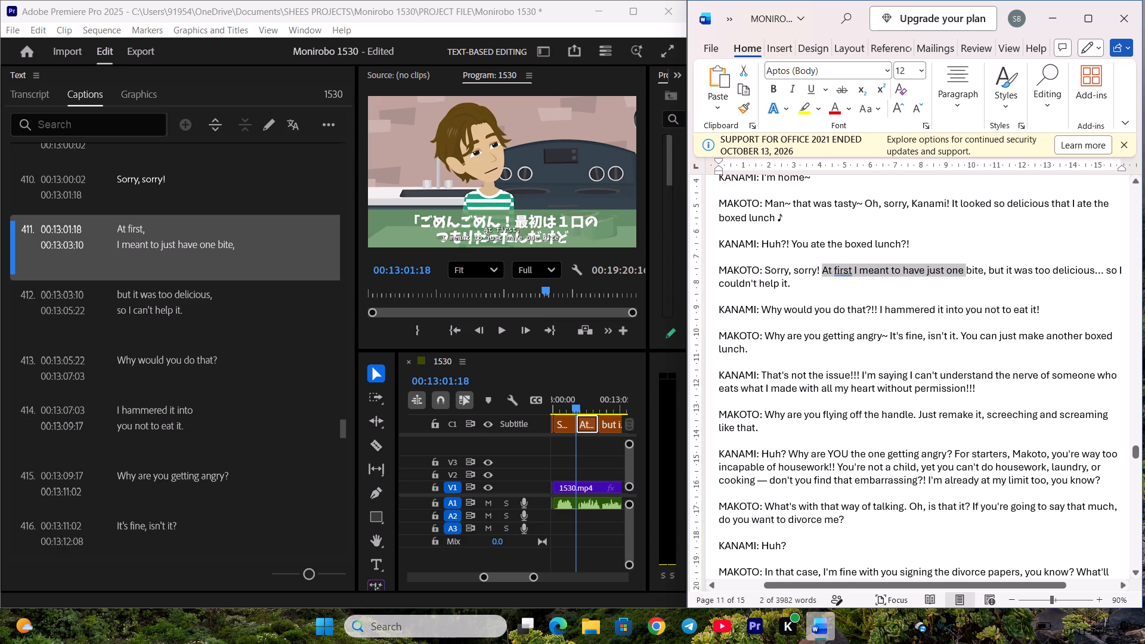
drag(956, 274, 991, 272)
drag(991, 272, 988, 272)
key(ctrl+c)
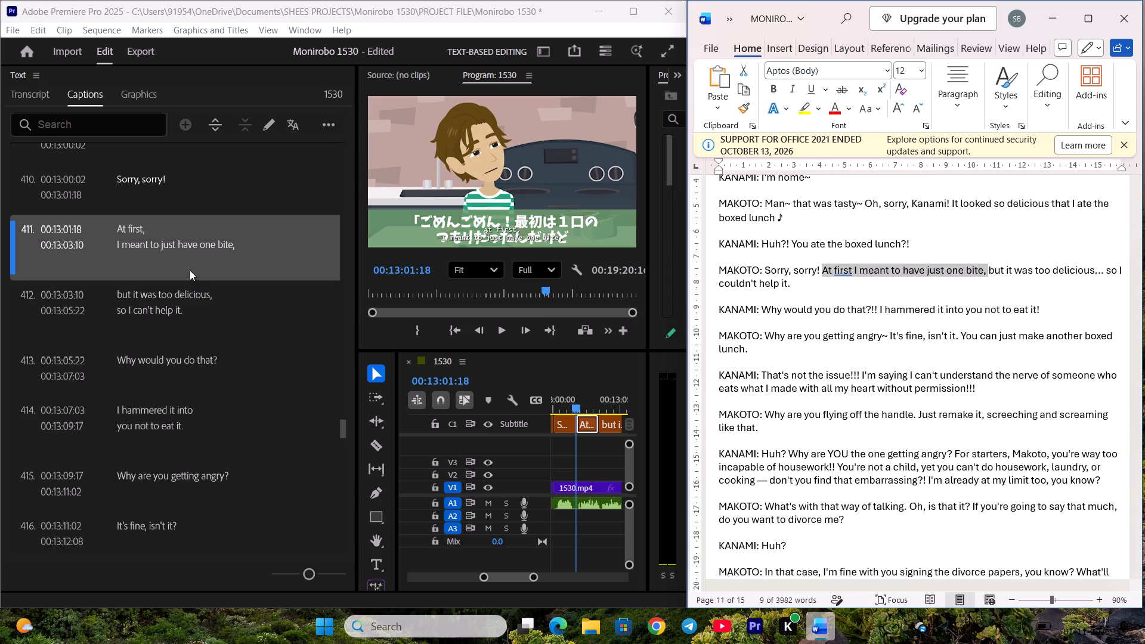
double_click(240, 243)
key(ctrl+v)
click(258, 305)
Play back caption 412 and replace its text with the script's "but it was too delicious... so I couldn't help it.".
scroll(255, 302, down, 2)
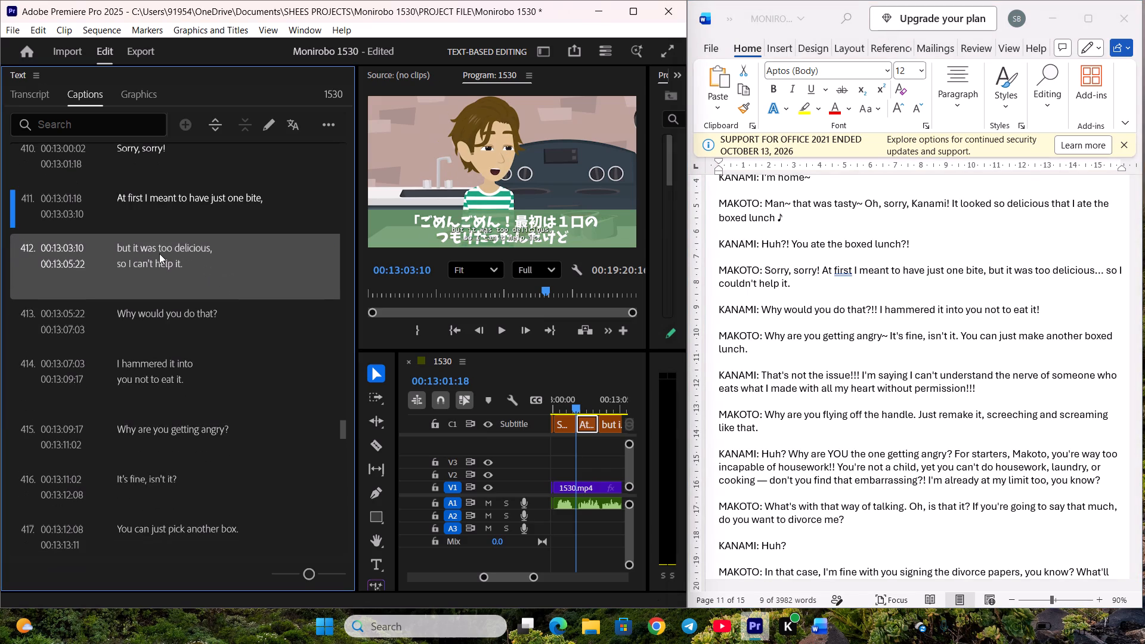
click(960, 274)
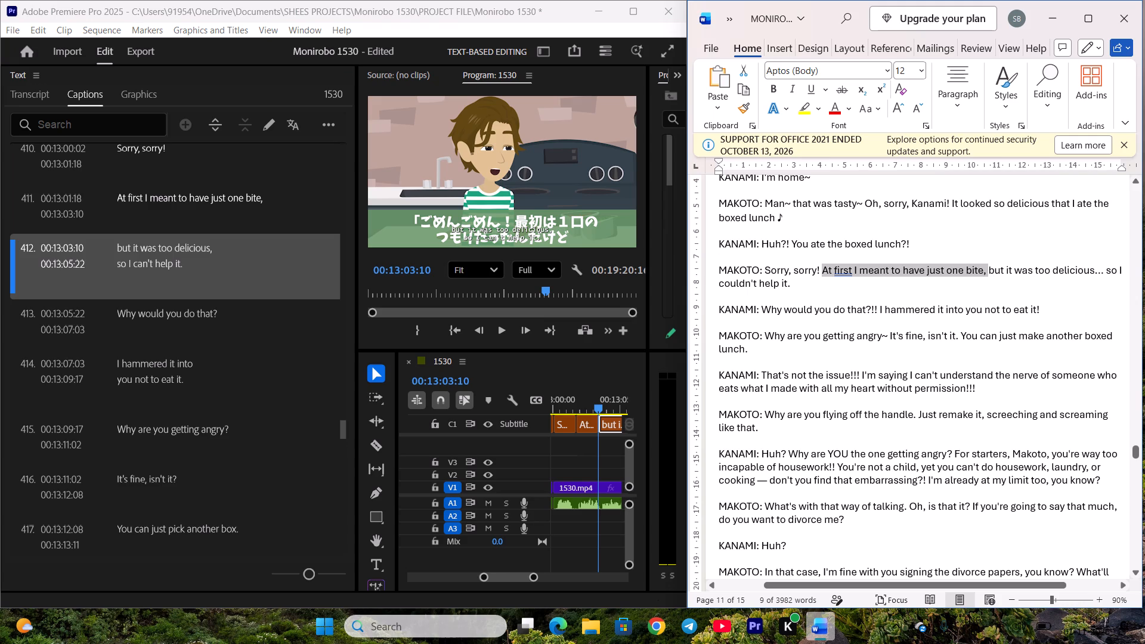
drag(990, 270, 1105, 283)
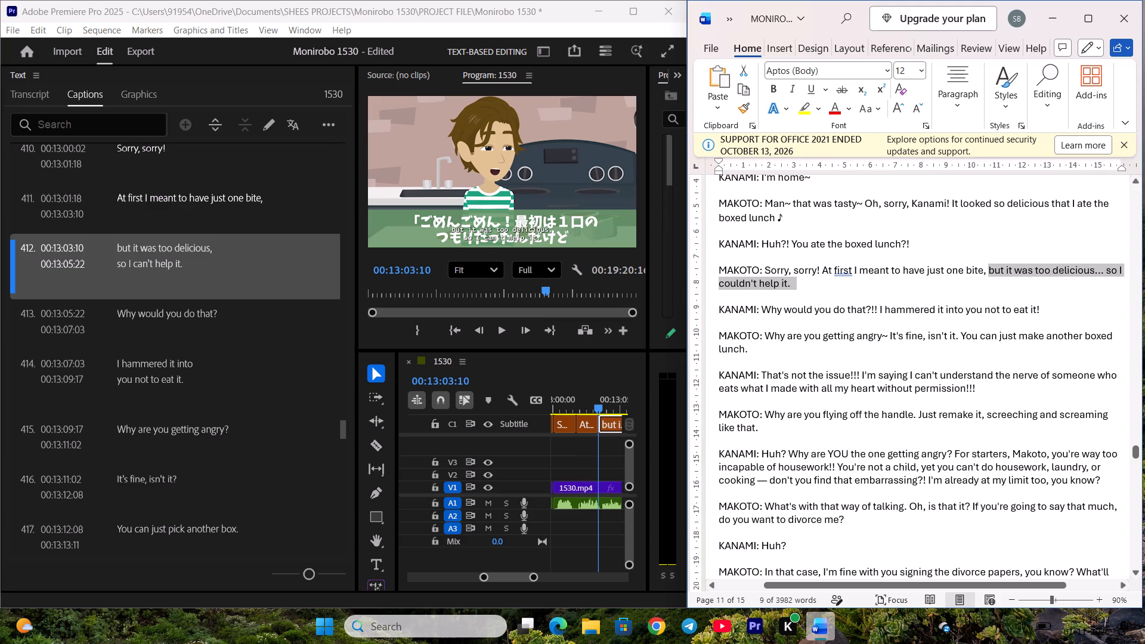
drag(1105, 283, 1105, 284)
key(ctrl+c)
click(230, 259)
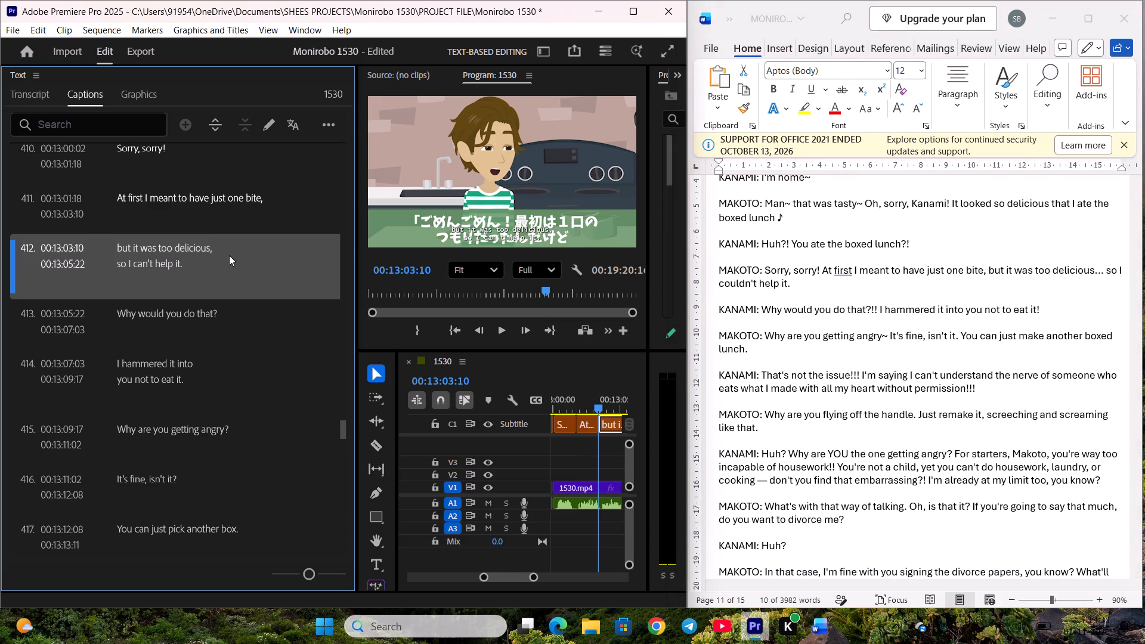
key(space)
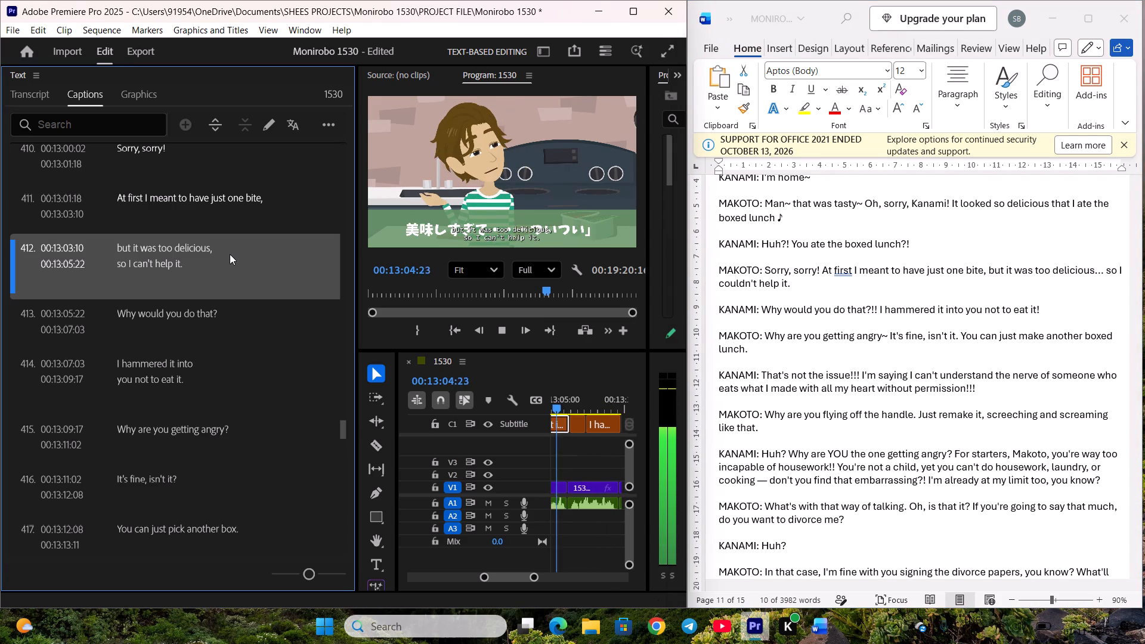
key(space)
double_click(224, 254)
key(ctrl+v)
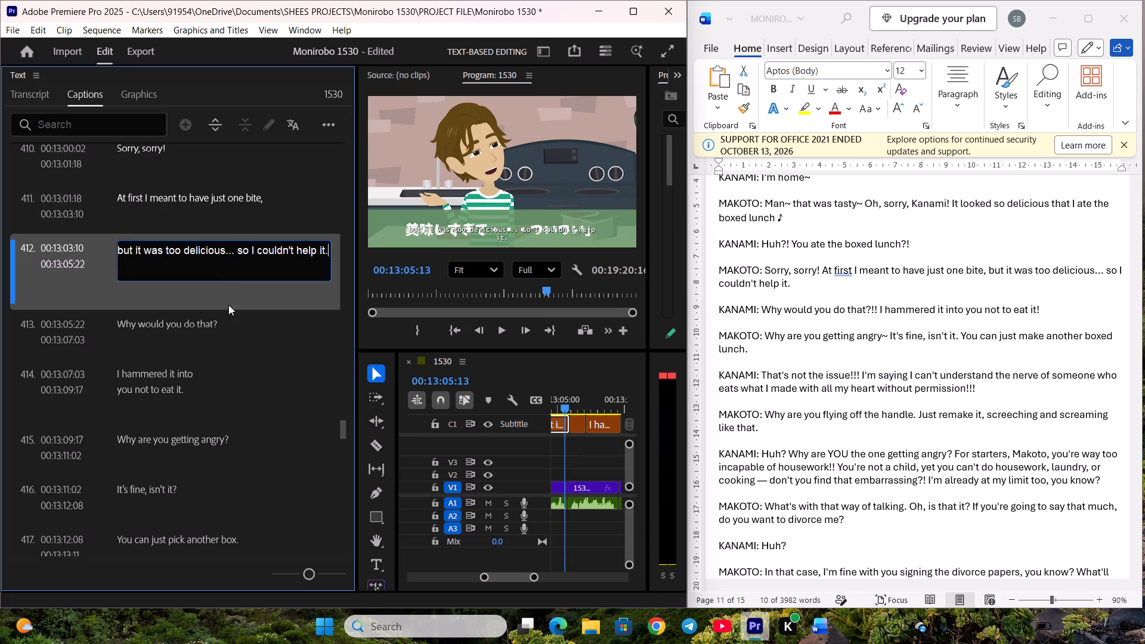
click(230, 326)
Replace caption 413's text with Kanami's words from the script, "Why would you do that?!!".
scroll(231, 306, down, 5)
click(997, 286)
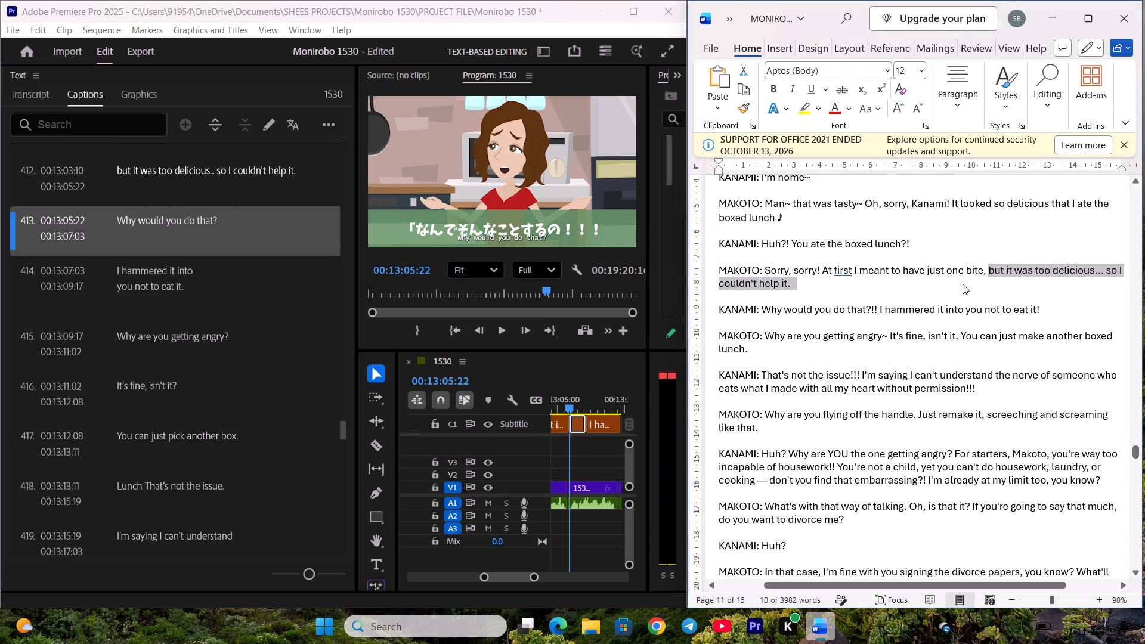
scroll(842, 283, down, 2)
drag(765, 244, 871, 246)
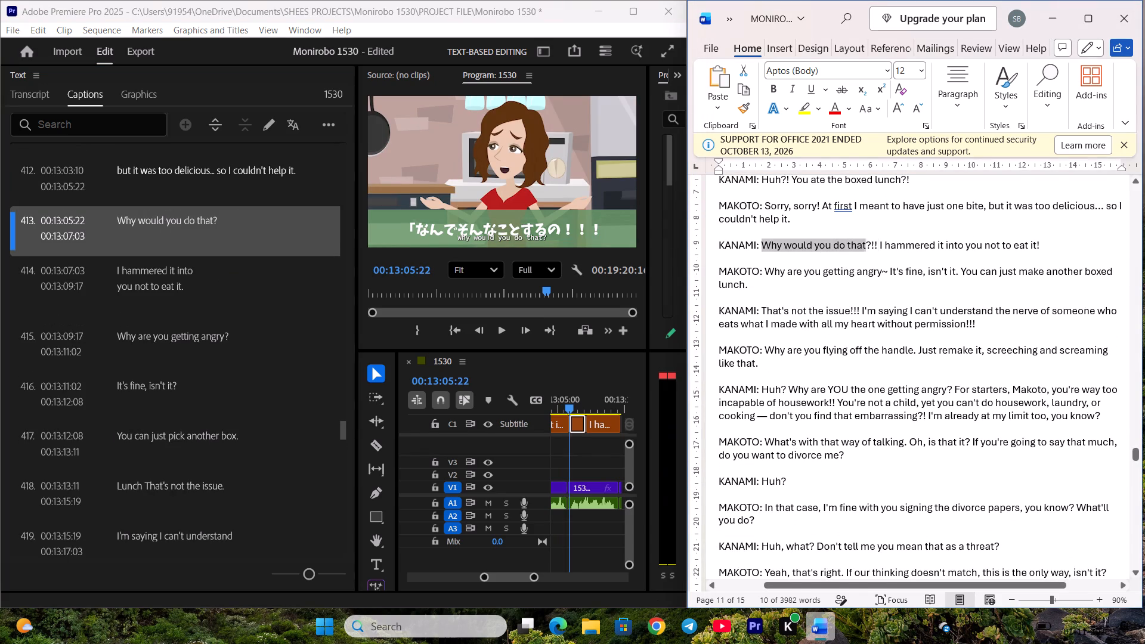
drag(871, 246, 875, 246)
key(ctrl+c)
double_click(203, 232)
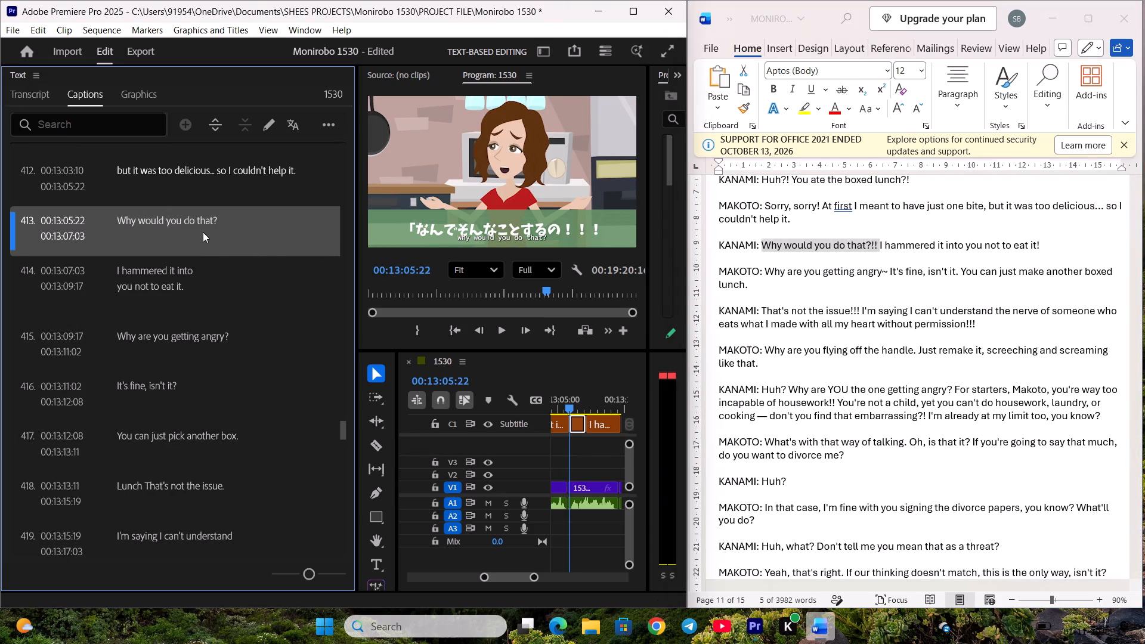
key(ctrl+v)
click(215, 300)
Replace caption 414's text with the script's "I hammered it into you not to eat it!".
scroll(217, 292, down, 2)
click(967, 255)
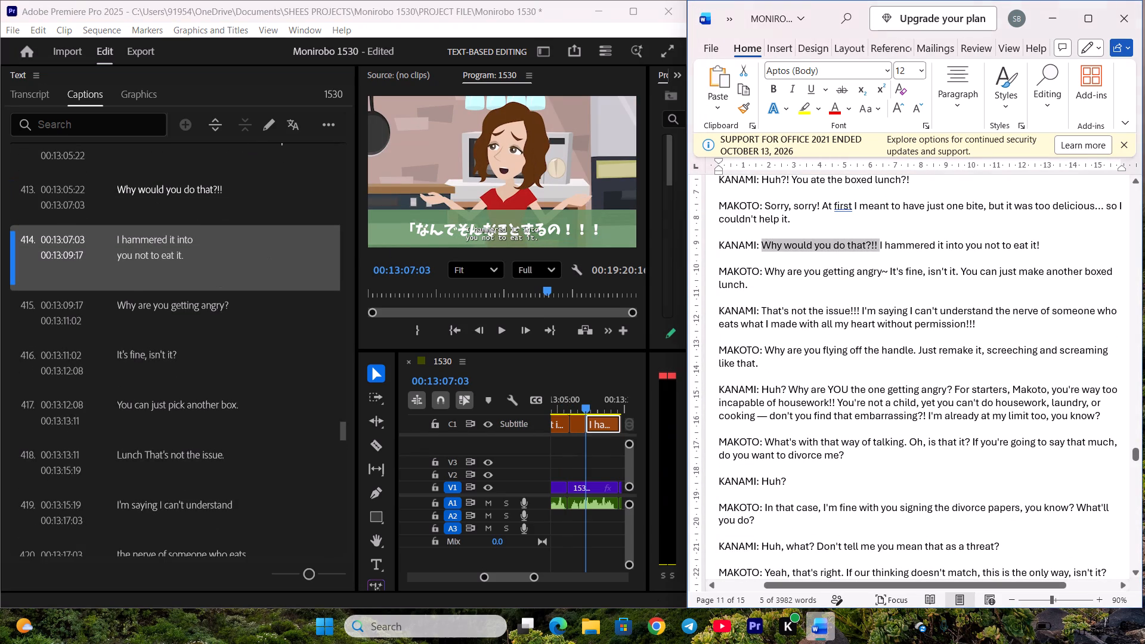
drag(881, 243, 1045, 240)
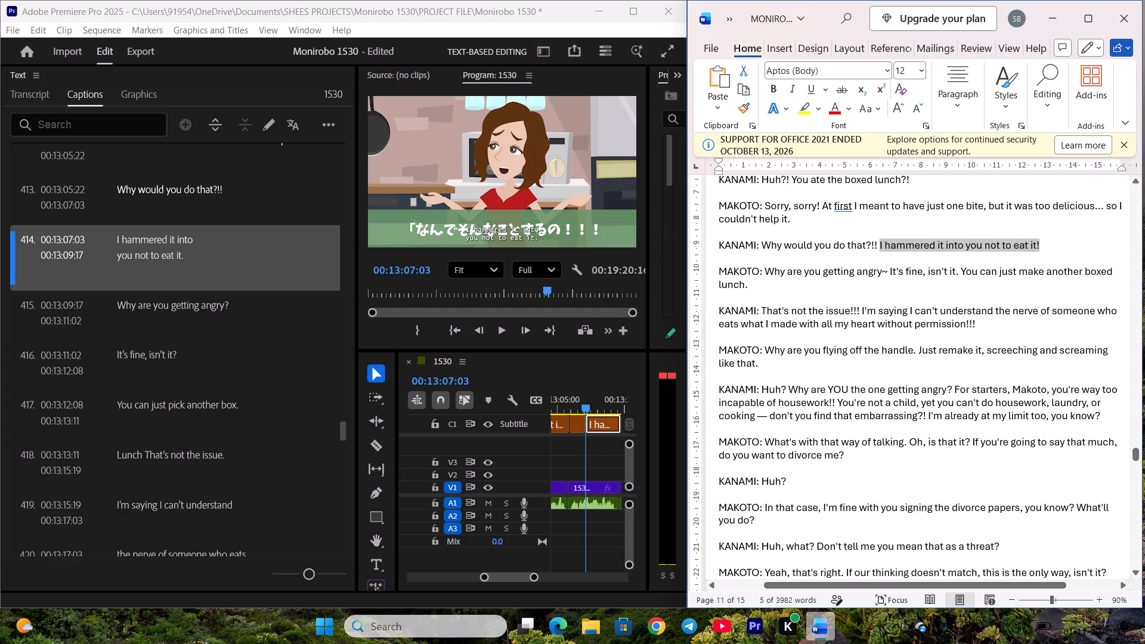
drag(1045, 240, 1047, 240)
key(ctrl+c)
double_click(220, 241)
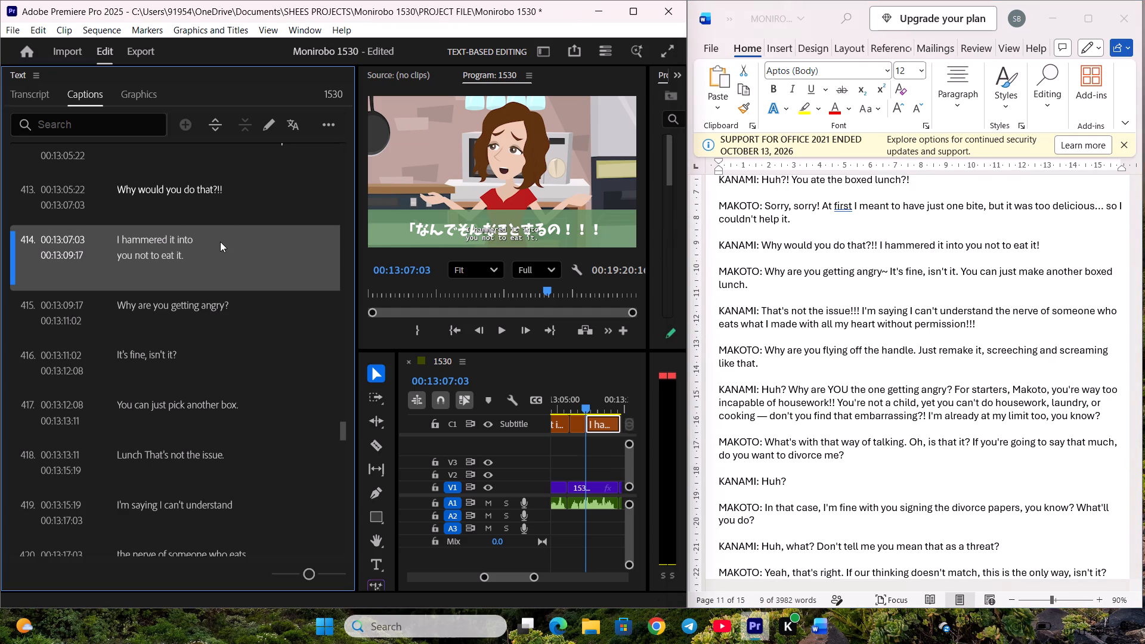
key(ctrl+v)
click(232, 315)
Replace caption 415's text with Makoto's words from the script, "Why are you getting angry~".
scroll(232, 295, down, 3)
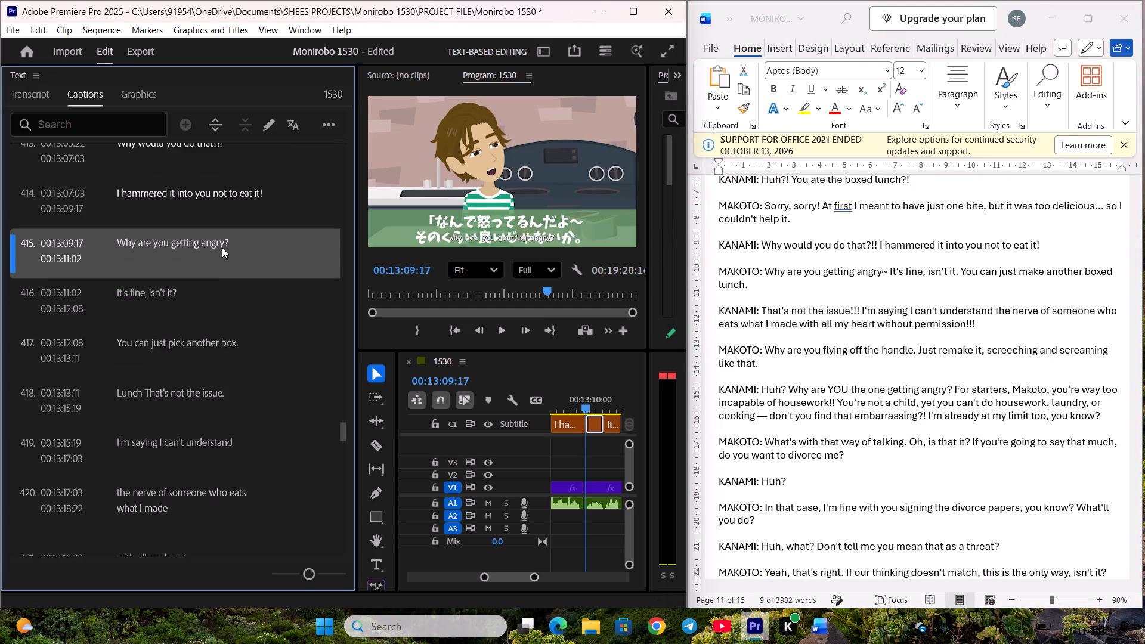
click(793, 233)
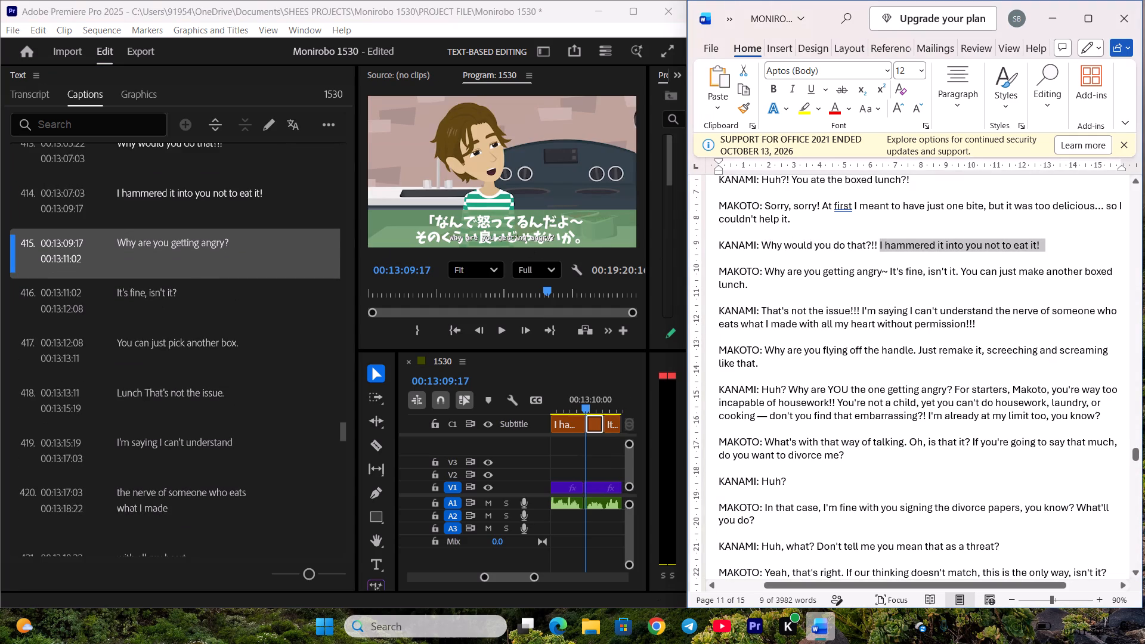
click(813, 279)
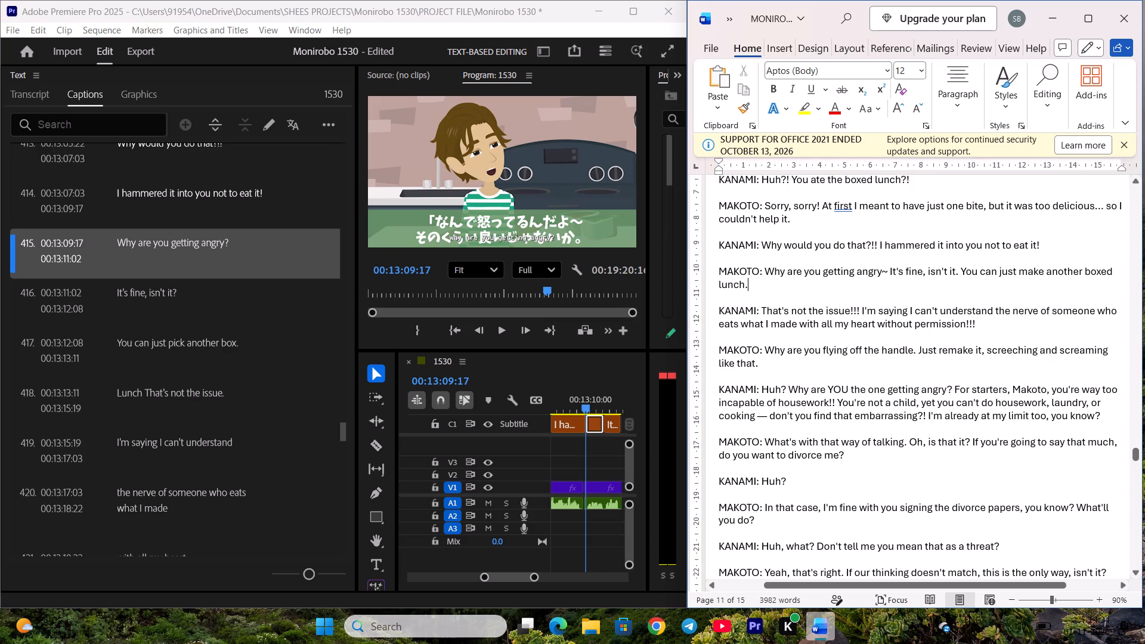
drag(770, 270, 888, 272)
key(ctrl+c)
double_click(185, 244)
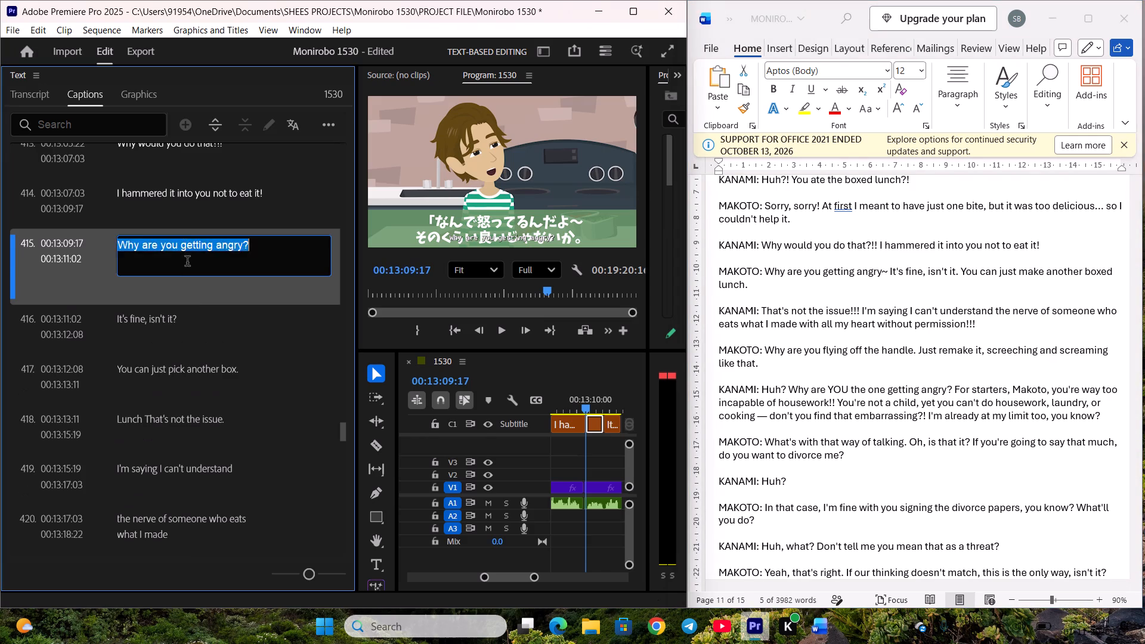
key(ctrl+v)
click(216, 308)
Replace caption 416's text with the script's "It's fine, isn't it.".
scroll(211, 299, down, 4)
click(825, 256)
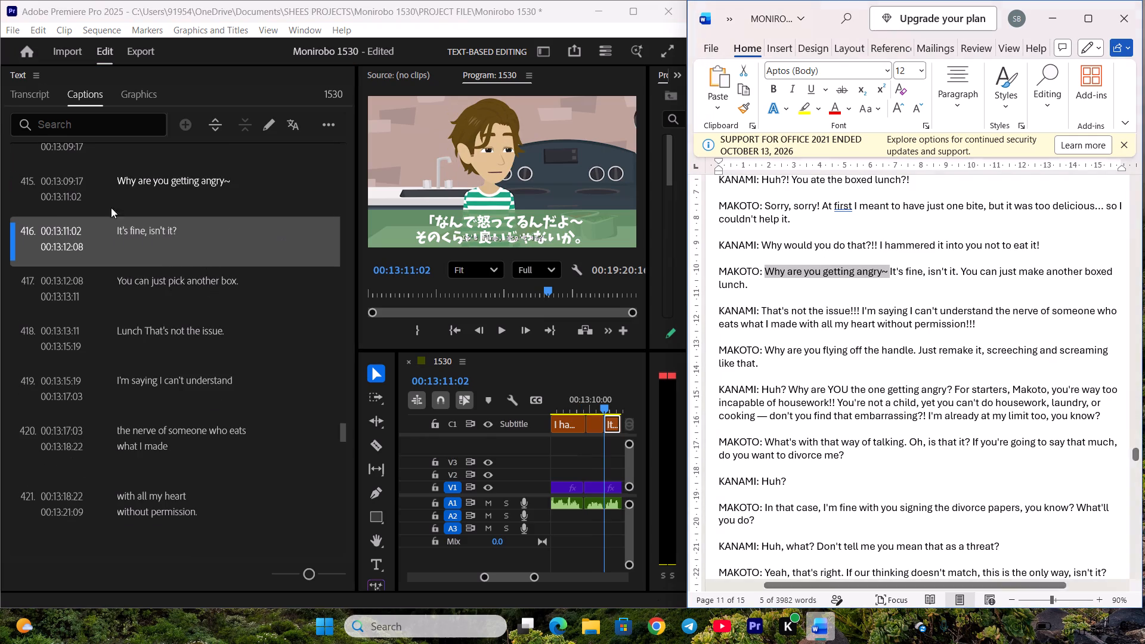
drag(890, 273, 948, 270)
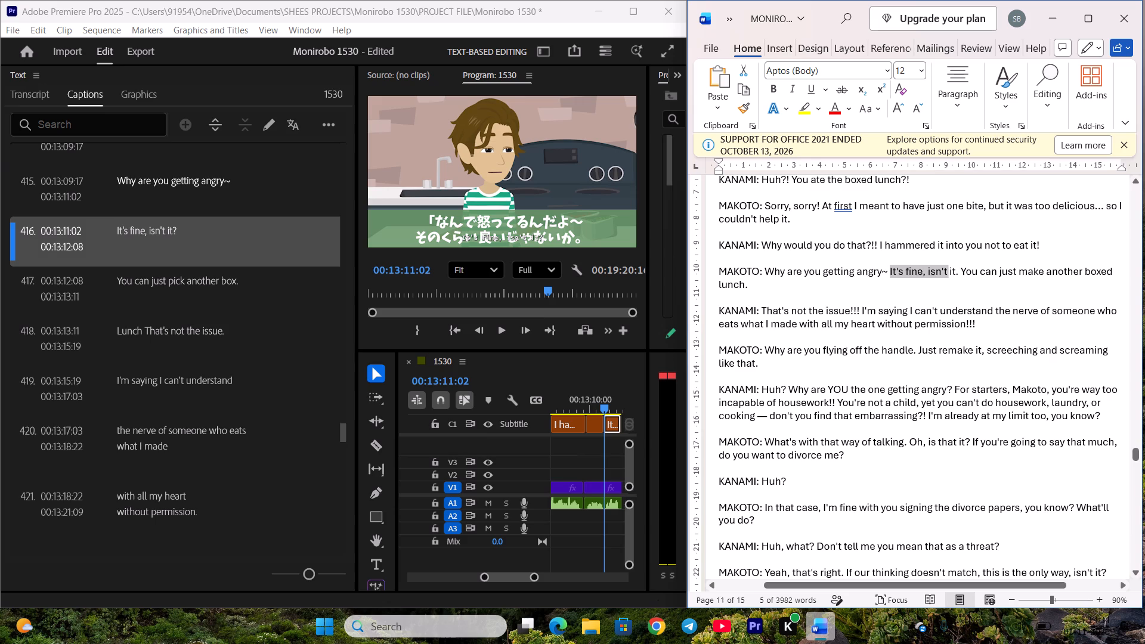
drag(948, 270, 958, 270)
key(ctrl+c)
double_click(194, 235)
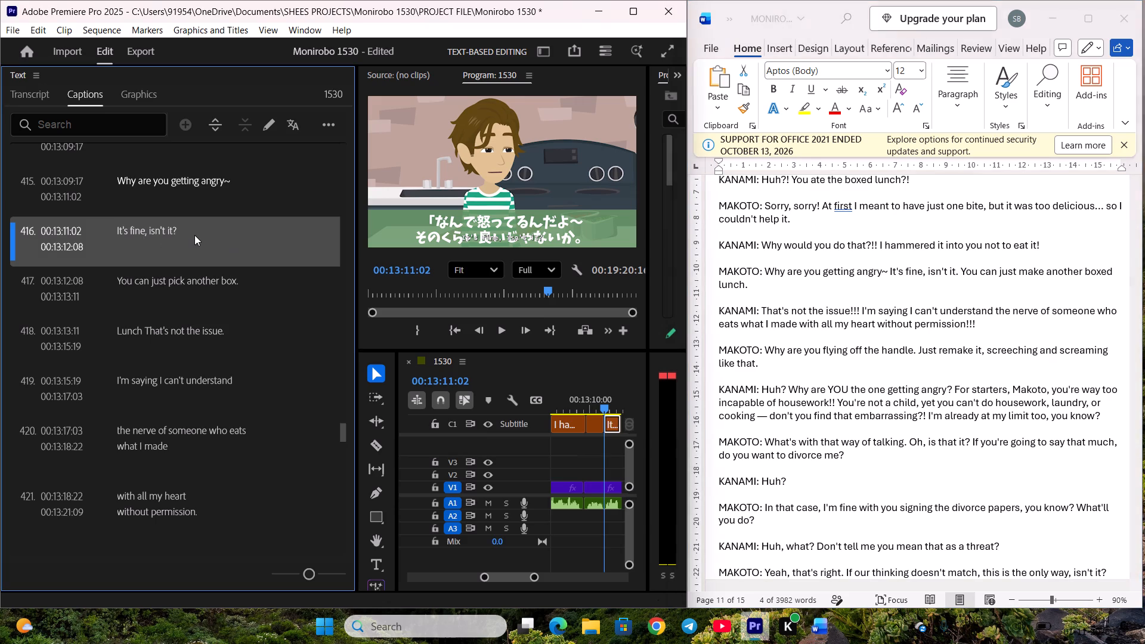
key(ctrl+v)
click(213, 298)
Save the Monirobo 1530 project.
scroll(203, 289, down, 3)
key(ctrl+s)
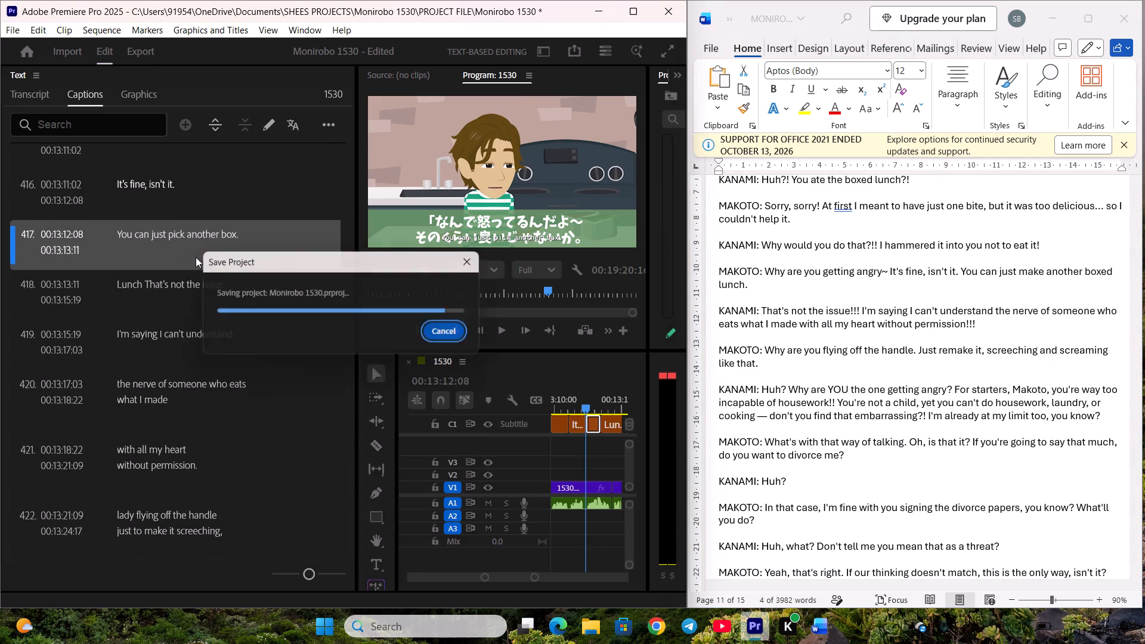
Replace caption 417's text with the script's "You can just make another boxed lunch.".
click(930, 252)
drag(962, 269, 964, 278)
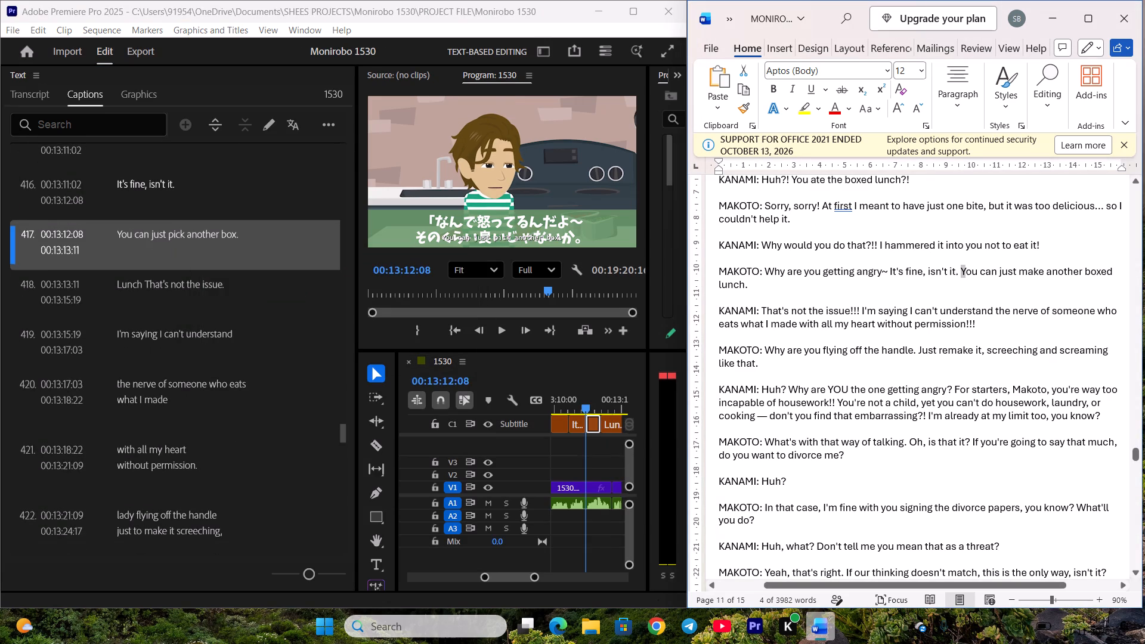
drag(964, 278, 965, 283)
key(ctrl+c)
double_click(191, 231)
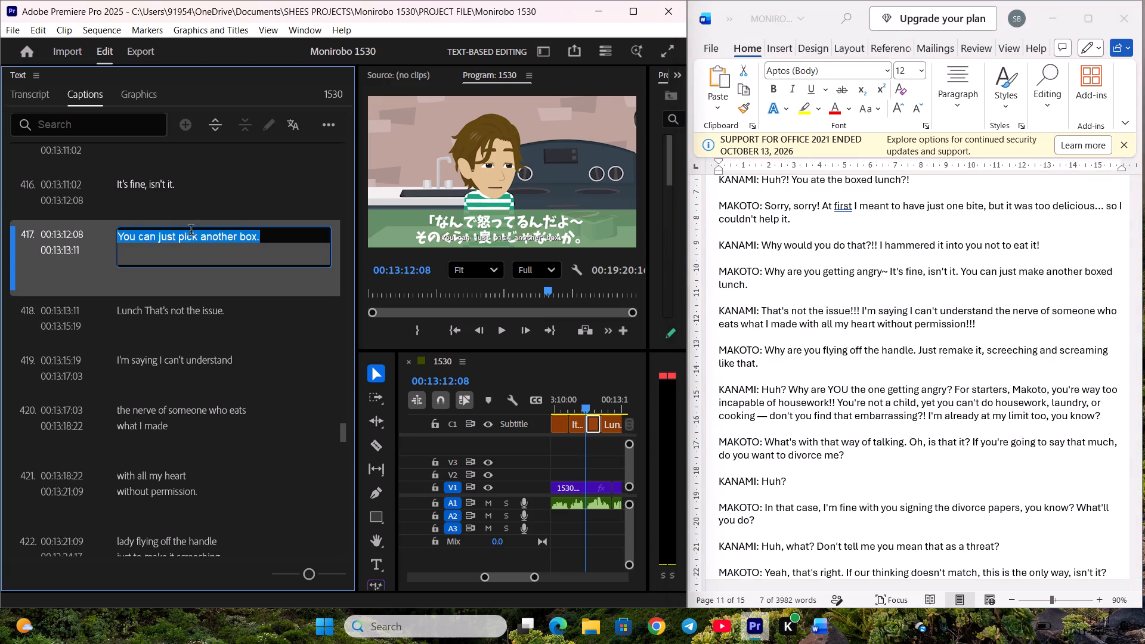
key(ctrl+v)
click(203, 315)
Save the project with the corrected caption 417.
scroll(203, 298, down, 2)
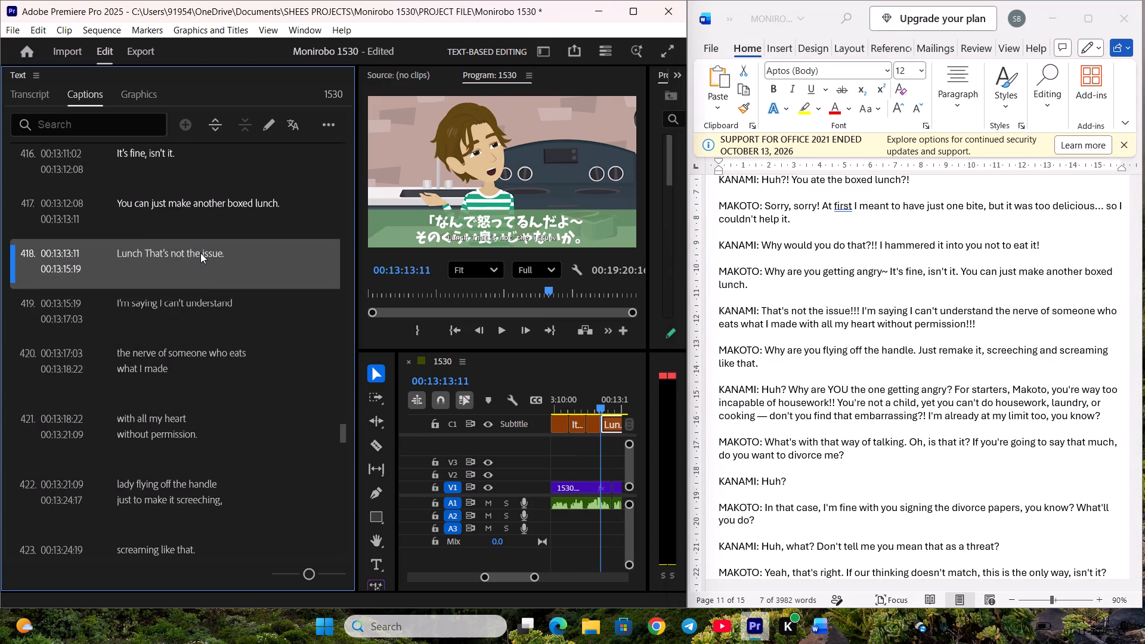
key(ctrl+s)
Replace caption 418's text with the script's "That's not the issue!!!".
click(914, 261)
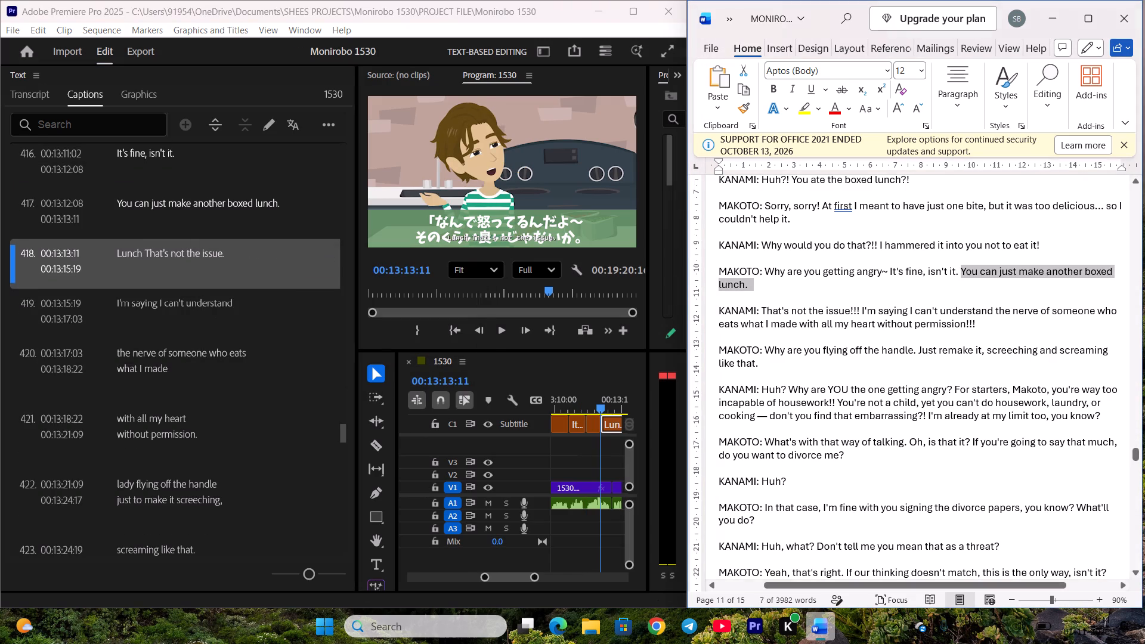
scroll(853, 242, down, 1)
drag(762, 276, 847, 276)
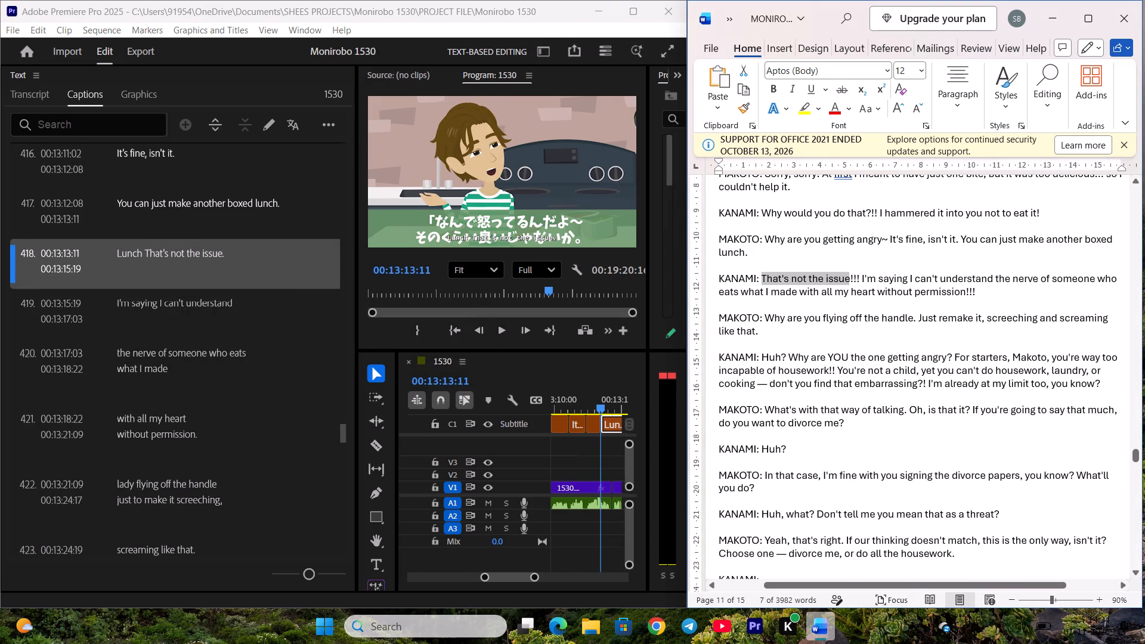
drag(847, 276, 857, 276)
key(ctrl+c)
double_click(205, 249)
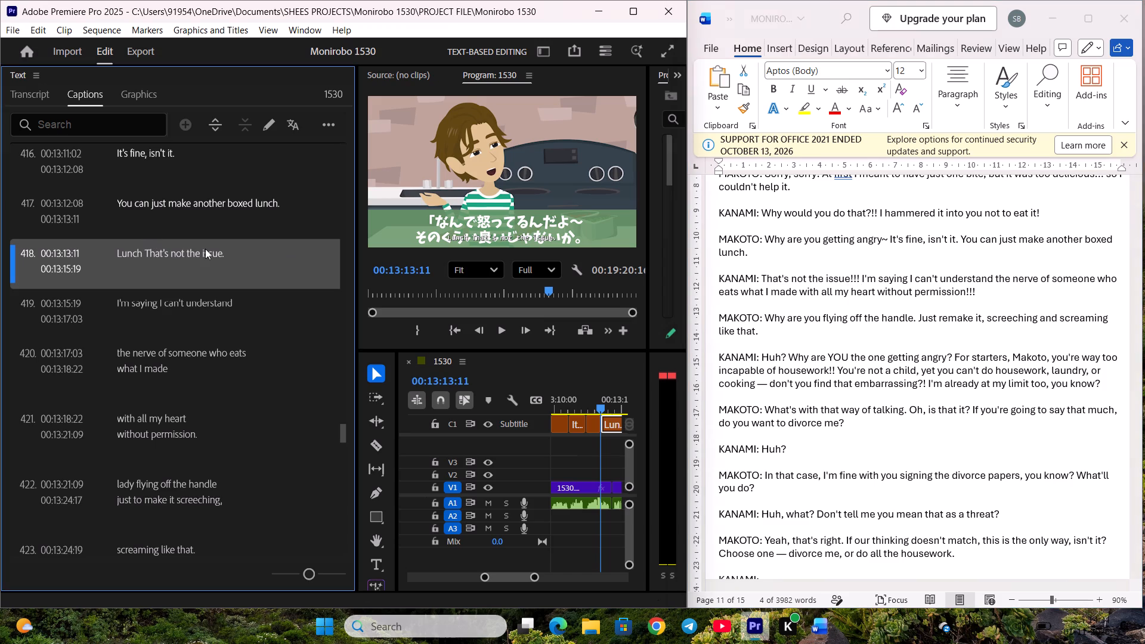
key(ctrl+v)
click(225, 291)
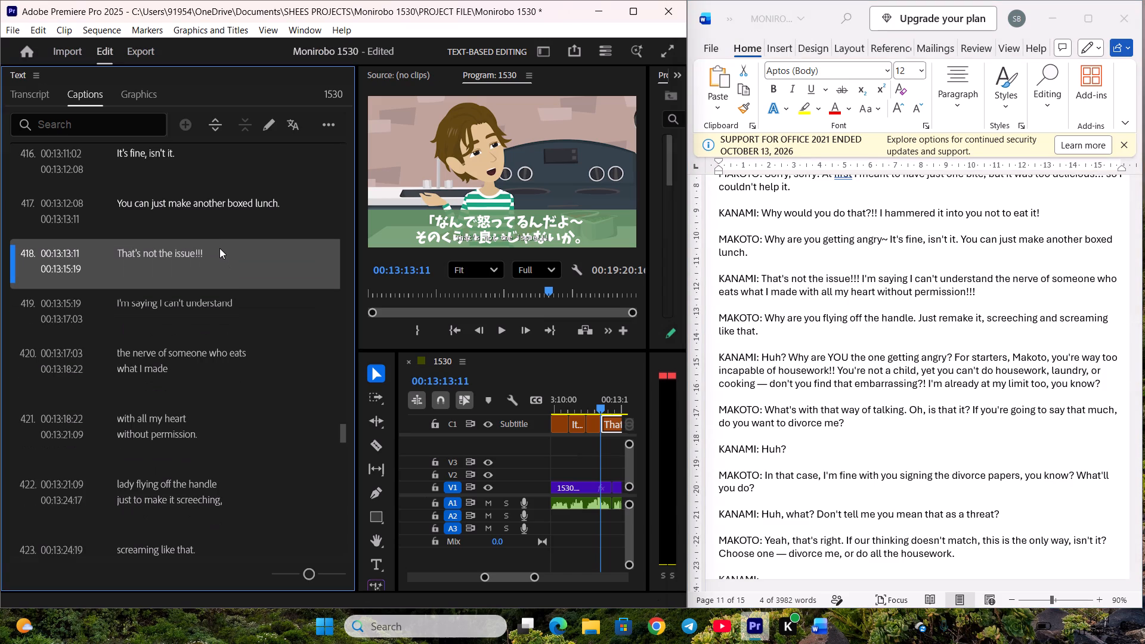
Play back captions 417 and 418, and move the cut between them to 00:13:14:07 on the subtitle track.
key(space)
key(space)
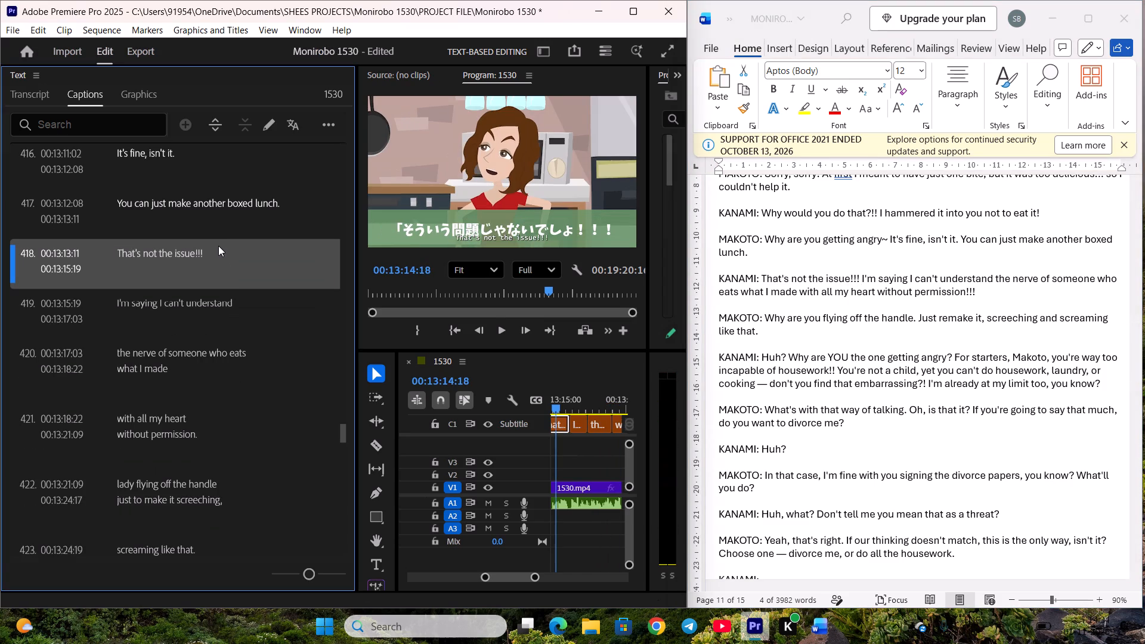
click(205, 200)
key(space)
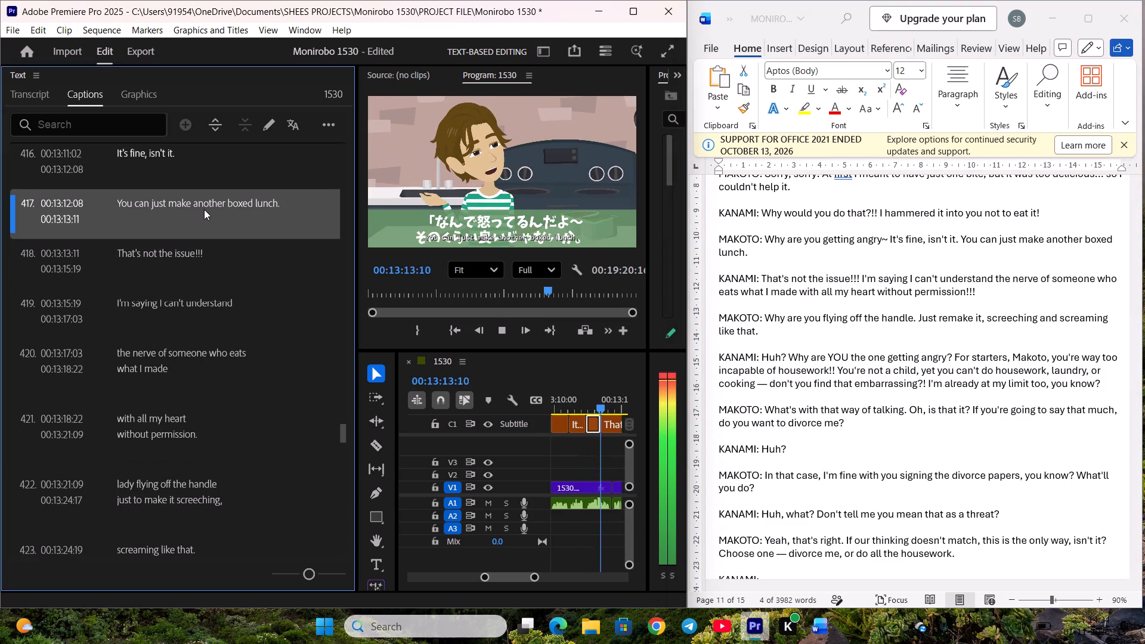
key(space)
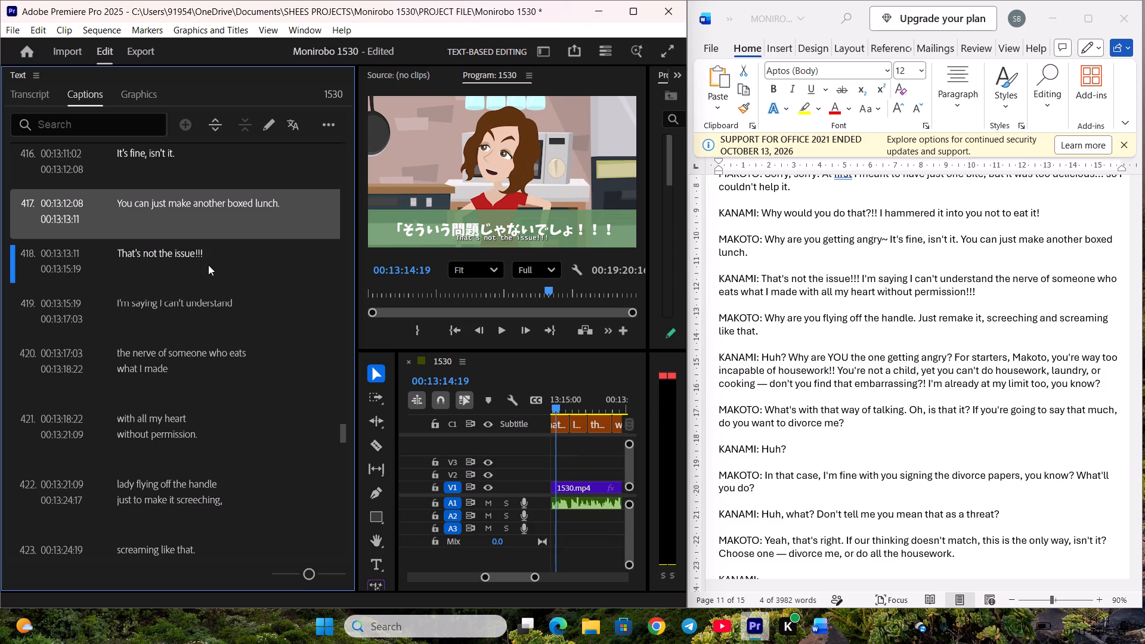
key(space)
key(space)
scroll(560, 414, up, 2)
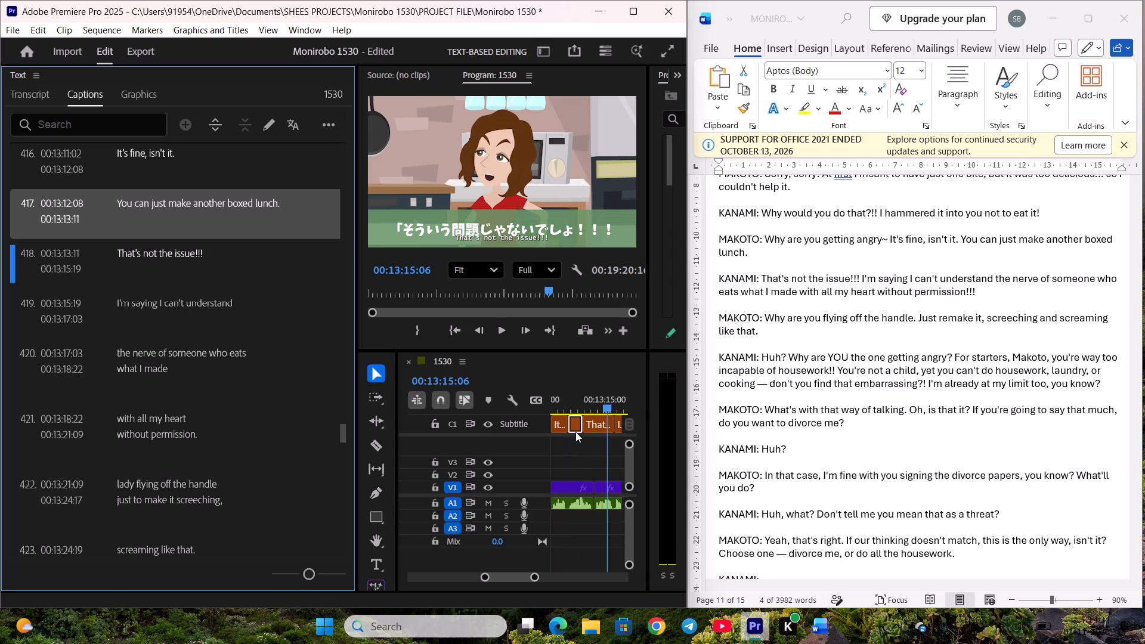
drag(584, 429, 592, 428)
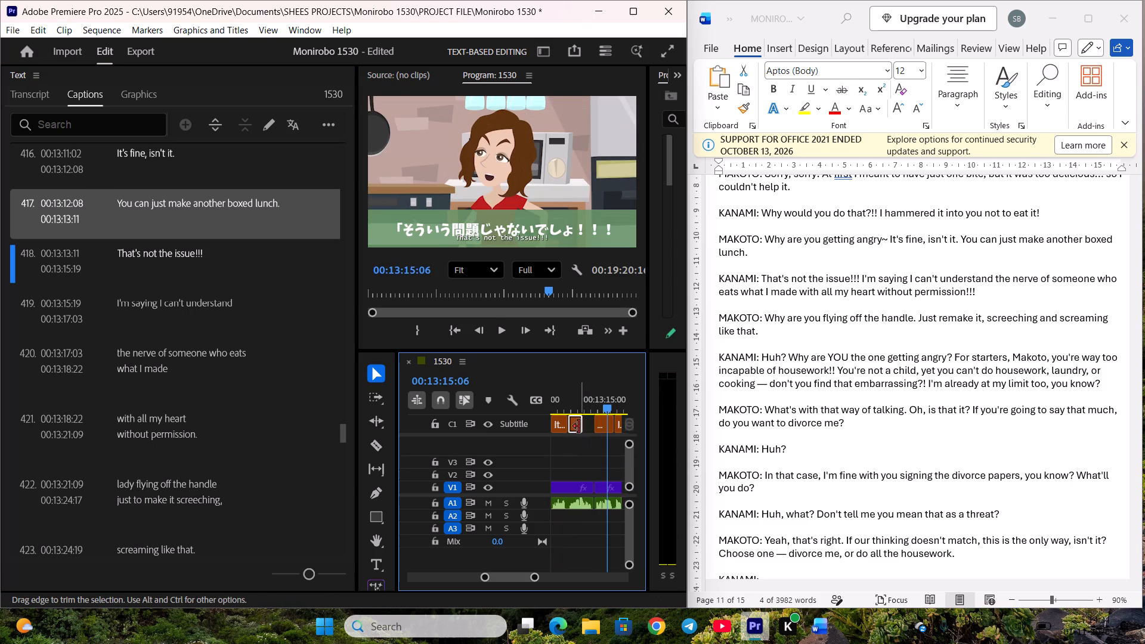
drag(579, 426, 588, 426)
click(578, 406)
key(space)
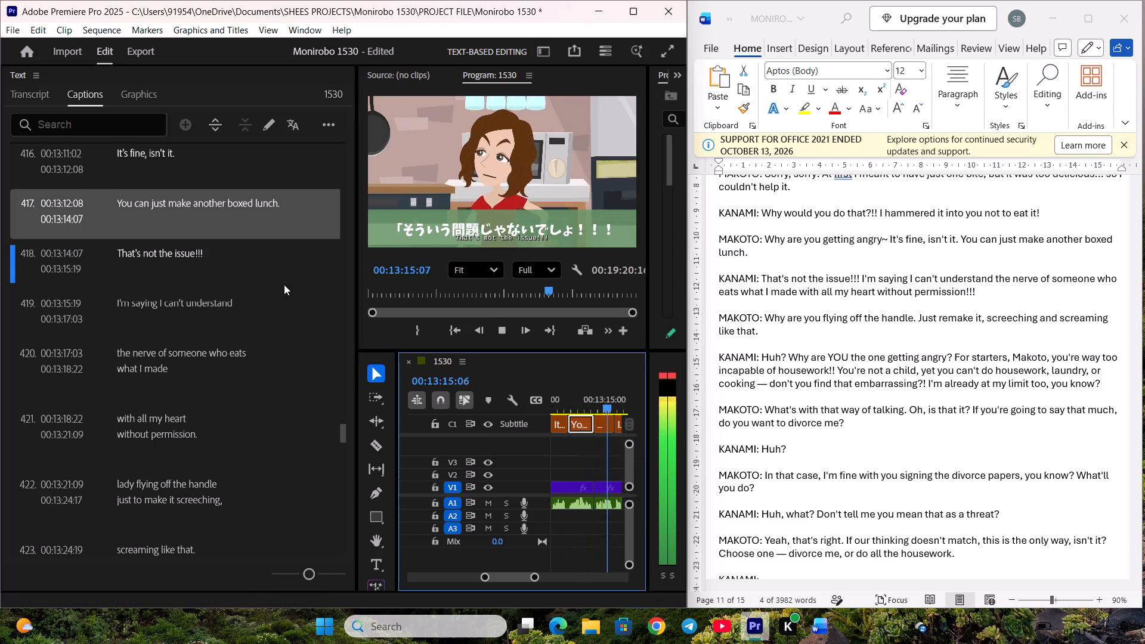
Replace caption 419's text with the script's "I'm saying I can't understand".
click(241, 306)
scroll(239, 306, down, 3)
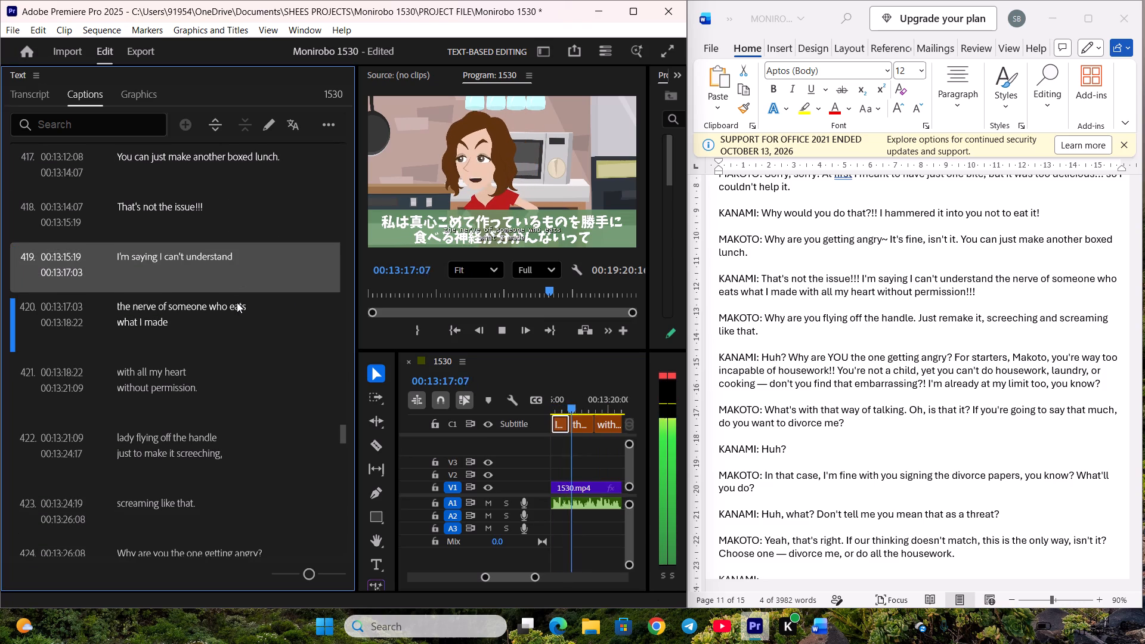
click(196, 258)
click(867, 271)
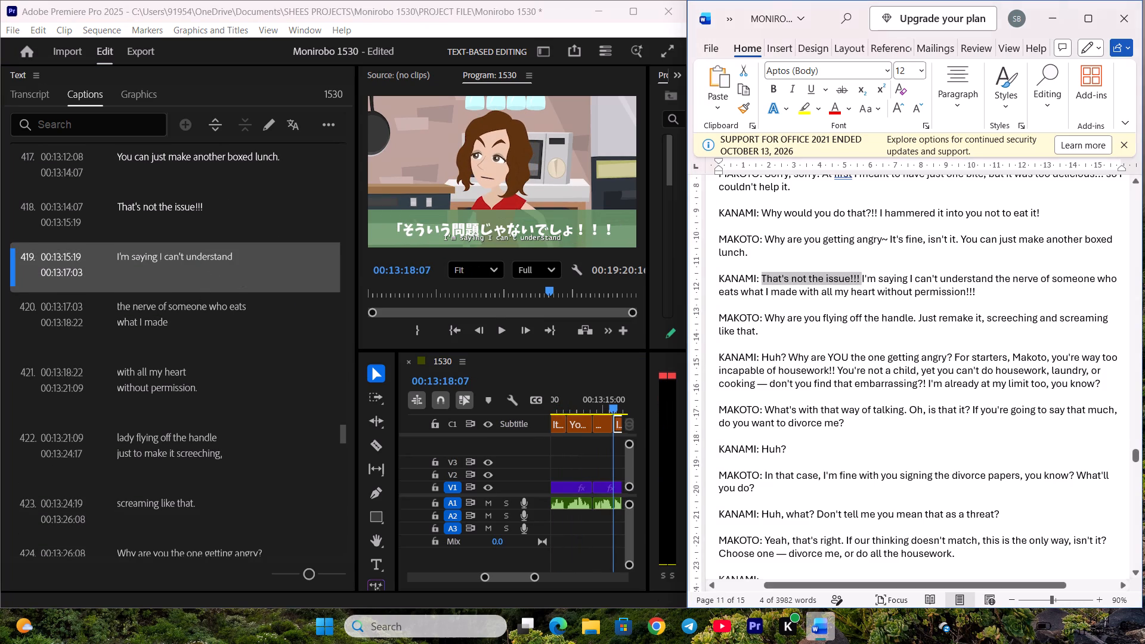
scroll(858, 266, down, 1)
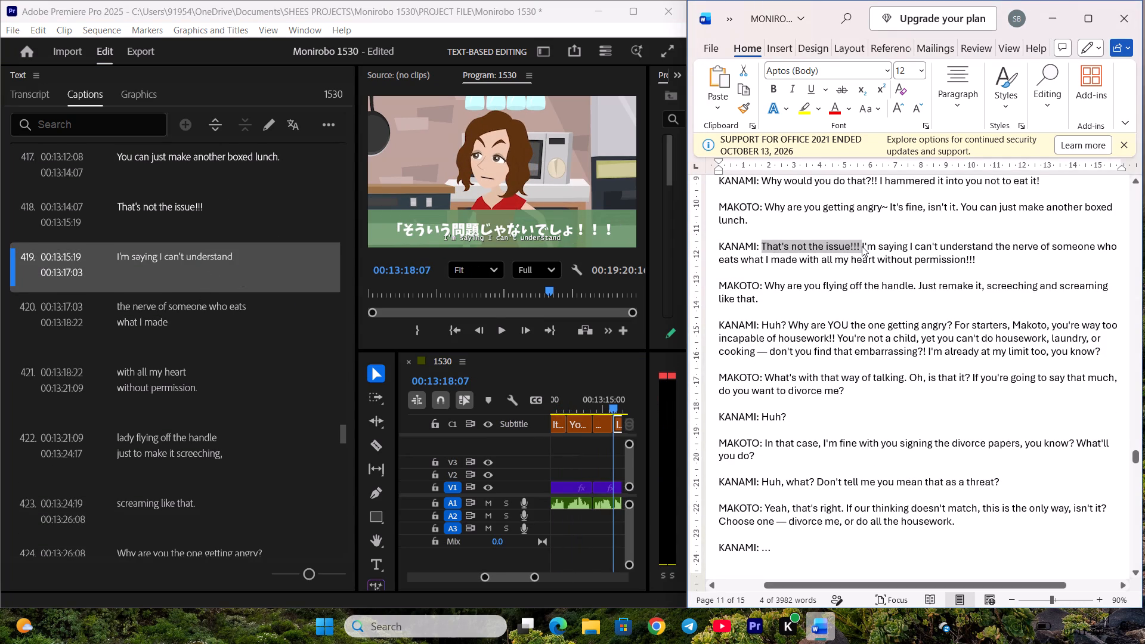
drag(864, 246, 1001, 242)
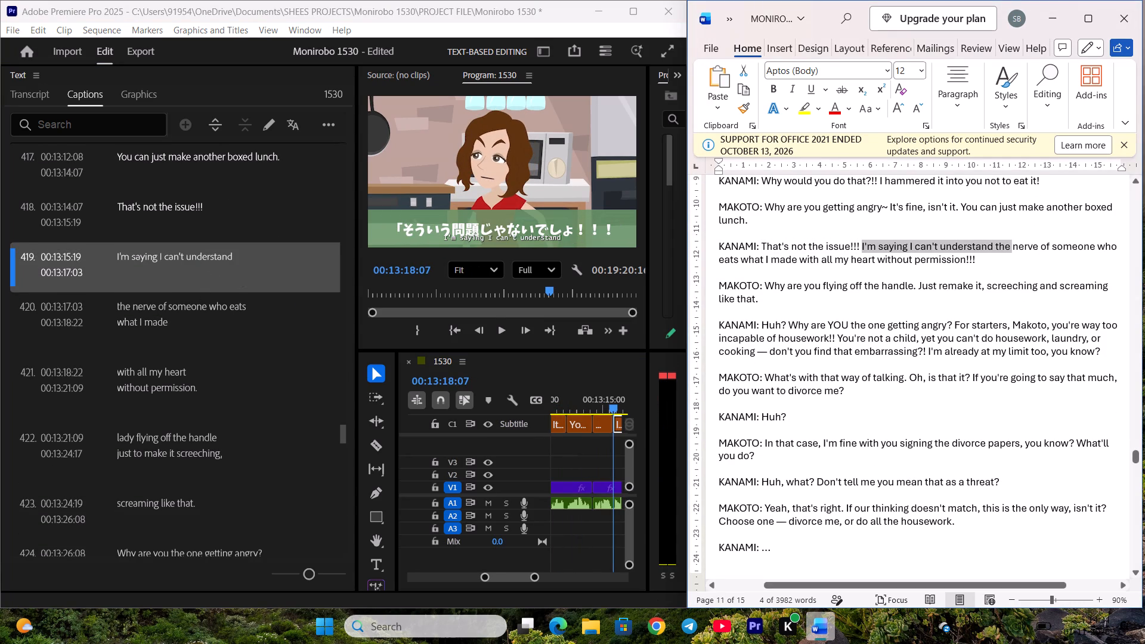
drag(1001, 242, 992, 242)
key(ctrl+c)
double_click(160, 262)
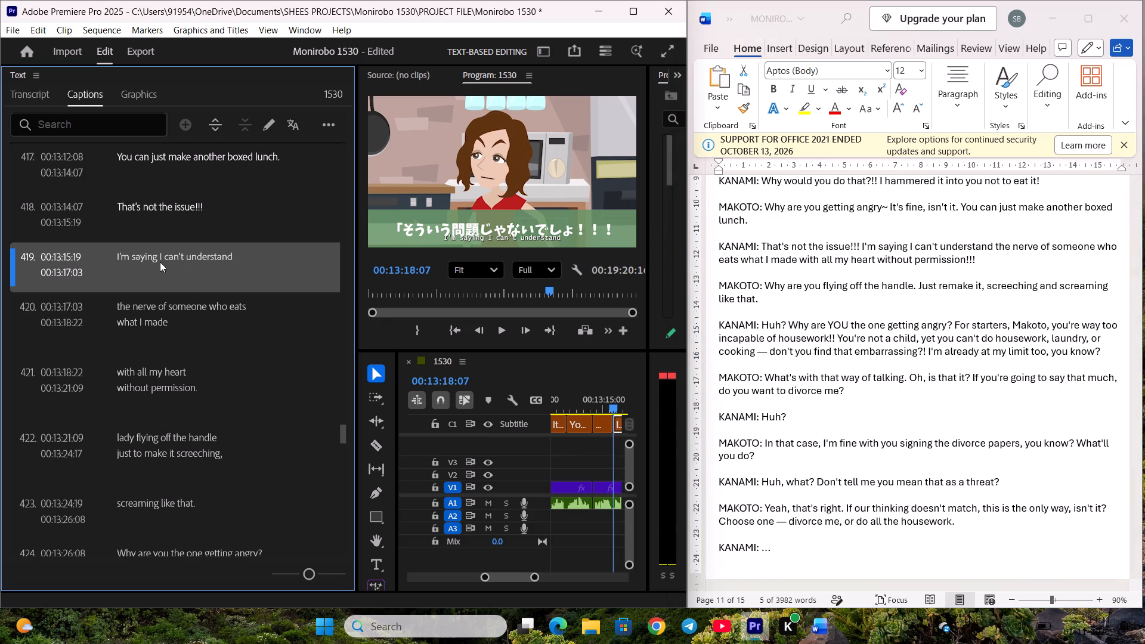
key(ctrl+v)
click(236, 340)
Replace caption 420's text with the script's "the nerve of someone who eats what I made".
scroll(225, 321, down, 3)
click(1012, 293)
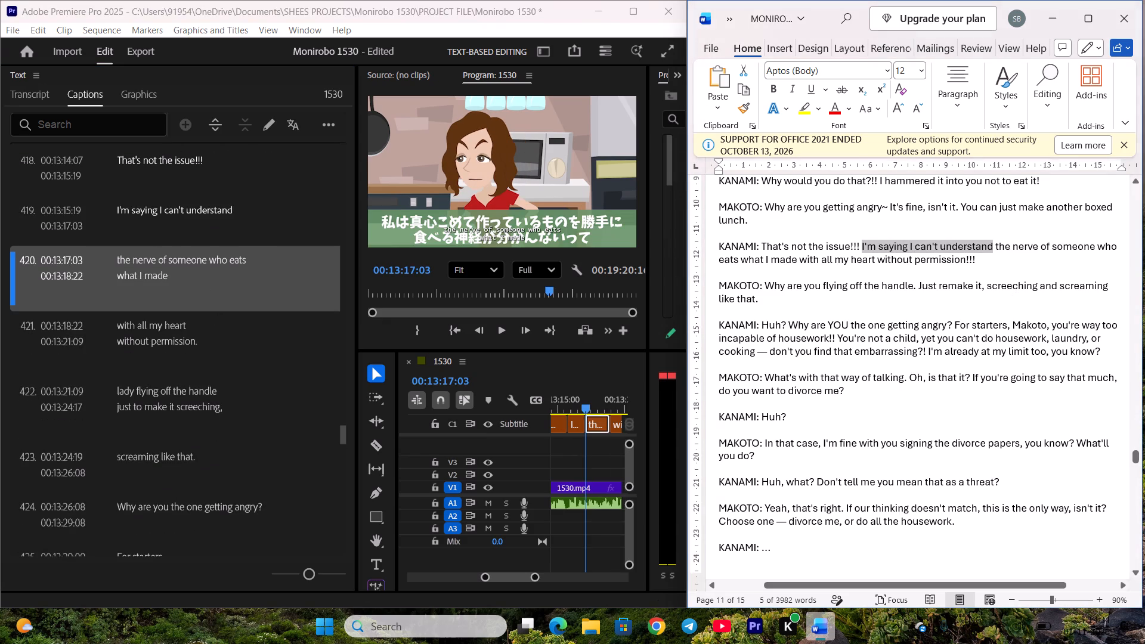
drag(995, 246, 772, 261)
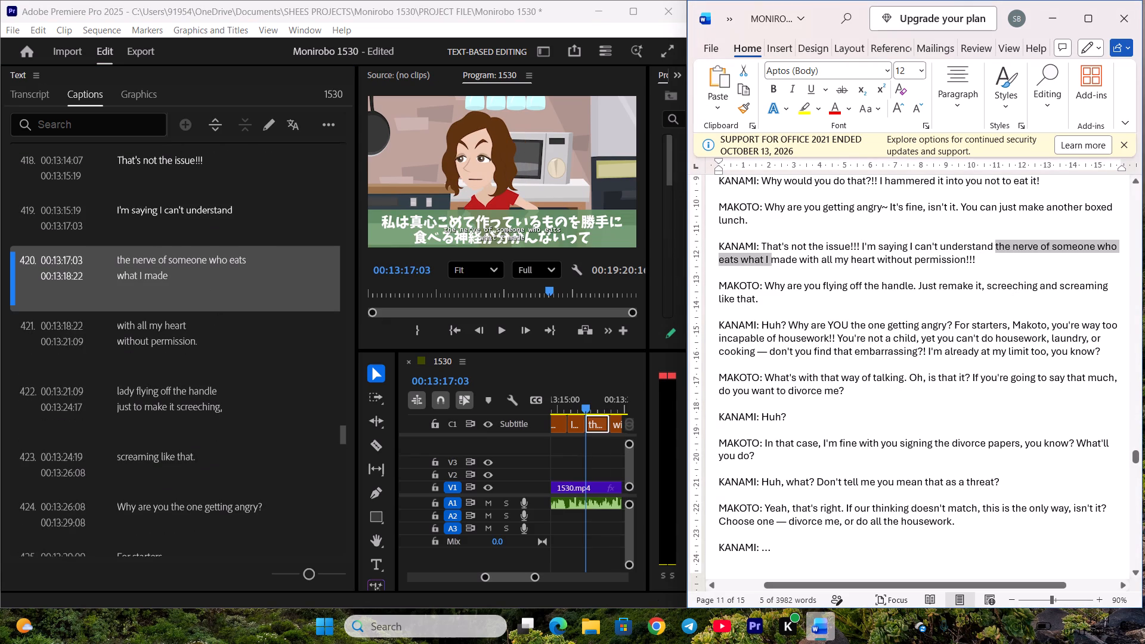
drag(772, 261, 797, 261)
key(ctrl+c)
double_click(304, 255)
key(ctrl+v)
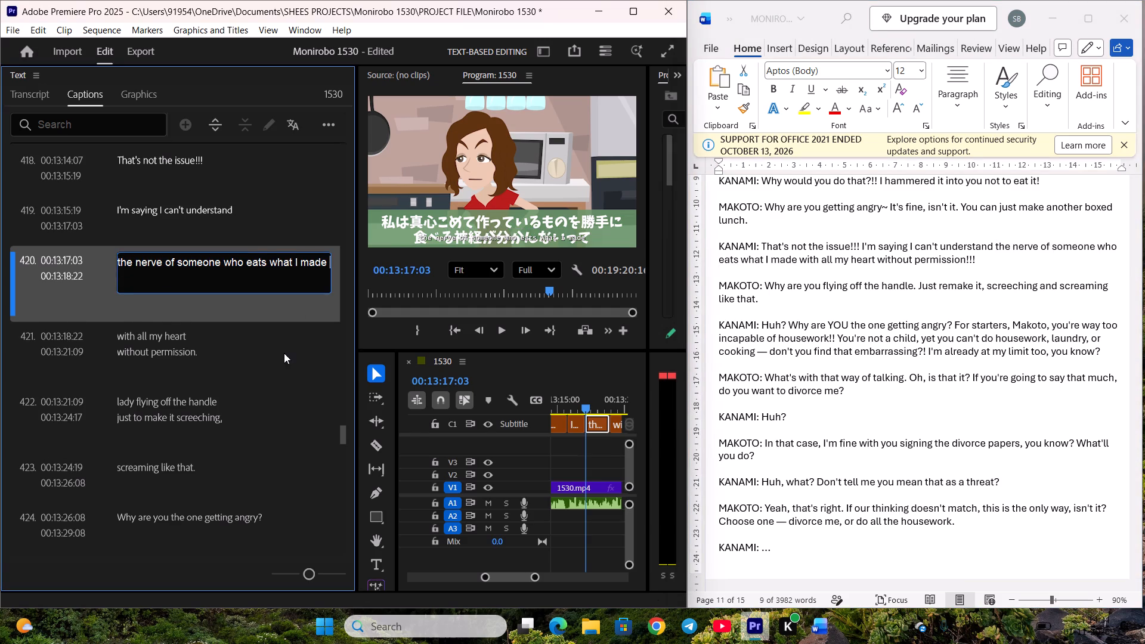
click(284, 353)
Replace caption 421's text with the script's "with all my heart without permission!!!".
scroll(267, 303, down, 5)
click(930, 271)
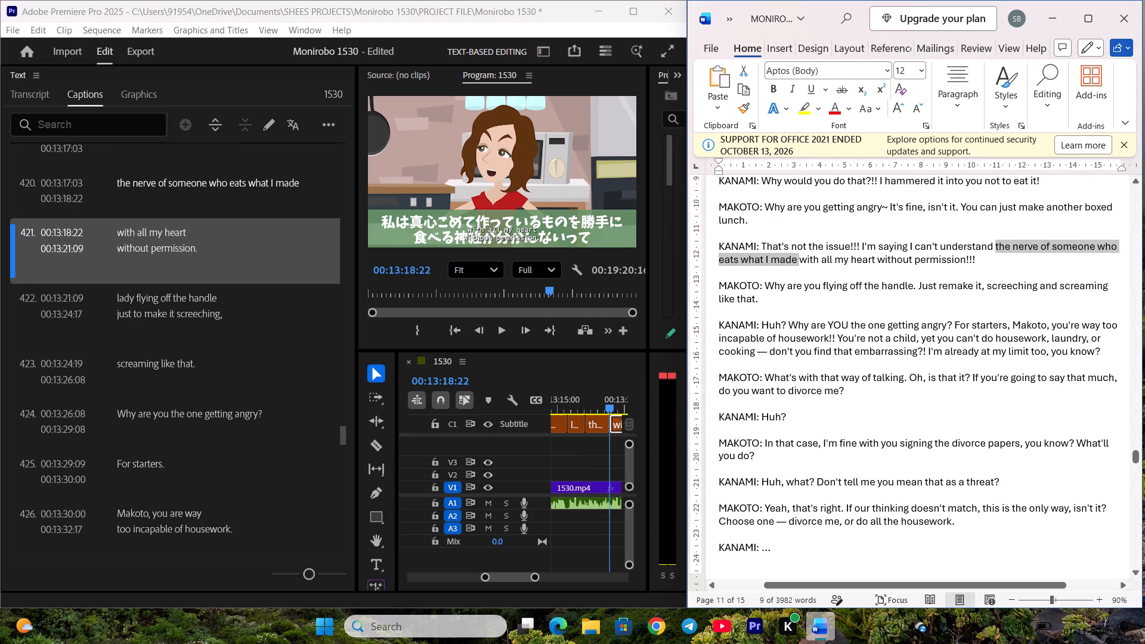
drag(803, 261, 978, 260)
key(ctrl+c)
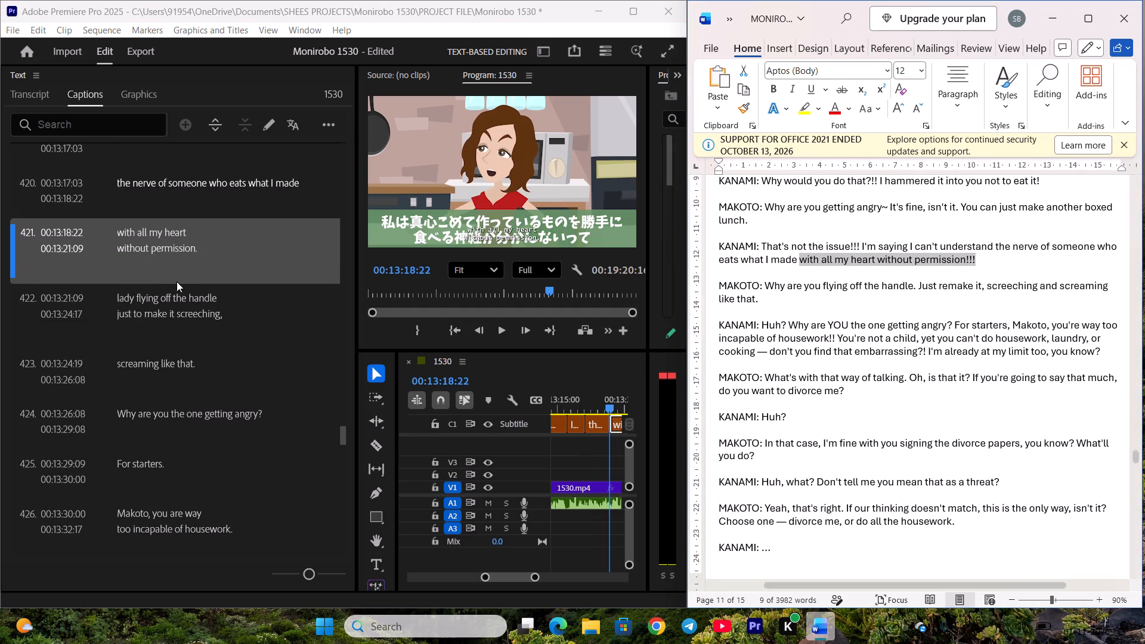
double_click(198, 255)
key(ctrl+v)
click(226, 305)
Replace caption 422's text with the script's "Why are you flying off the handle.".
scroll(222, 301, down, 3)
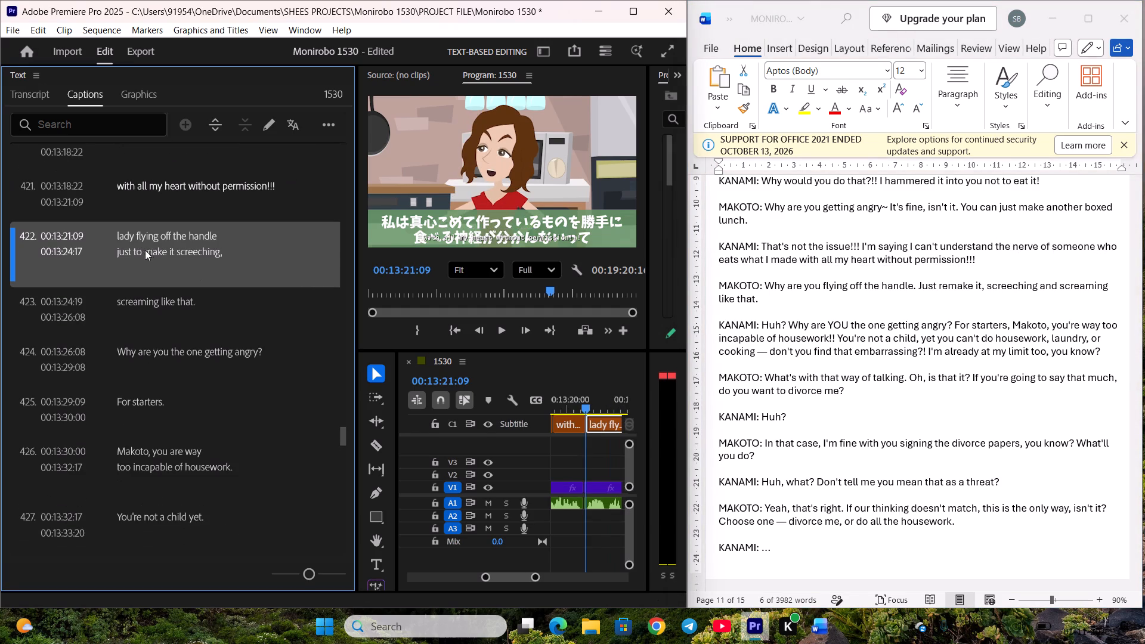
click(774, 240)
drag(768, 283, 917, 284)
key(ctrl+c)
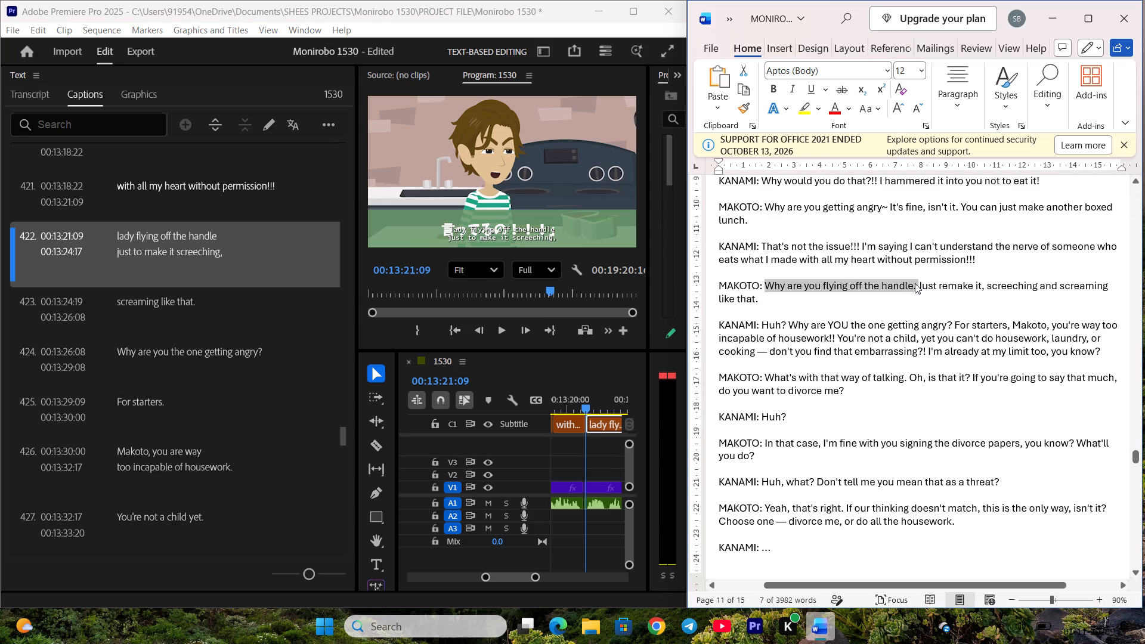
double_click(197, 246)
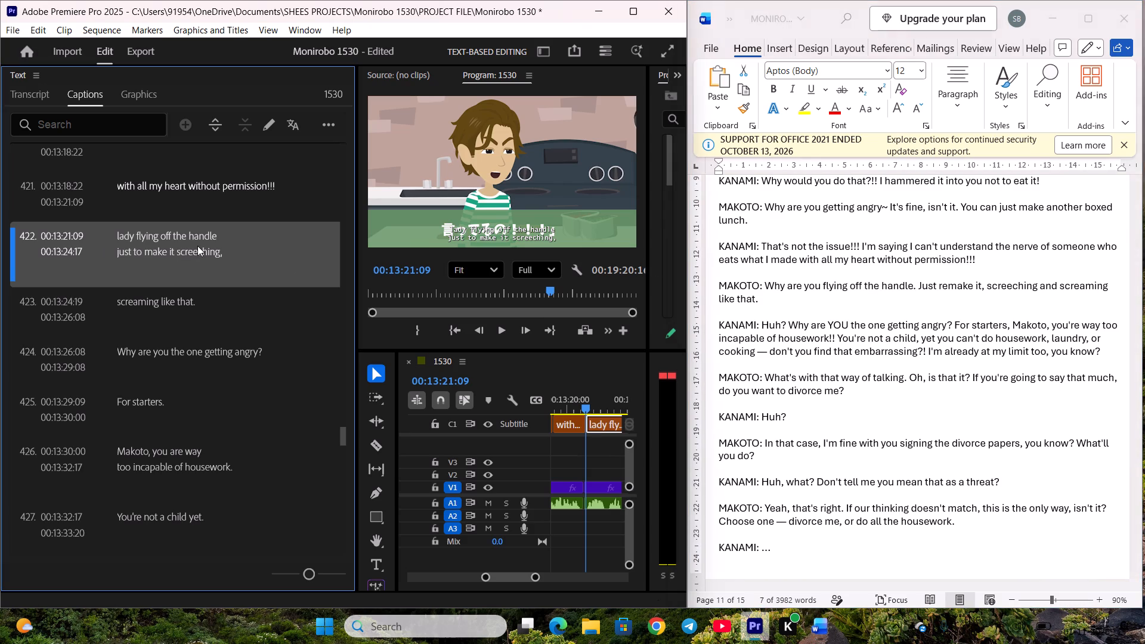
key(ctrl+v)
click(208, 294)
Play caption 422 and split it in two at 00:13:22:22.
key(space)
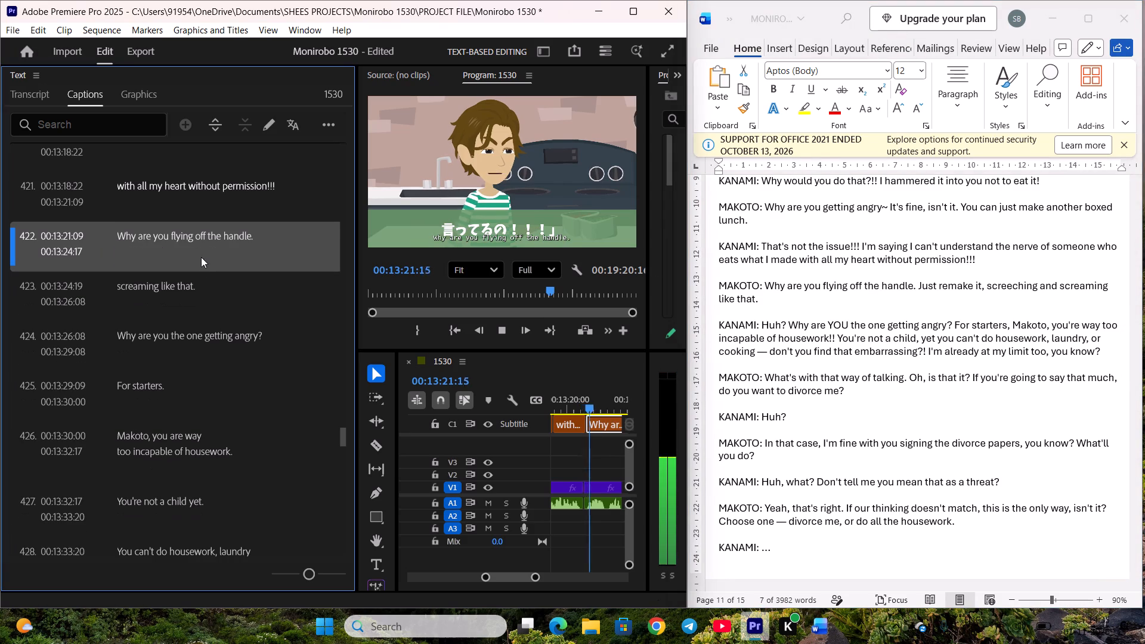
key(space)
text(c)
Replace the text of caption 423, the second half of the split, with "Just remake it, screeching and screaming like that.".
click(170, 291)
scroll(171, 283, down, 3)
click(1108, 258)
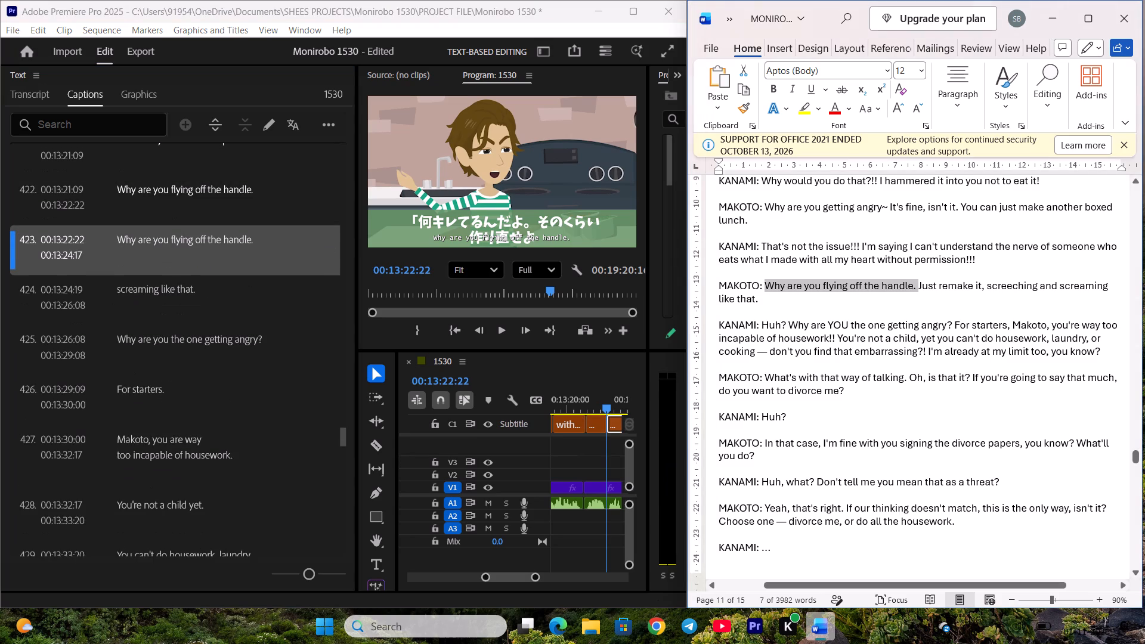
drag(918, 284, 926, 296)
key(ctrl+c)
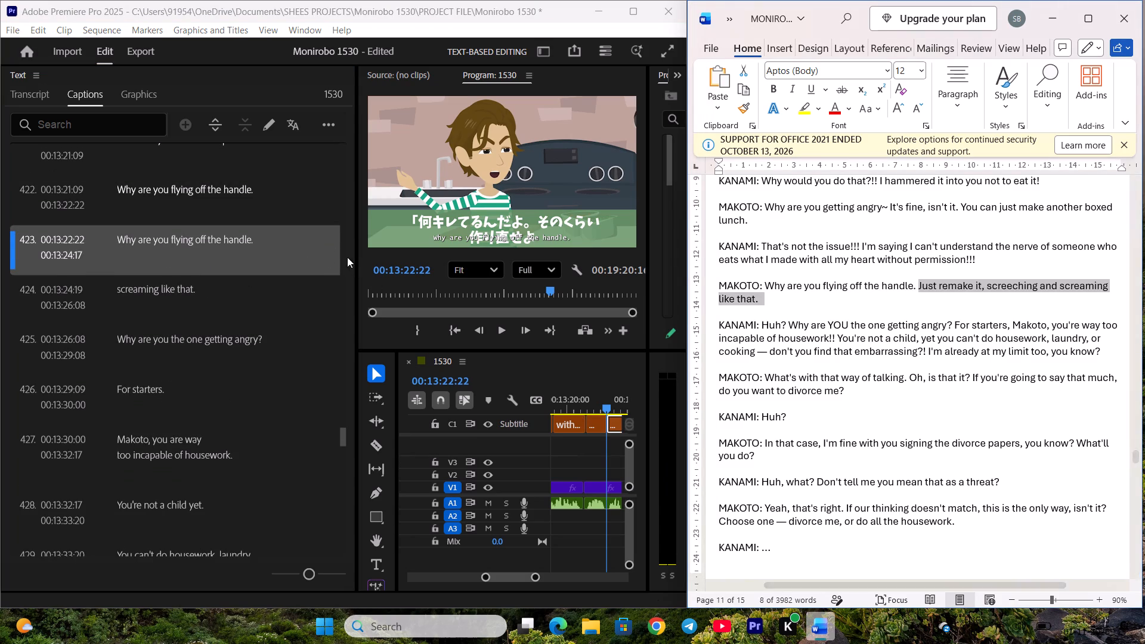
double_click(192, 243)
key(ctrl+v)
click(197, 286)
Play back caption 423 and cut "screeching and screaming like that." from its text, keeping only "Just remake it,".
key(space)
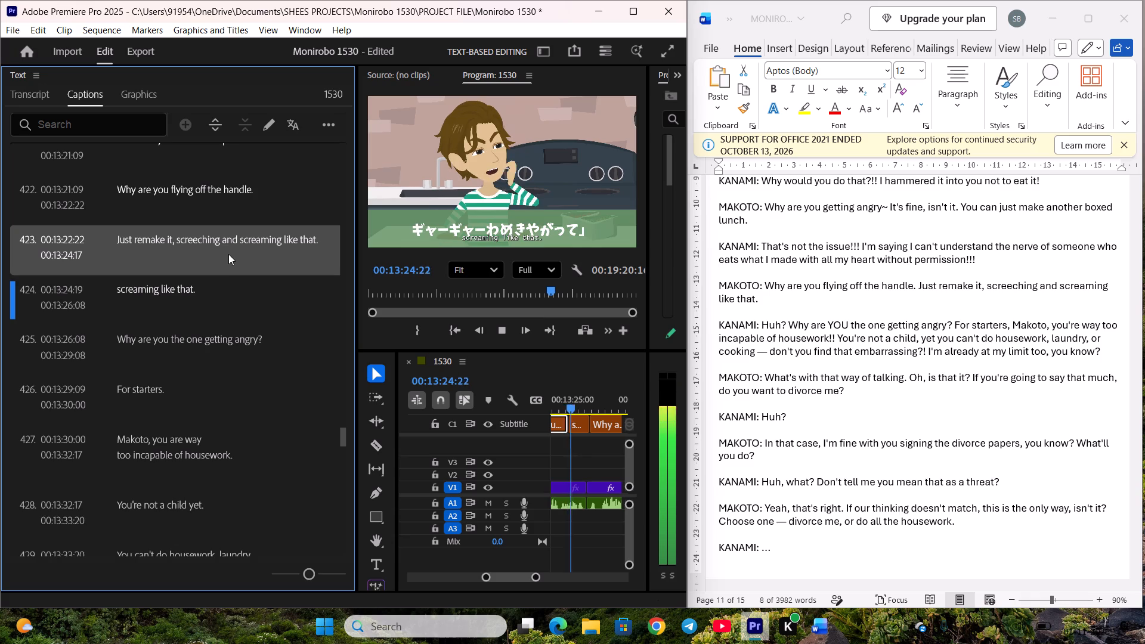
key(space)
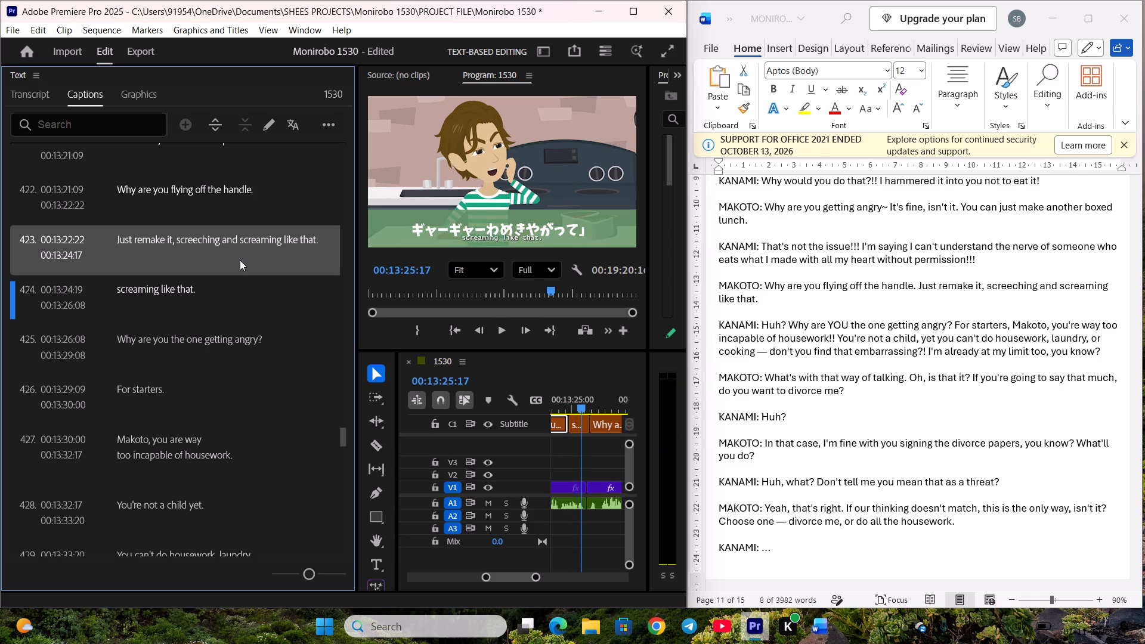
double_click(262, 244)
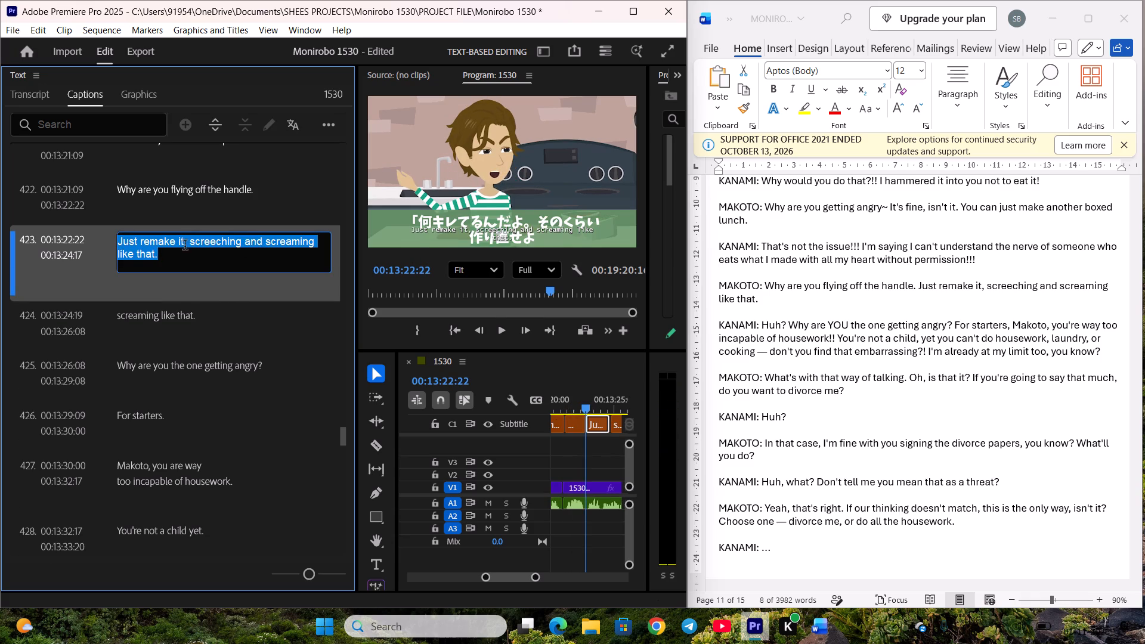
drag(193, 244, 216, 258)
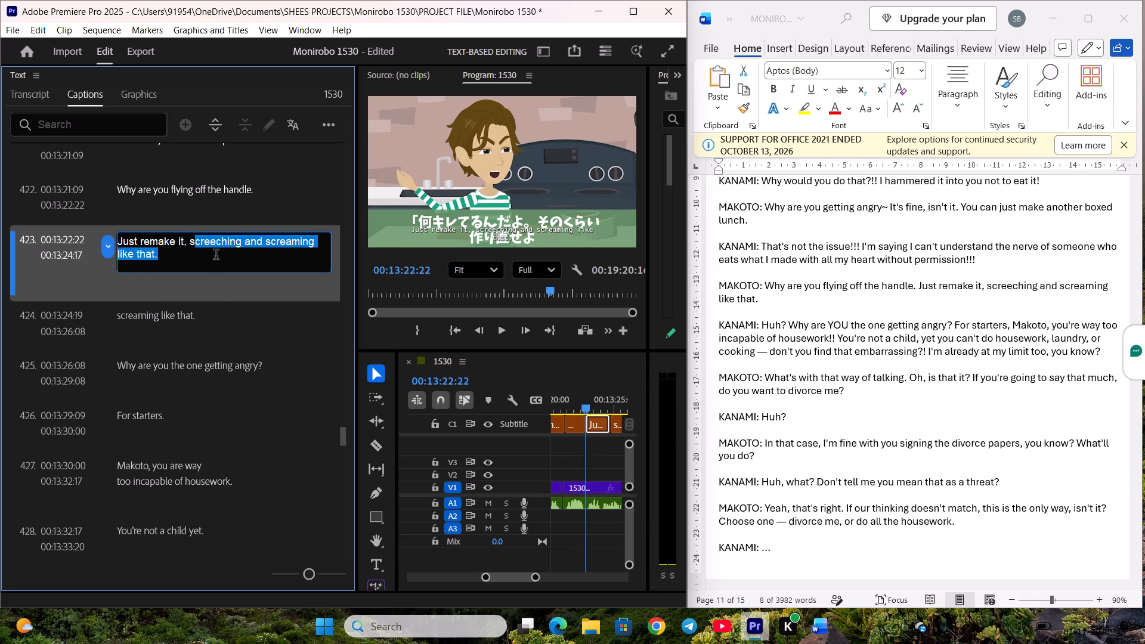
key(ctrl+c)
key(ctrl+x)
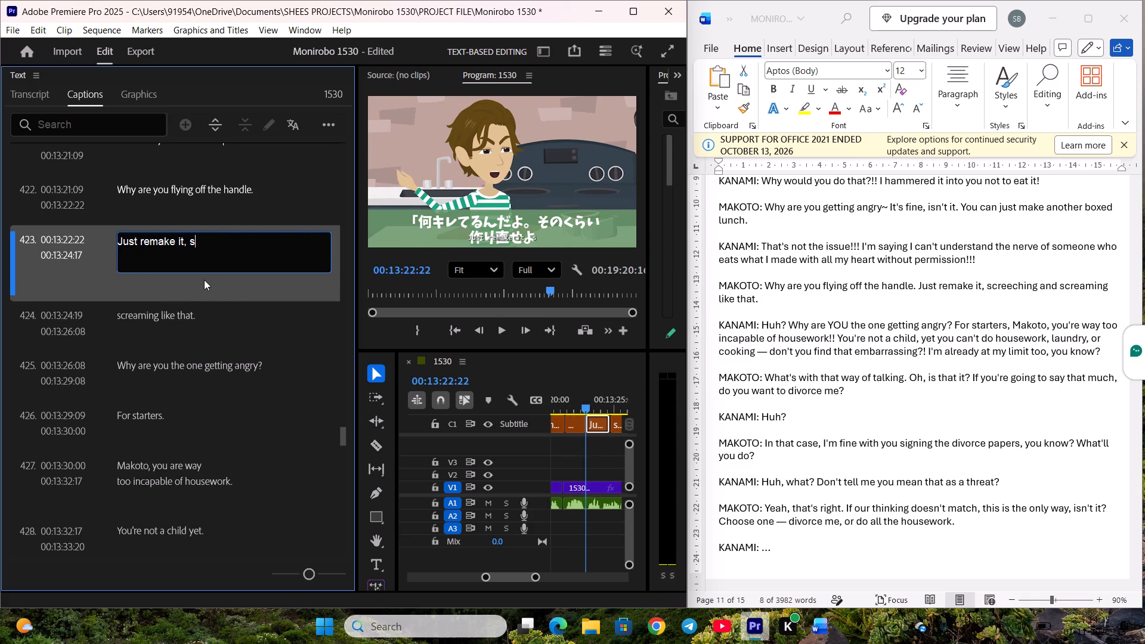
key(ctrl+z)
drag(191, 246, 206, 262)
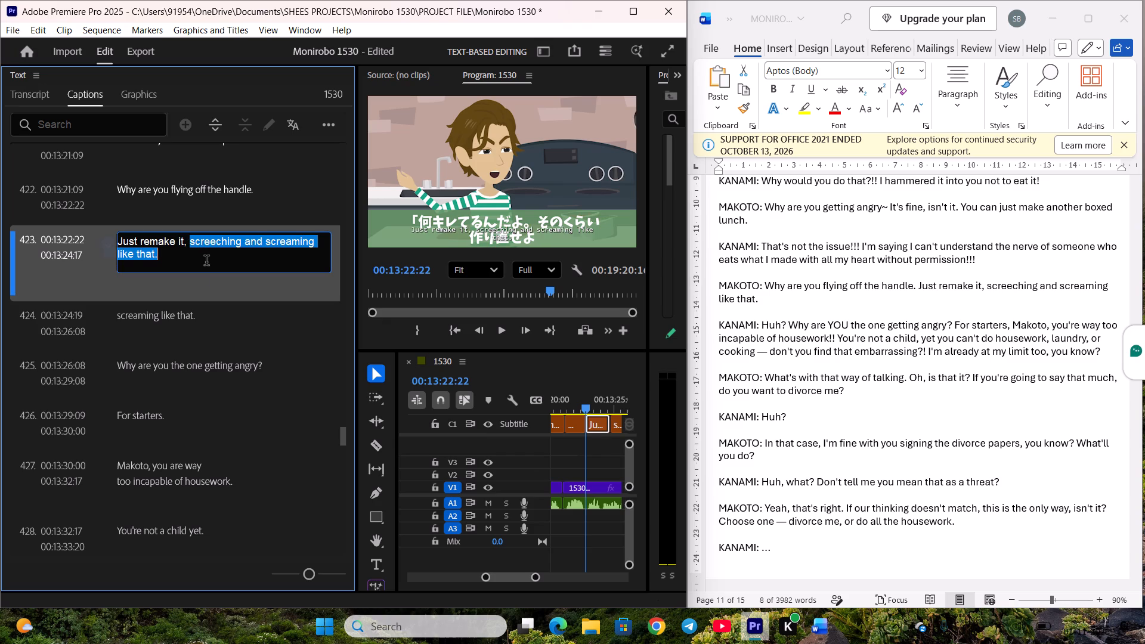
key(ctrl+c)
key(ctrl+x)
click(203, 283)
Play on to caption 424 and replace its text with the cut phrase "screeching and screaming like that.".
key(space)
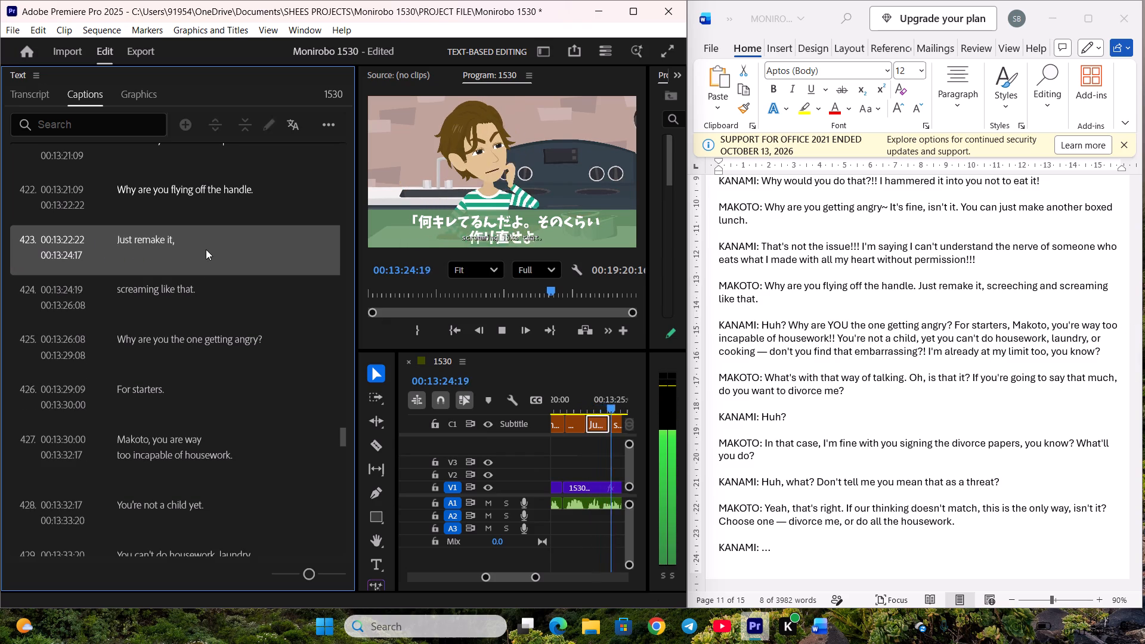
key(space)
double_click(215, 291)
key(ctrl+v)
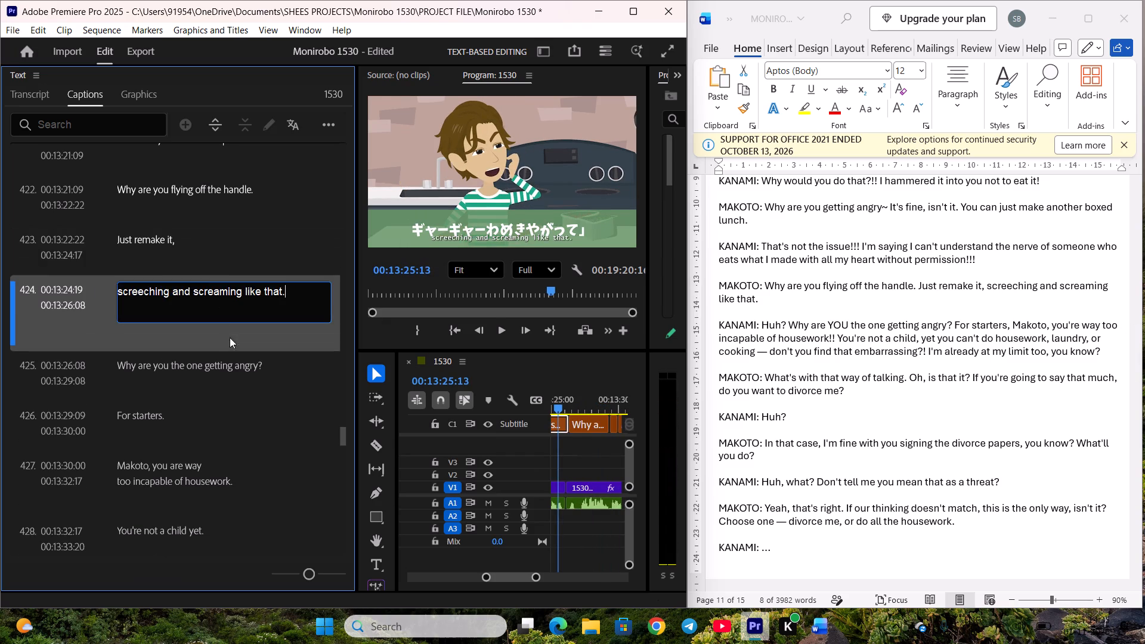
click(234, 364)
Save the project with captions 418 to 424 corrected.
scroll(237, 348, down, 6)
key(ctrl+s)
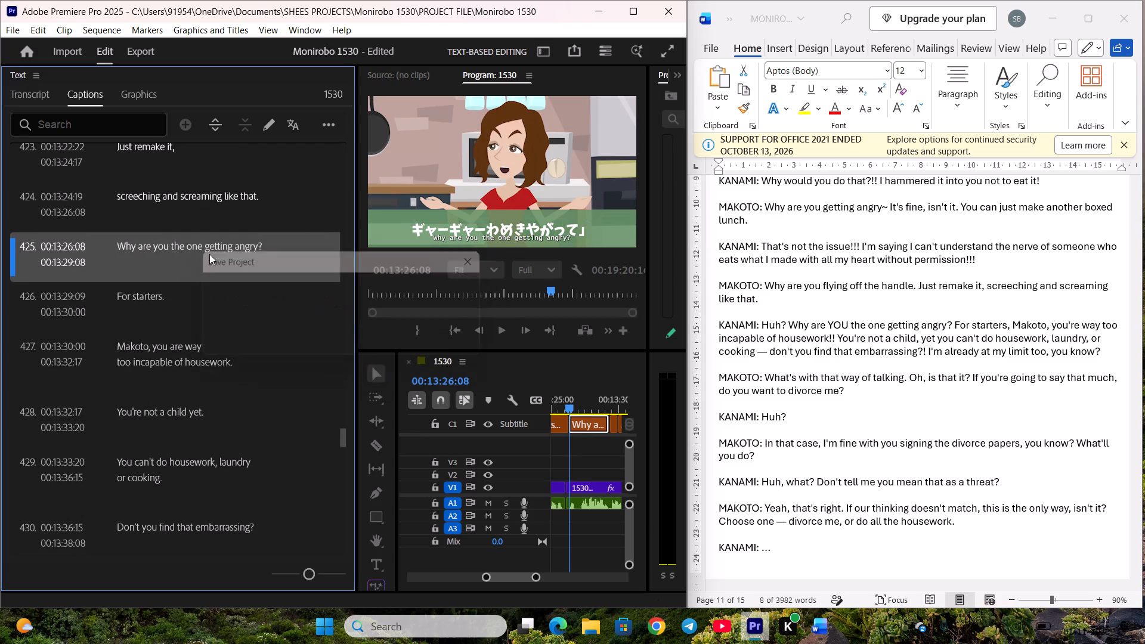
Replace the text of caption 425 with the script line "Huh? Why are YOU the one getting angry?".
click(1075, 264)
scroll(998, 262, down, 1)
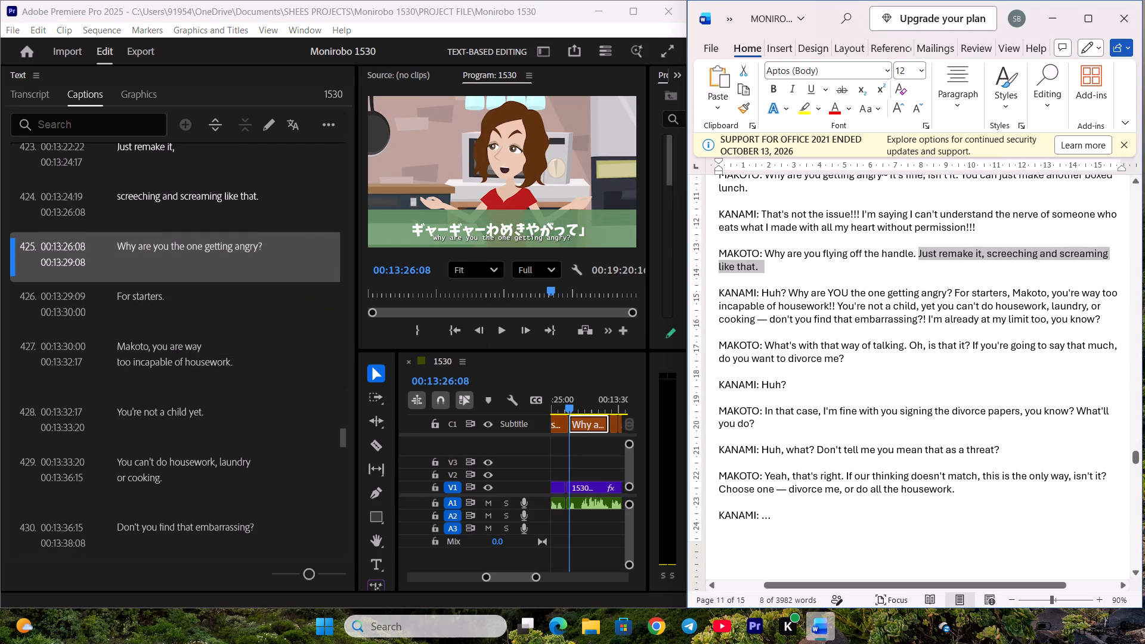
drag(764, 292, 950, 292)
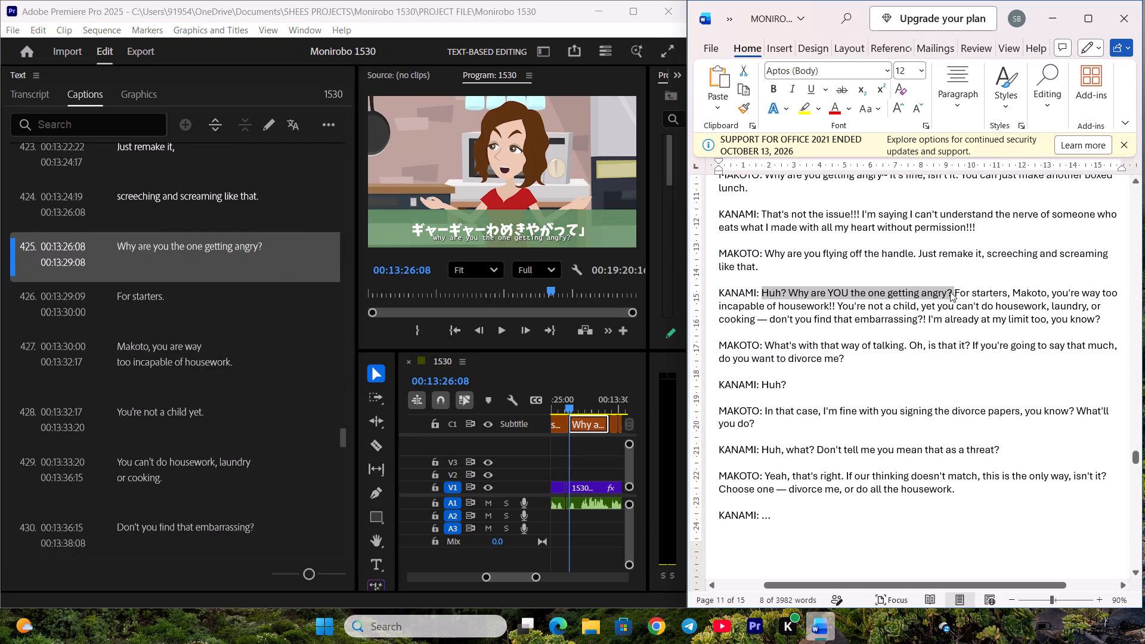
key(ctrl+c)
double_click(228, 244)
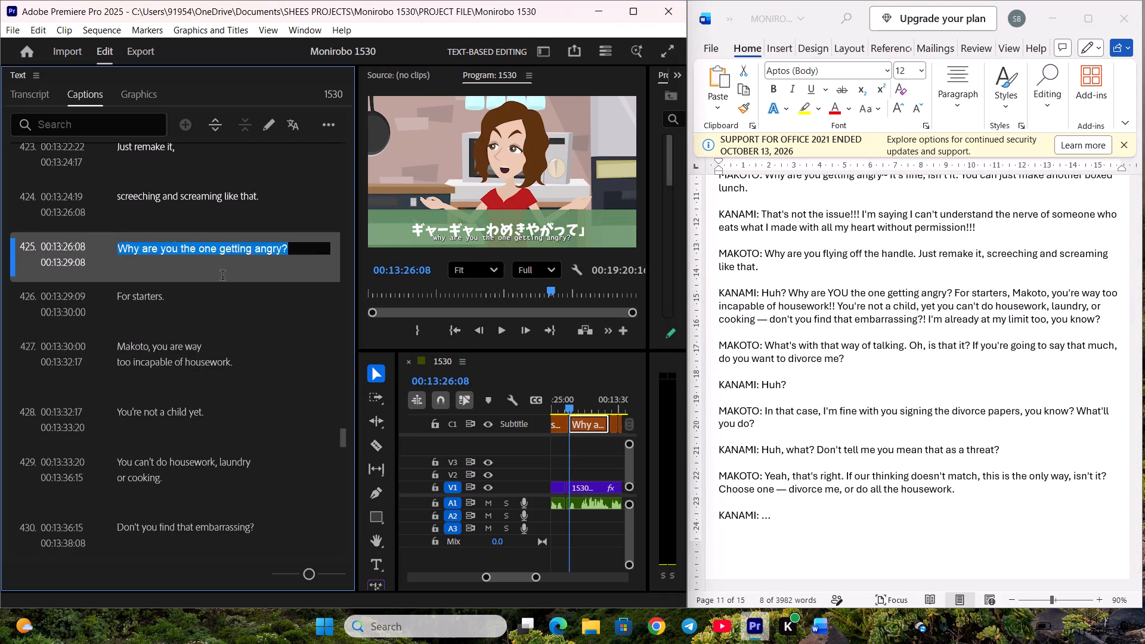
key(ctrl+v)
click(214, 291)
Change the full stop at the end of caption 426 to a comma so it reads "For starters,".
click(205, 309)
scroll(219, 255, down, 2)
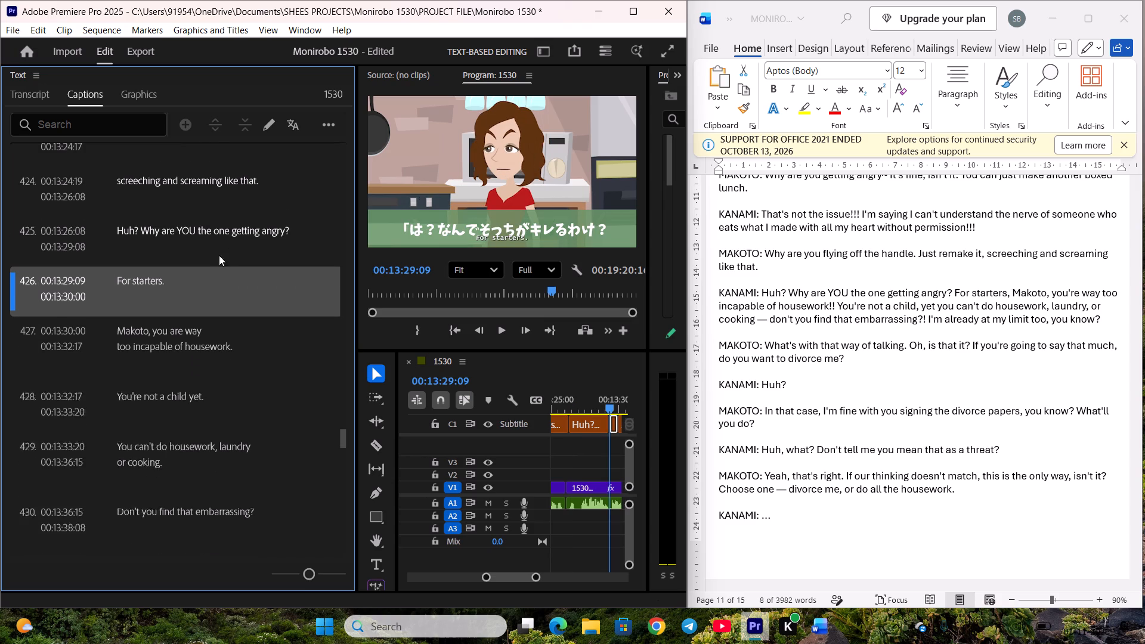
double_click(242, 273)
click(267, 273)
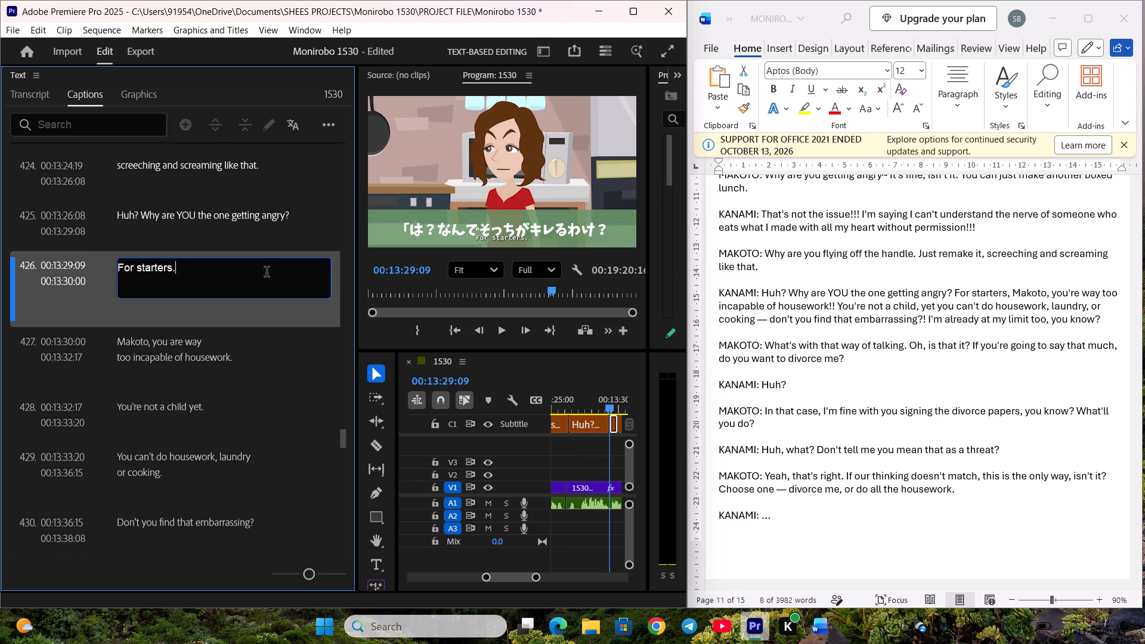
key(BackSpace)
key(comma)
click(240, 341)
Replace the text of caption 427 with the script line "Makoto, you're way too incapable of housework!!".
scroll(243, 327, down, 3)
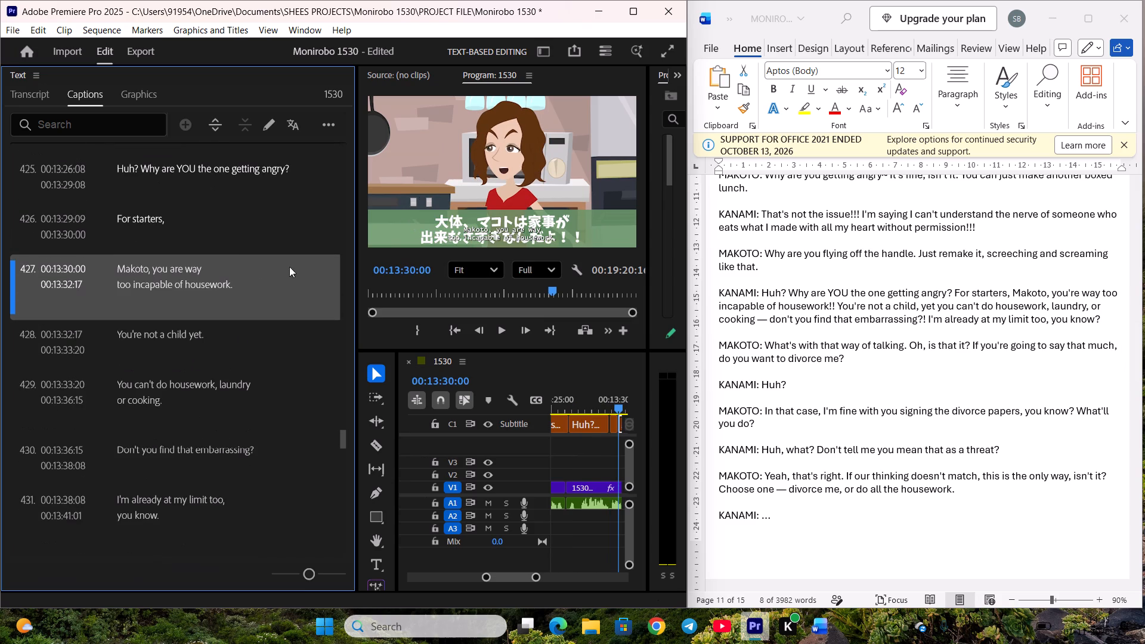
click(999, 278)
drag(1015, 291, 905, 308)
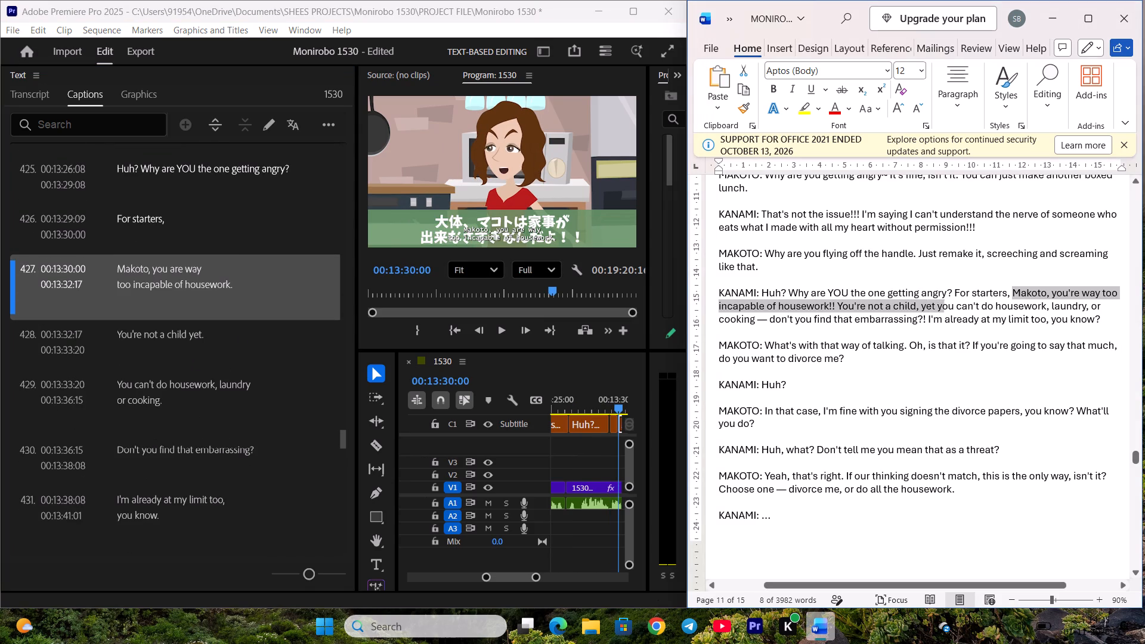
drag(905, 308, 836, 307)
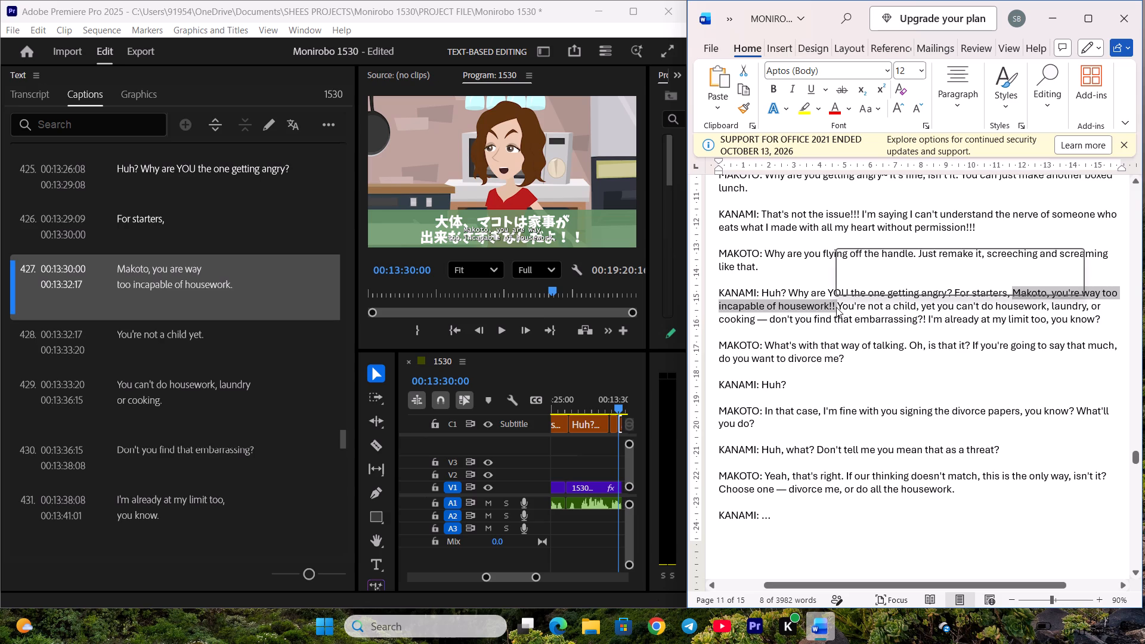
key(ctrl+c)
double_click(202, 284)
key(ctrl+v)
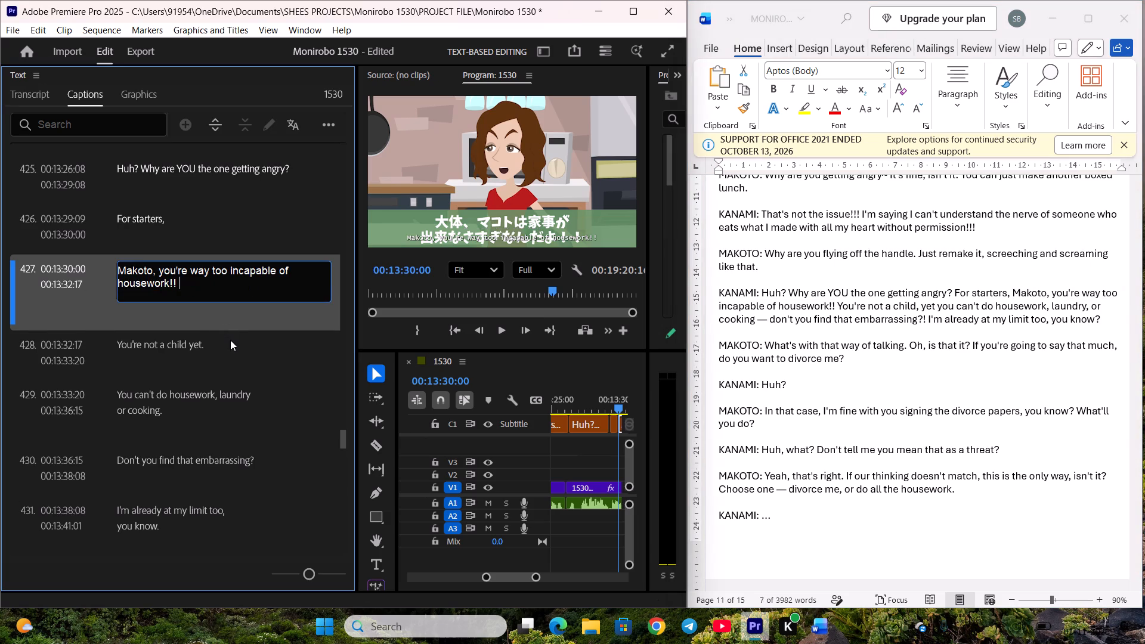
click(231, 342)
Replace the text of caption 428 with the script phrase "You're not a child,".
scroll(231, 339, down, 3)
scroll(224, 279, down, 3)
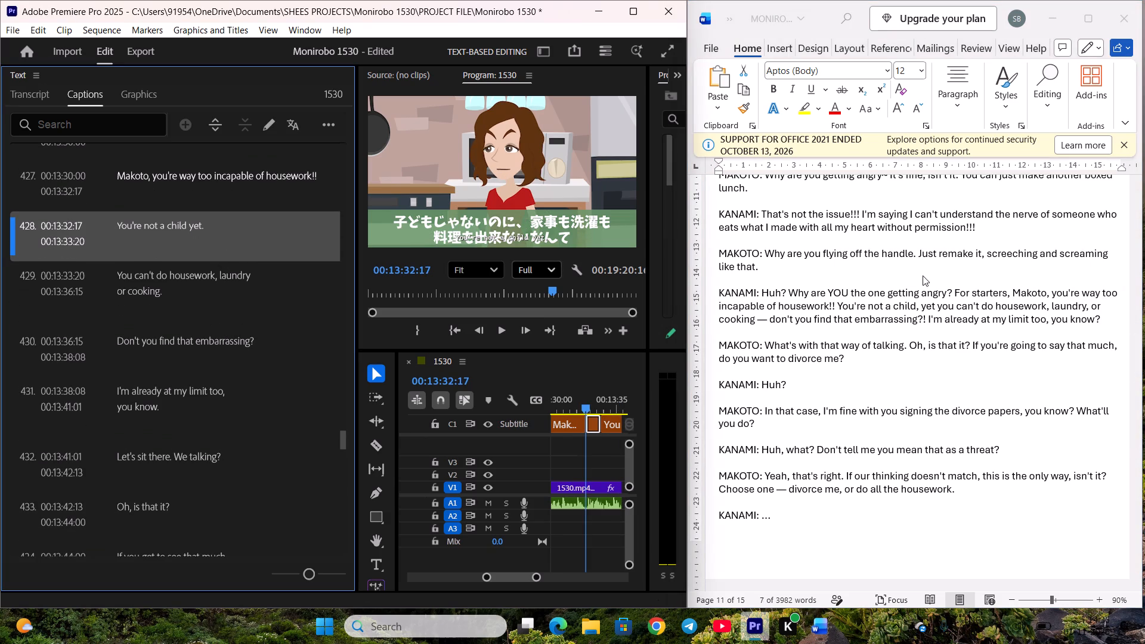
click(930, 277)
scroll(892, 278, down, 1)
drag(839, 275, 883, 275)
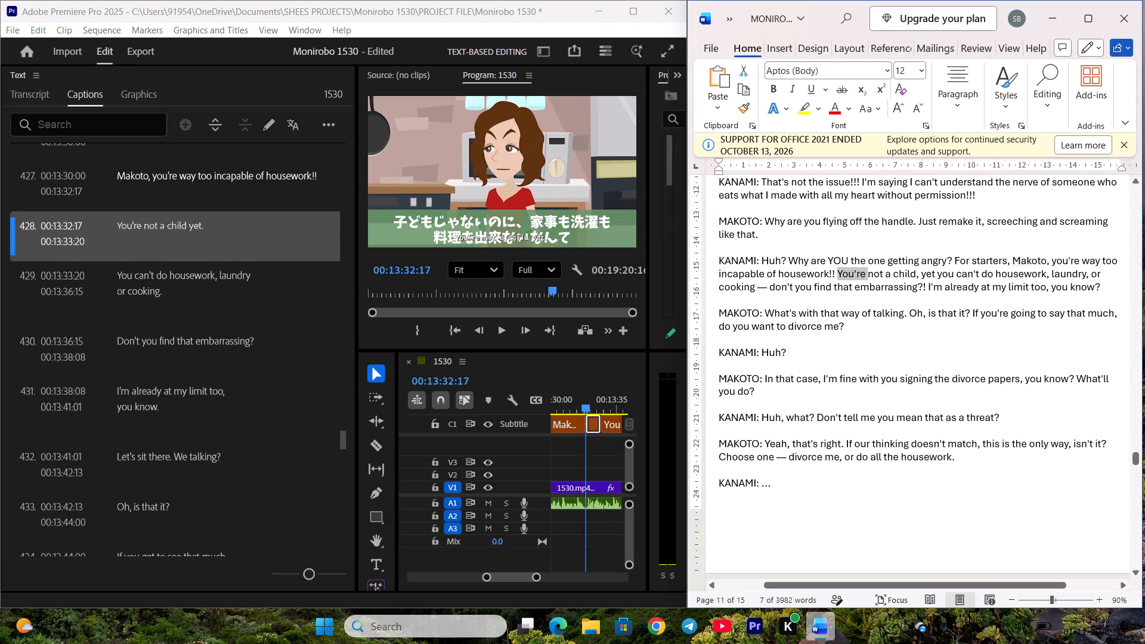
drag(883, 275, 918, 274)
key(ctrl+c)
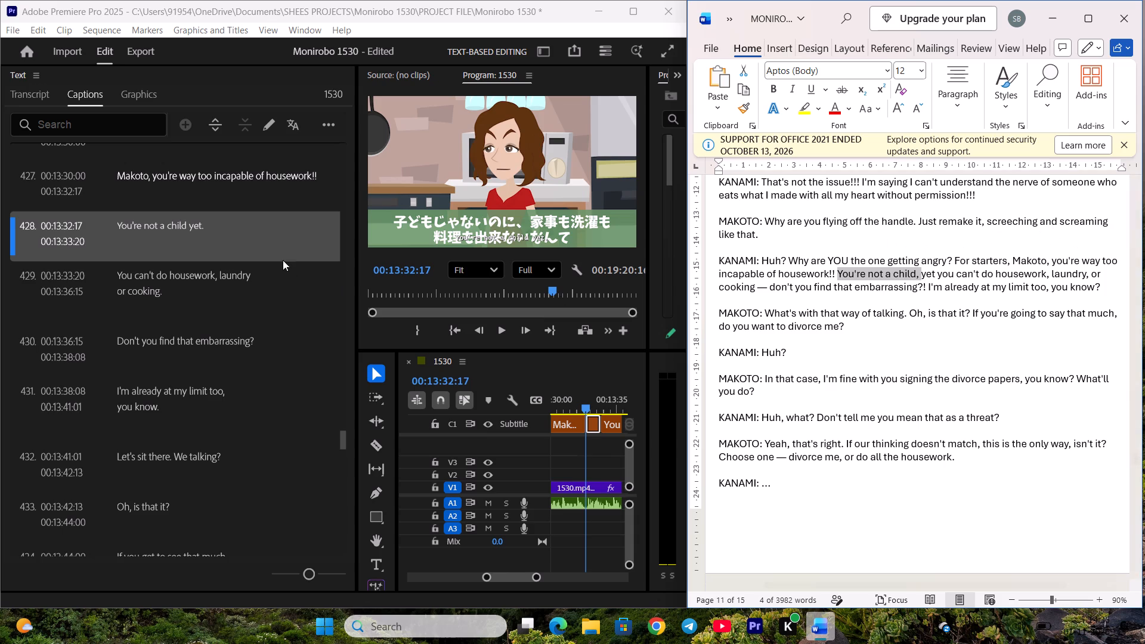
double_click(180, 225)
key(ctrl+v)
click(193, 289)
Replace the text of caption 429 with the script phrase "yet you can't do housework, laundry, or cooking —".
scroll(193, 283, down, 3)
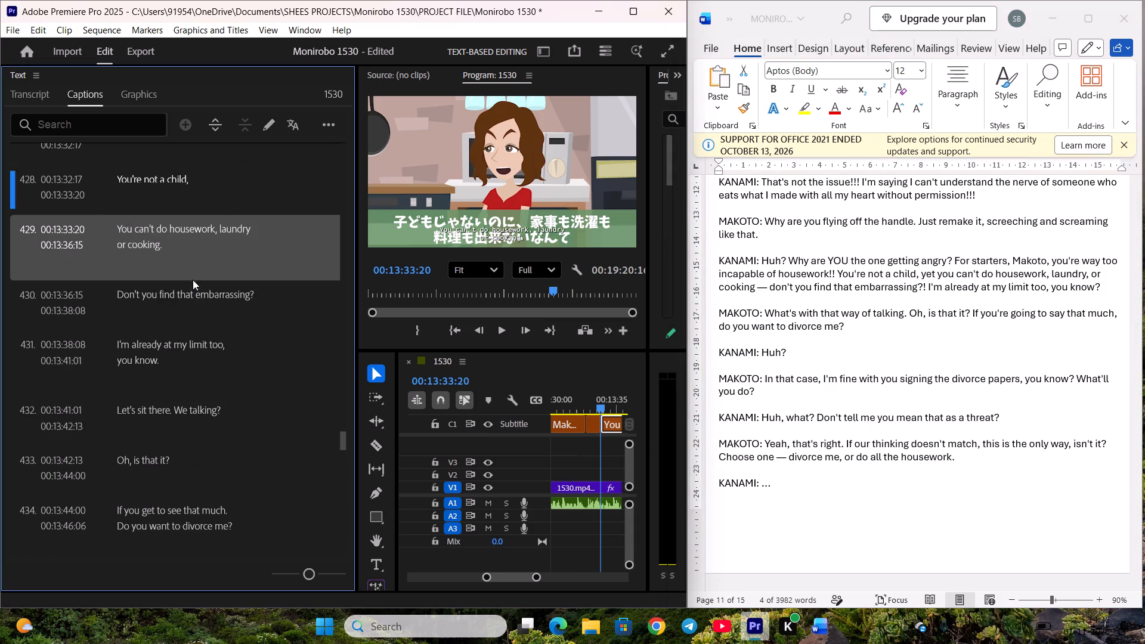
click(1036, 298)
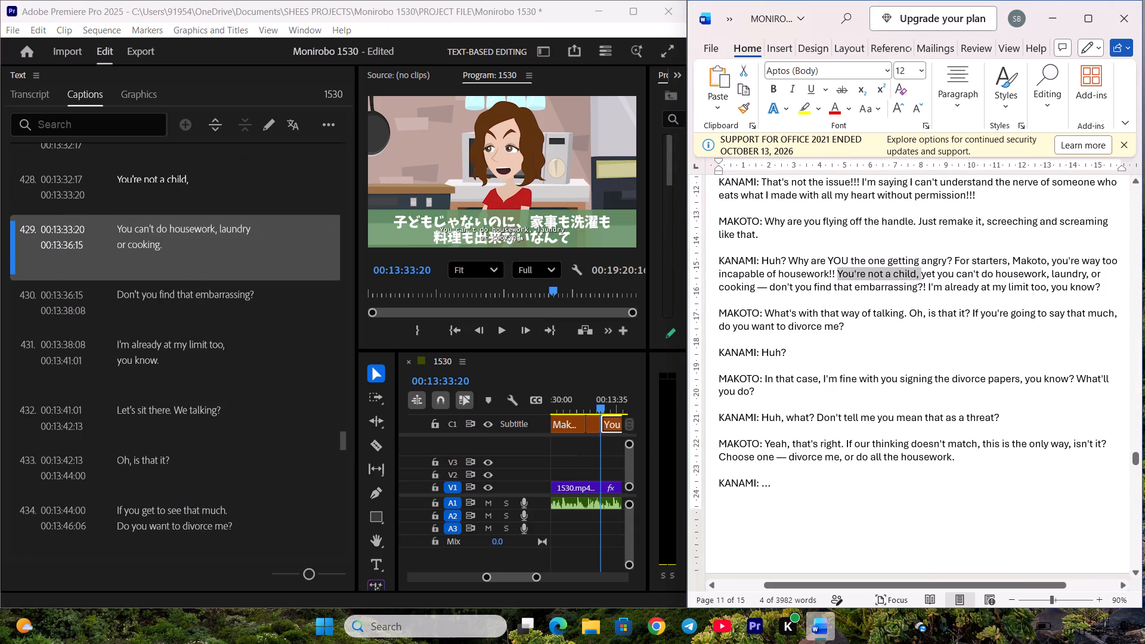
click(227, 178)
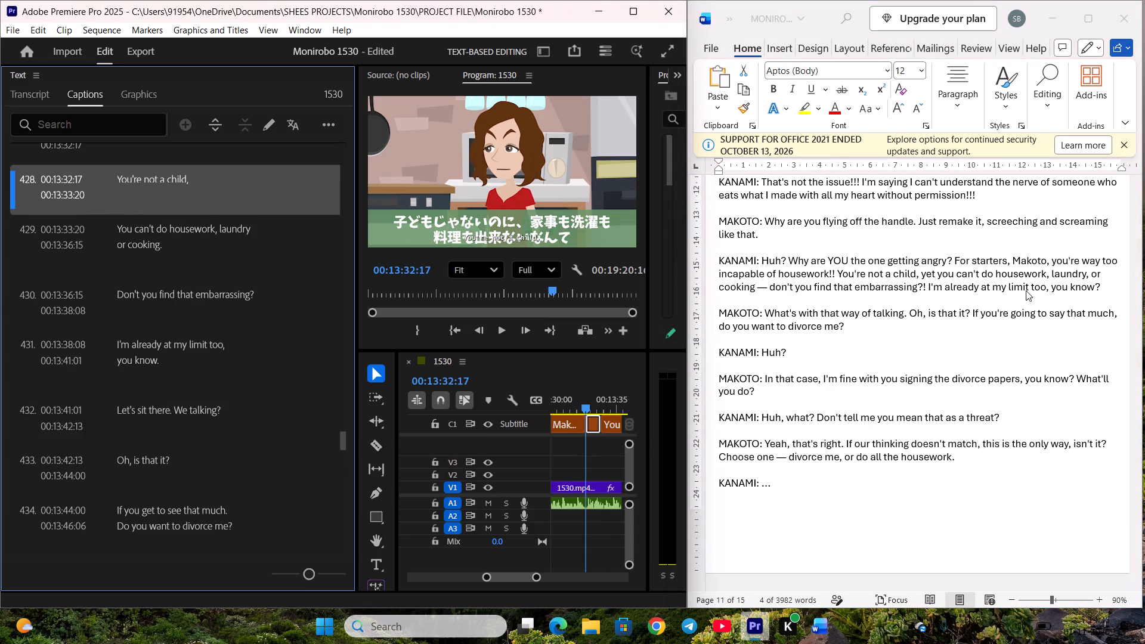
click(1041, 295)
click(884, 274)
drag(838, 271, 919, 275)
click(919, 275)
click(926, 275)
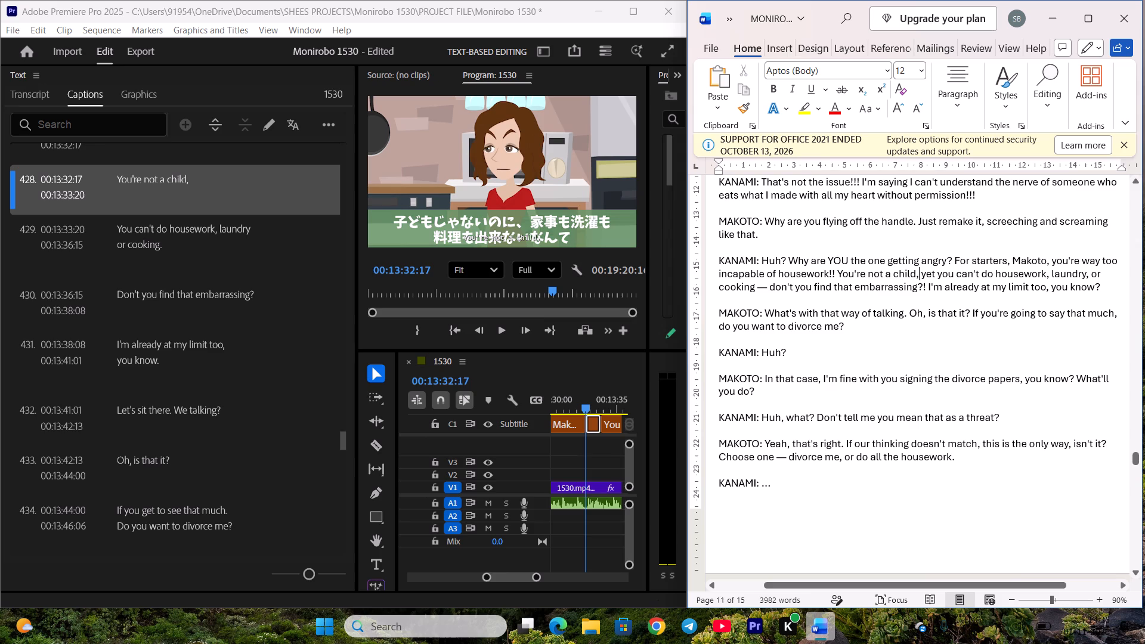
drag(922, 276, 988, 277)
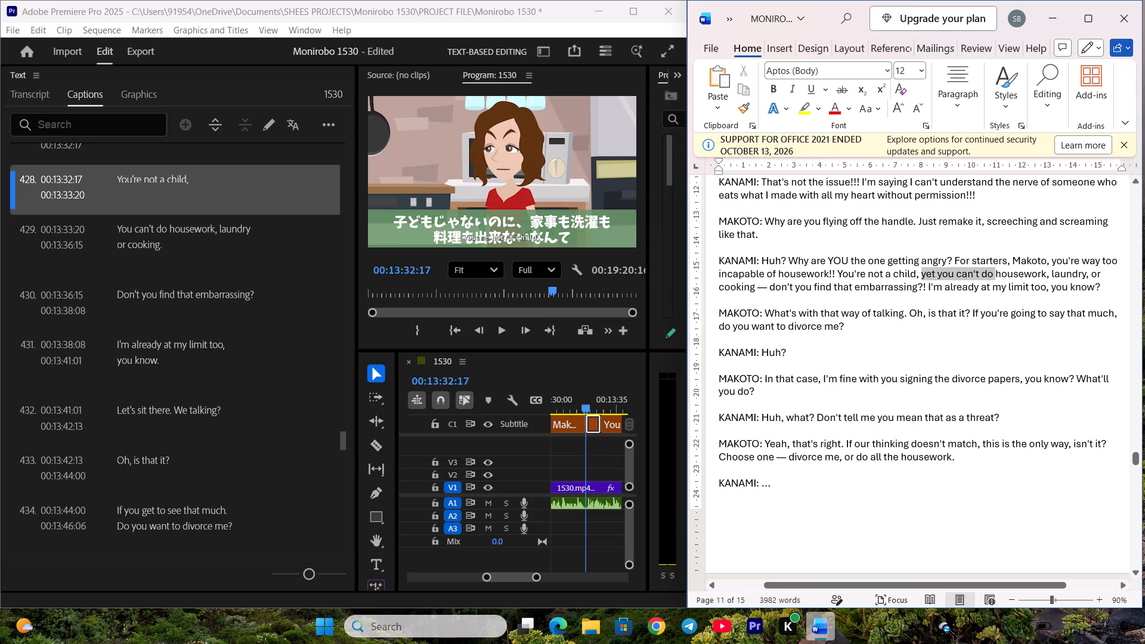
drag(988, 277, 767, 283)
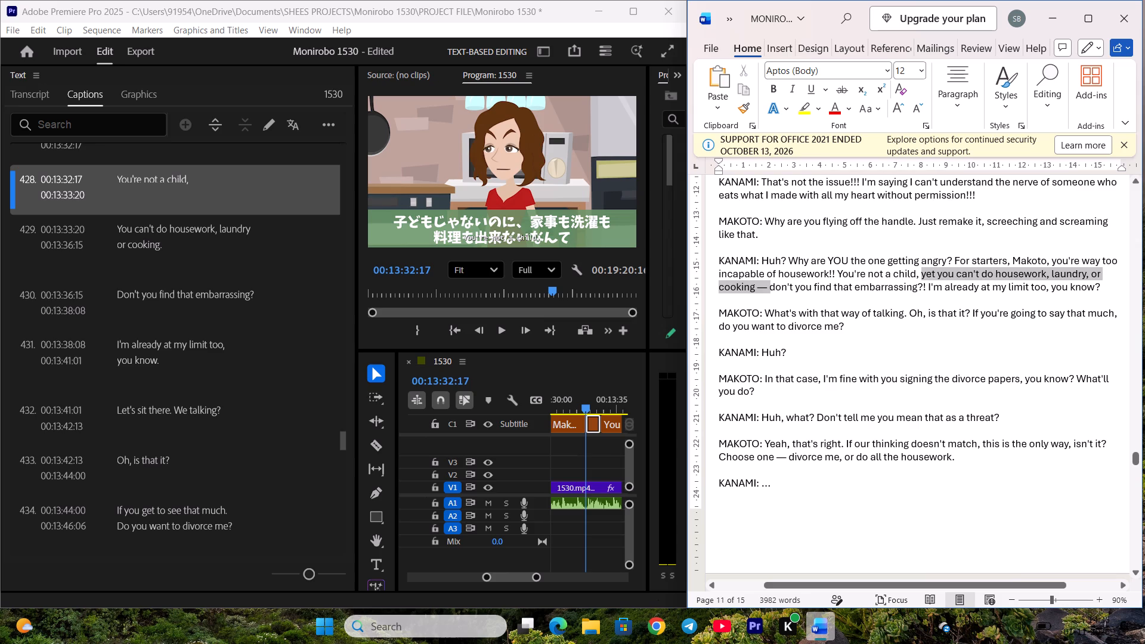
drag(767, 283, 768, 283)
key(ctrl+c)
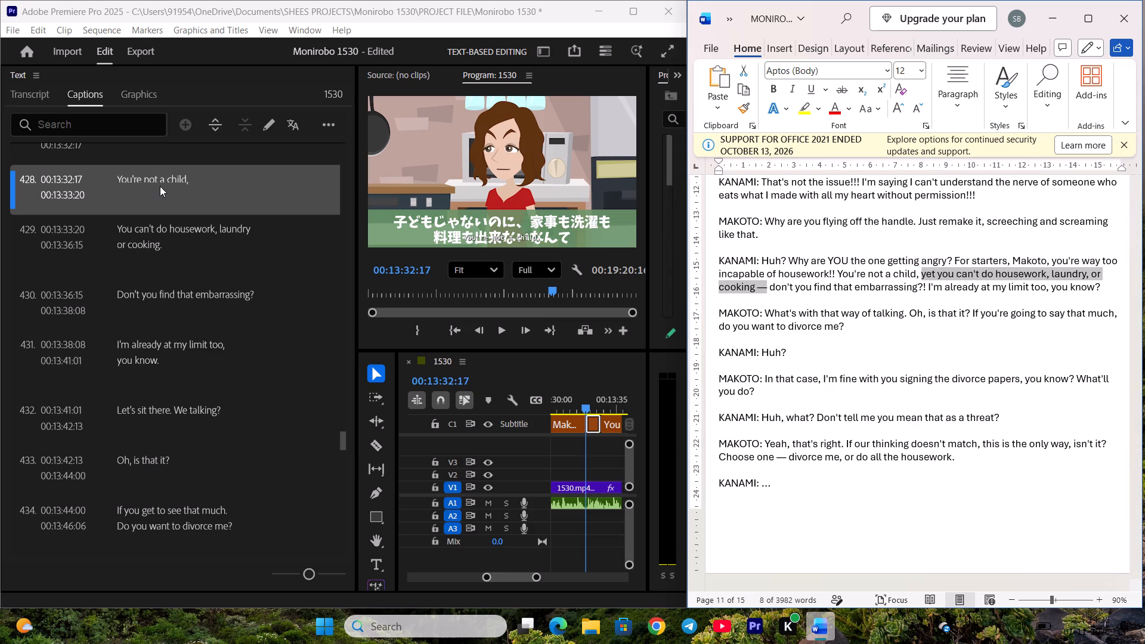
double_click(191, 233)
key(ctrl+v)
click(205, 282)
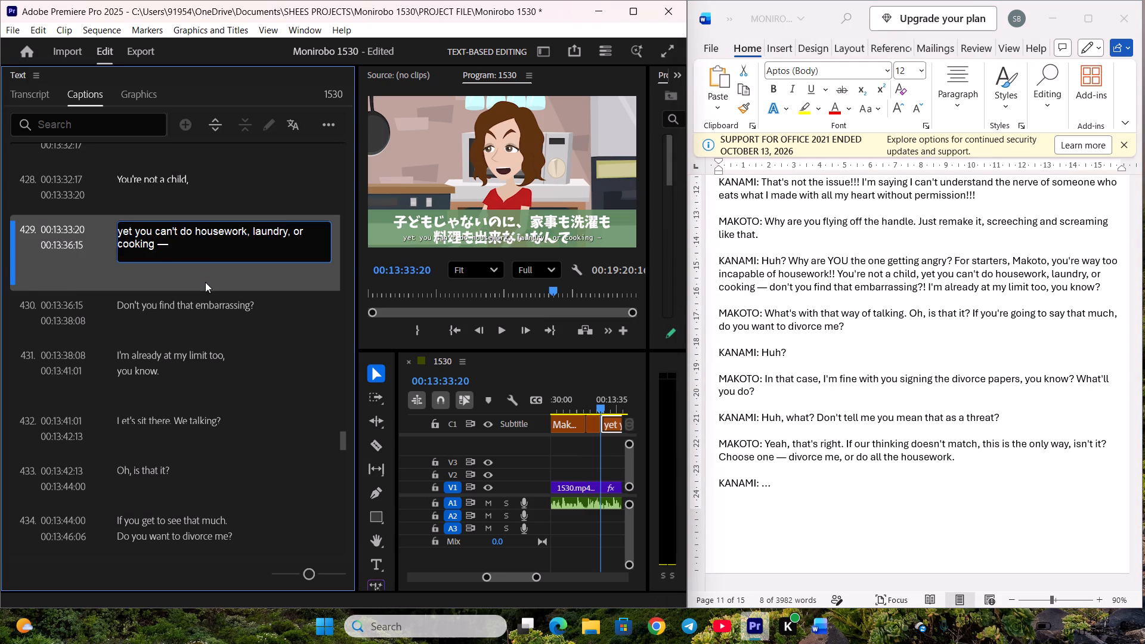
Play on through caption 430 and replace its text with the script phrase "don't you find that embarrassing?!".
key(space)
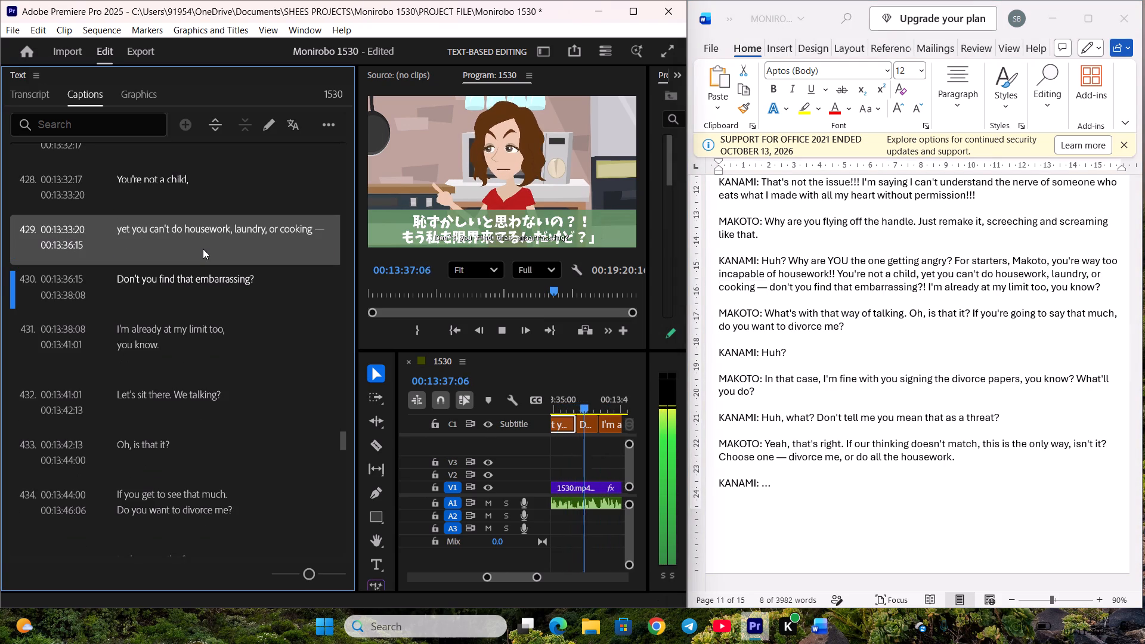
key(space)
key(space)
key(space)
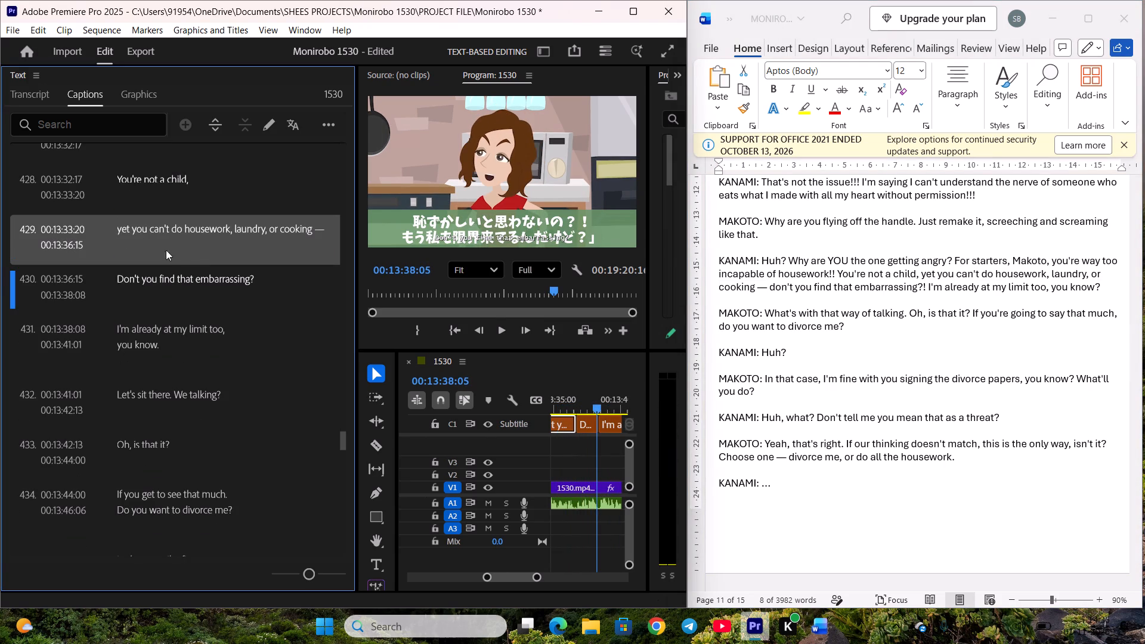
click(194, 284)
scroll(193, 275, down, 3)
click(884, 279)
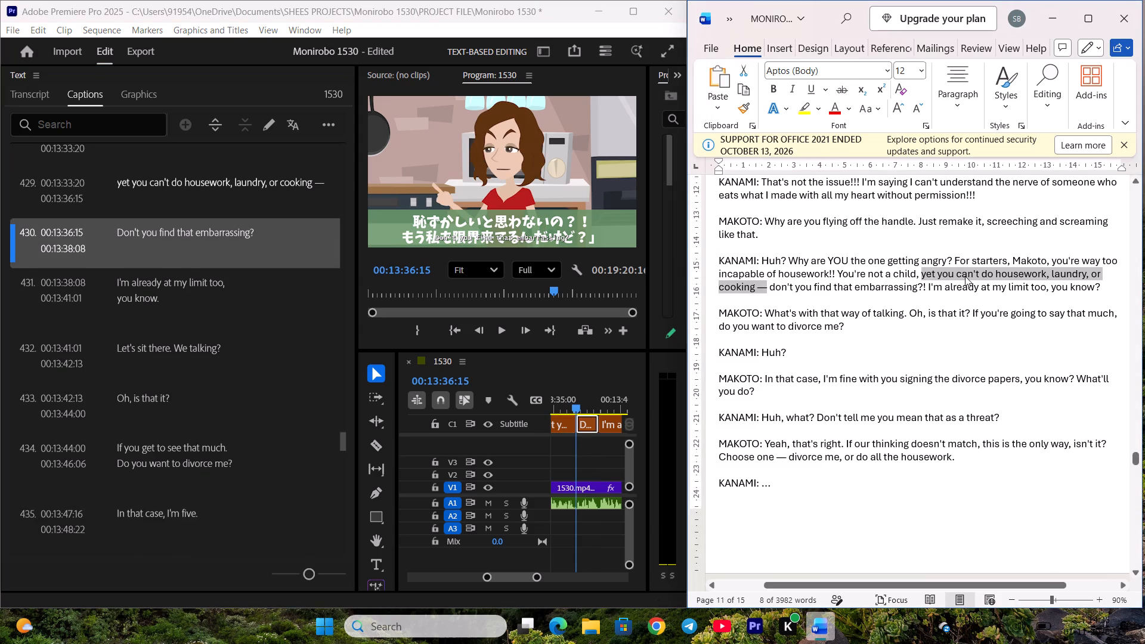
drag(769, 290, 946, 290)
click(927, 290)
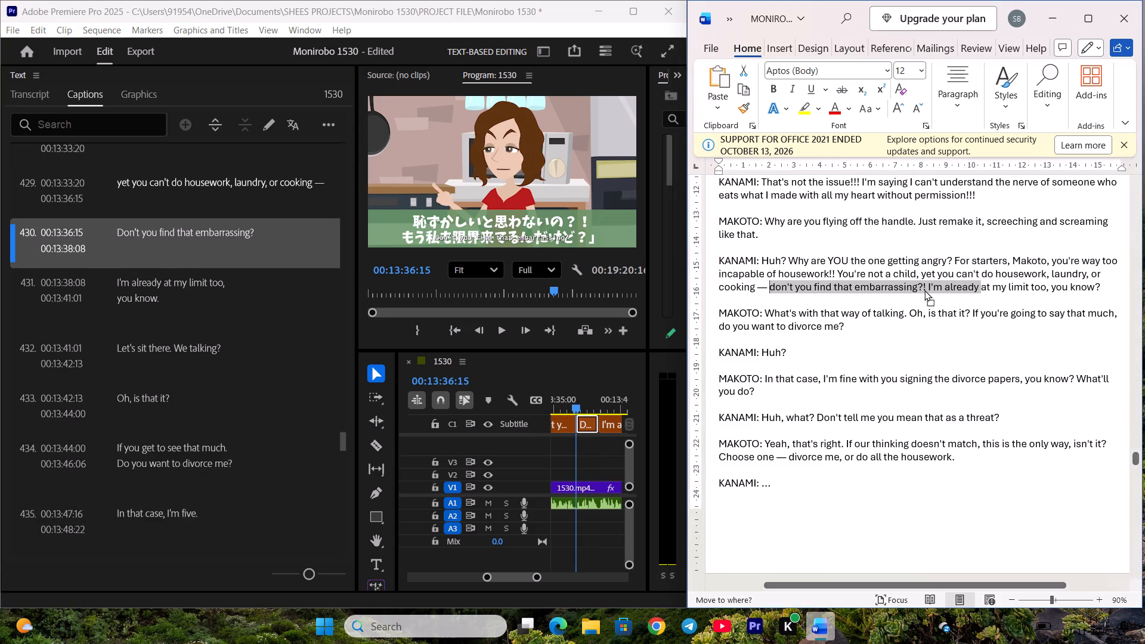
drag(772, 287, 853, 286)
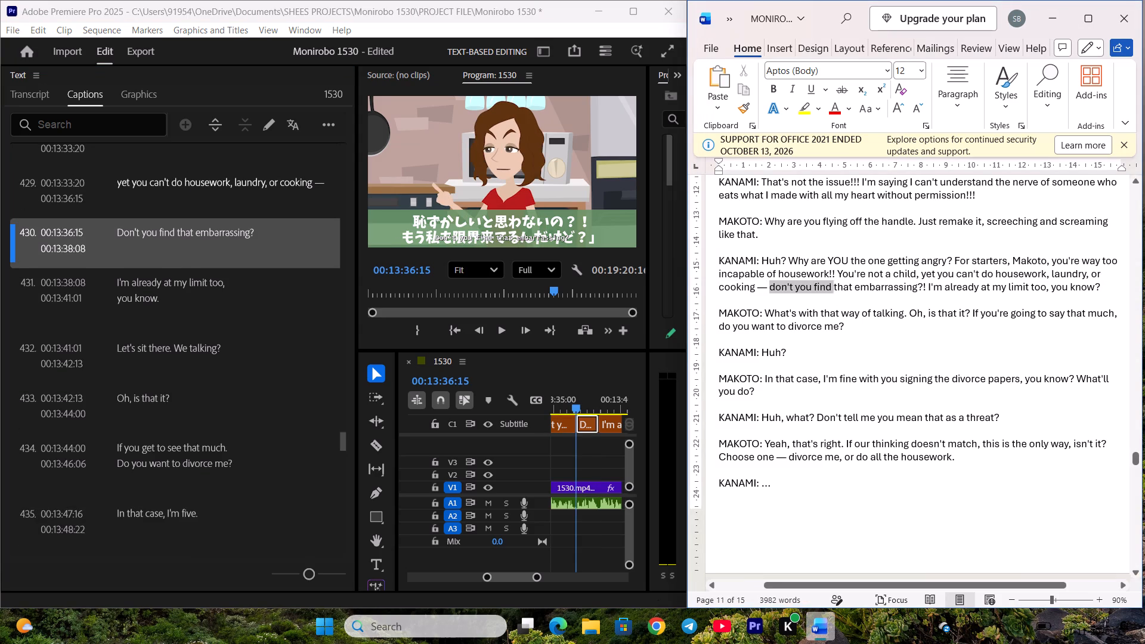
drag(853, 286, 924, 288)
key(ctrl+c)
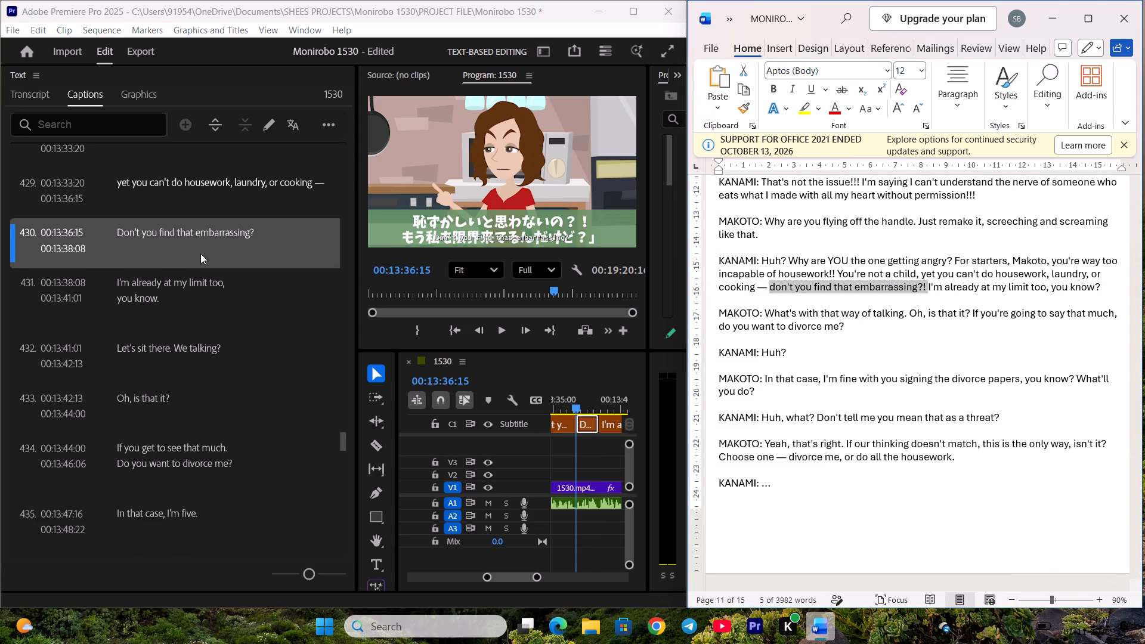
double_click(204, 246)
key(ctrl+v)
click(225, 321)
Save the project with captions 425 to 430 corrected.
scroll(225, 304, down, 2)
key(ctrl+s)
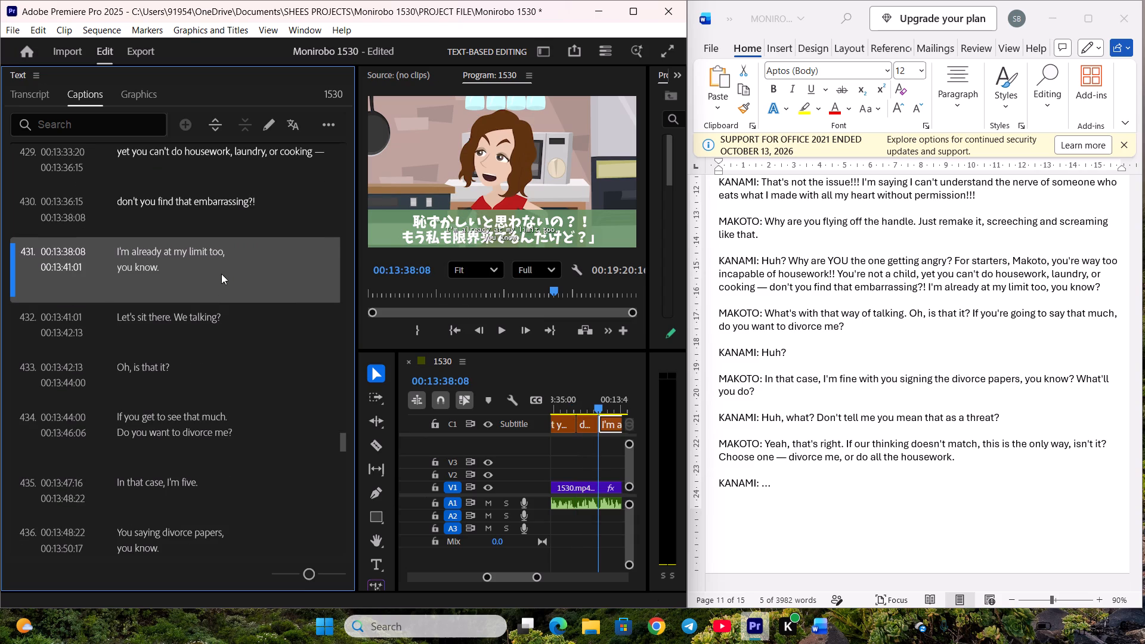
Replace the text of caption 431 with the script line "I'm already at my limit too, you know?".
click(1109, 289)
drag(929, 289, 1106, 287)
key(ctrl+c)
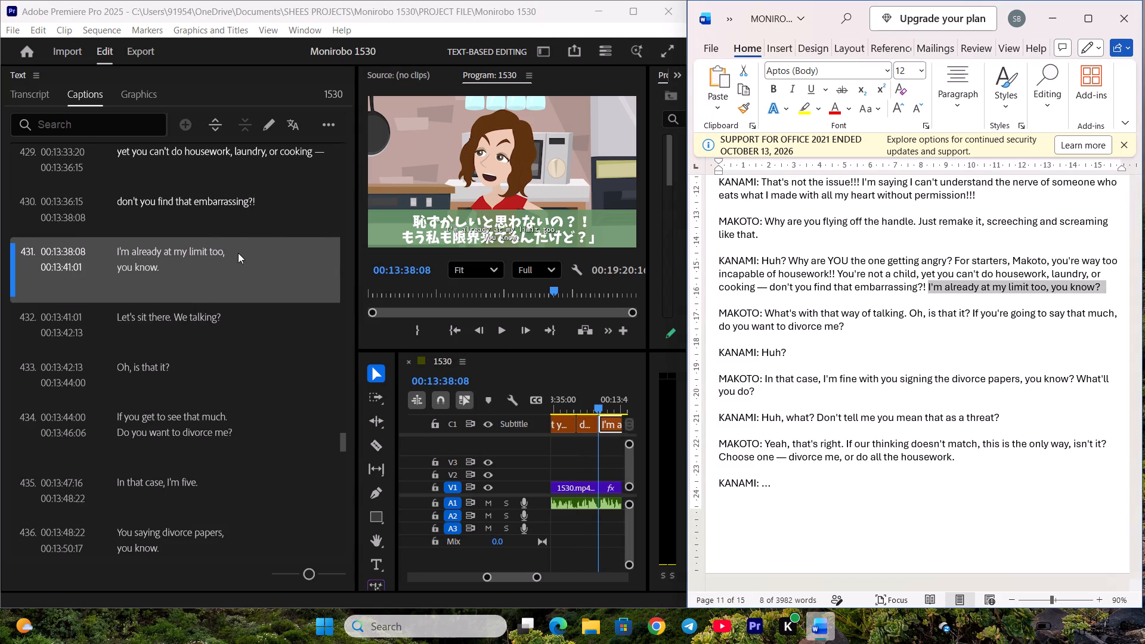
double_click(238, 253)
key(ctrl+v)
click(258, 325)
Save the project with caption 431 corrected.
scroll(253, 315, down, 5)
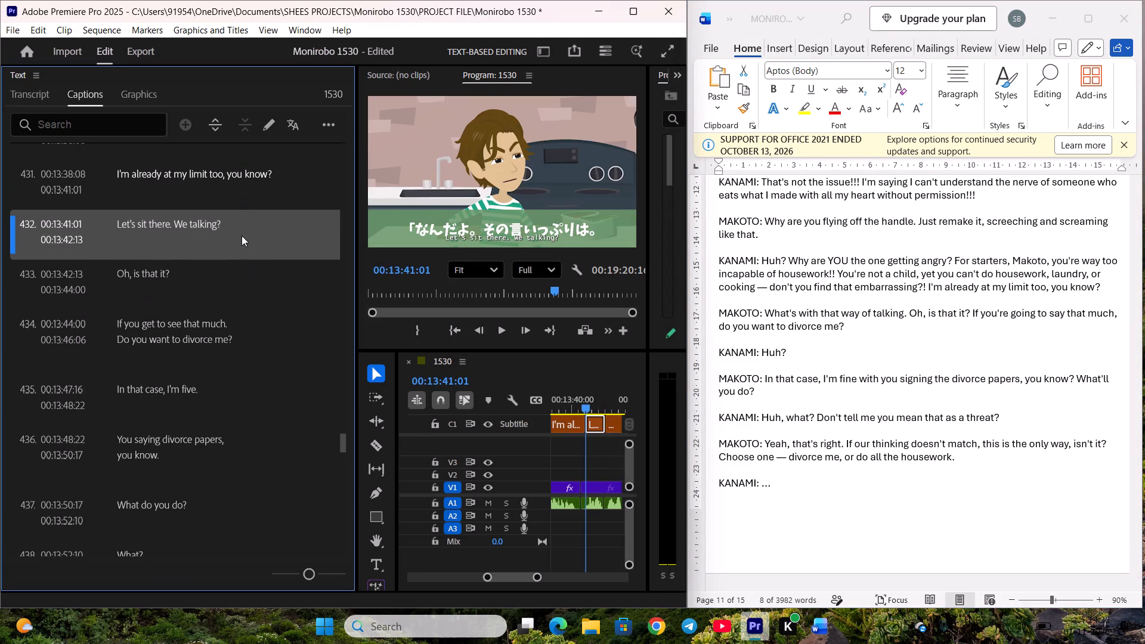
key(ctrl+s)
Replace the text of caption 432 with the script line "What's with that way of talking.".
click(900, 287)
scroll(878, 281, down, 1)
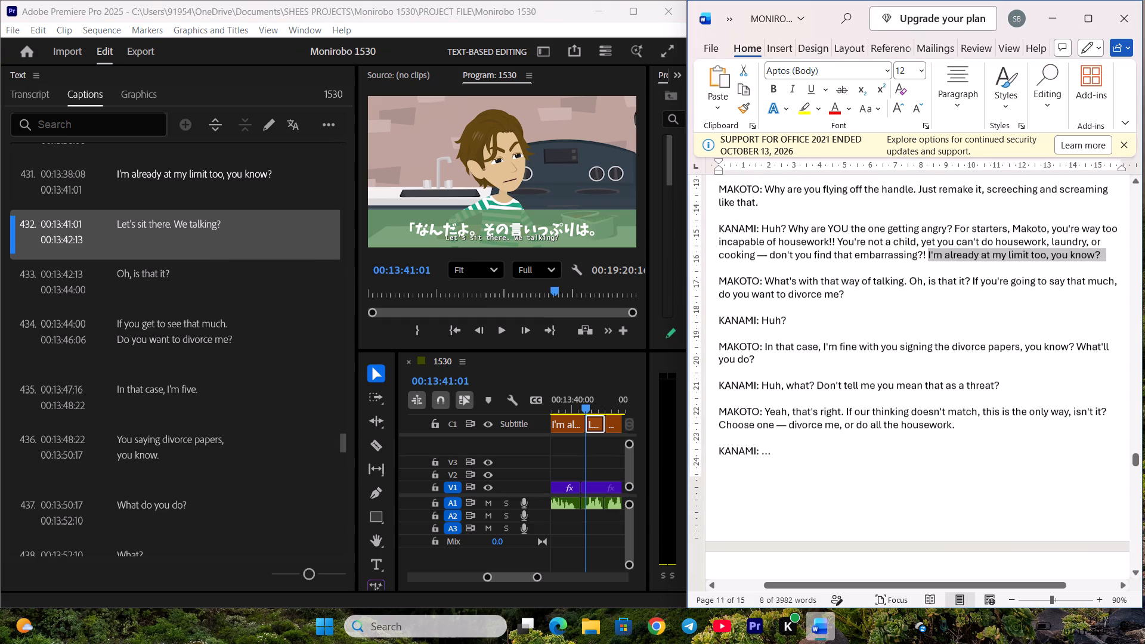
drag(765, 282, 911, 283)
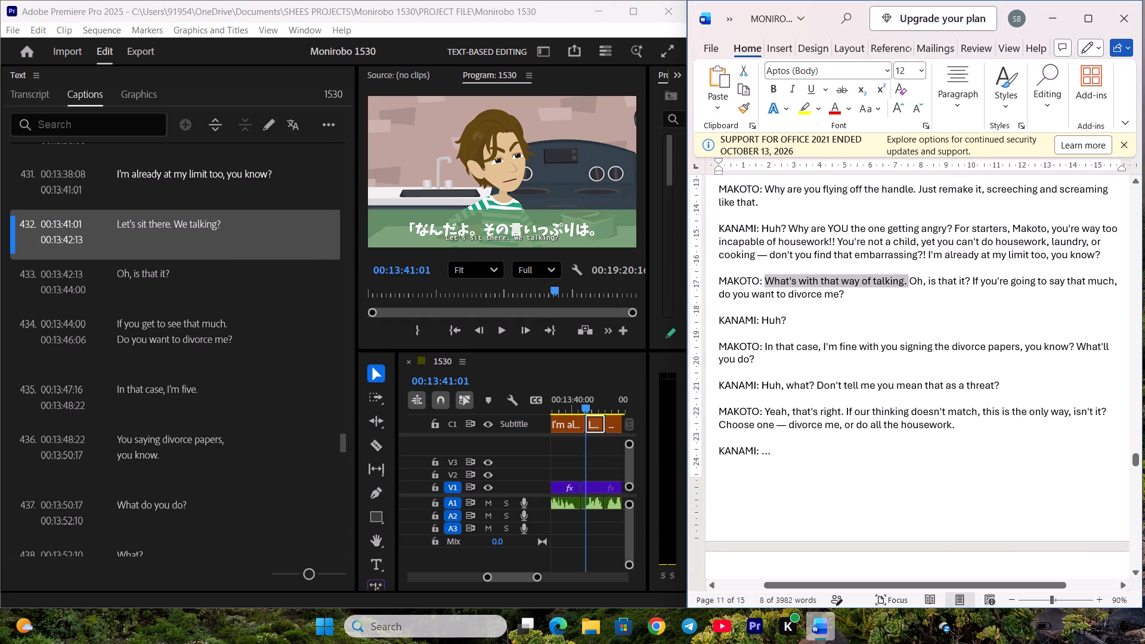
drag(911, 283, 908, 283)
key(ctrl+c)
double_click(231, 228)
key(ctrl+v)
click(206, 273)
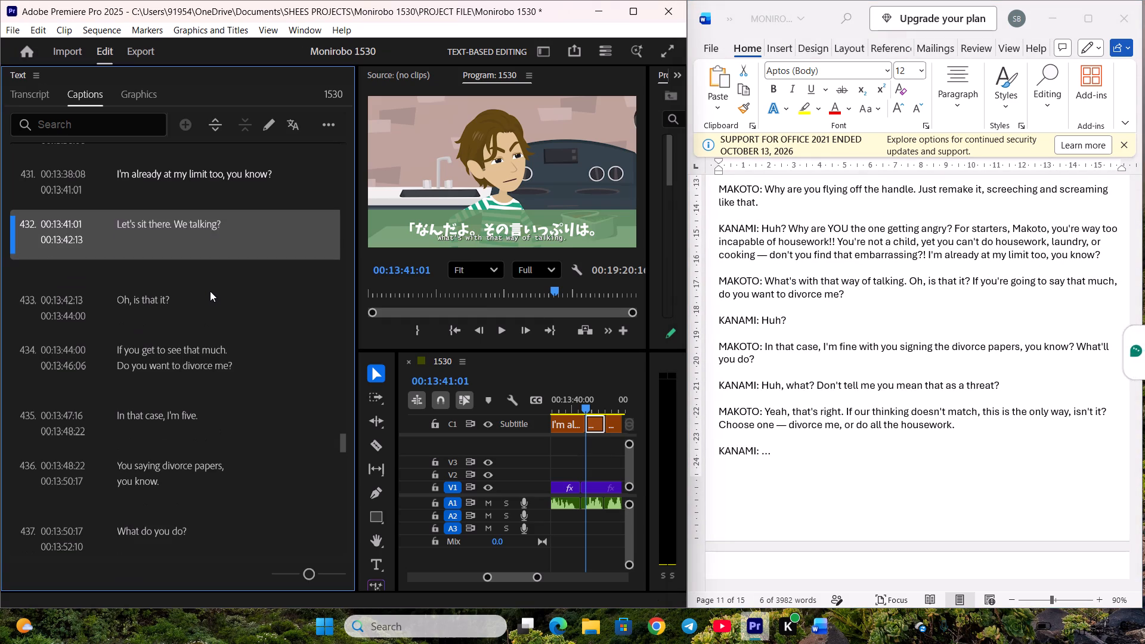
click(212, 293)
Replace the text of caption 433 with the script line "Oh, is that it?".
scroll(212, 269, down, 2)
click(920, 299)
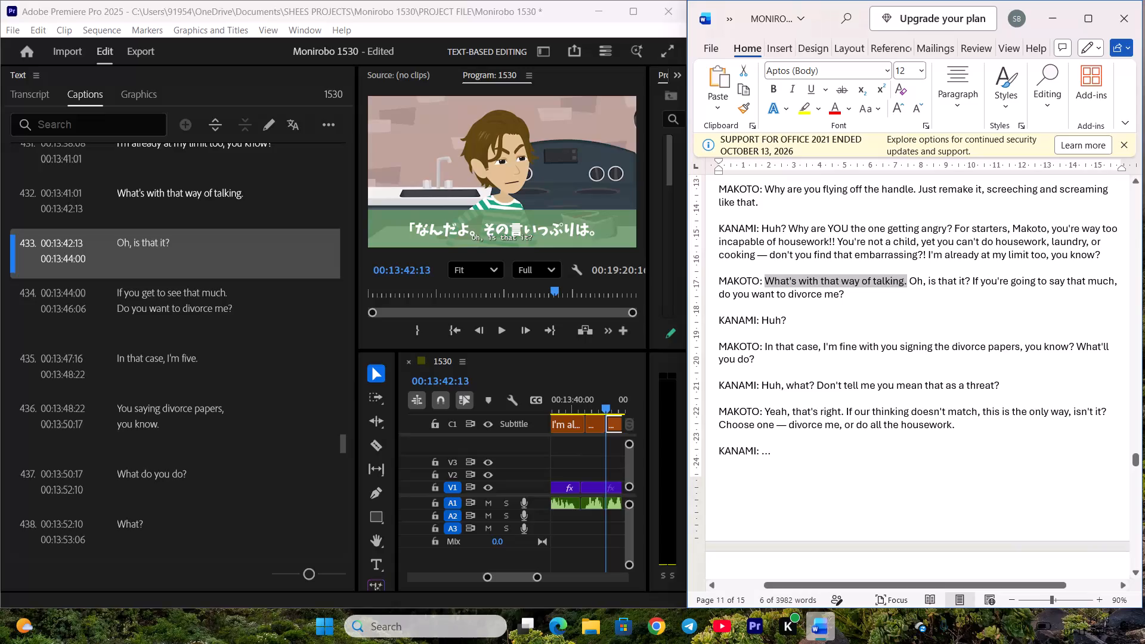
drag(909, 280, 968, 281)
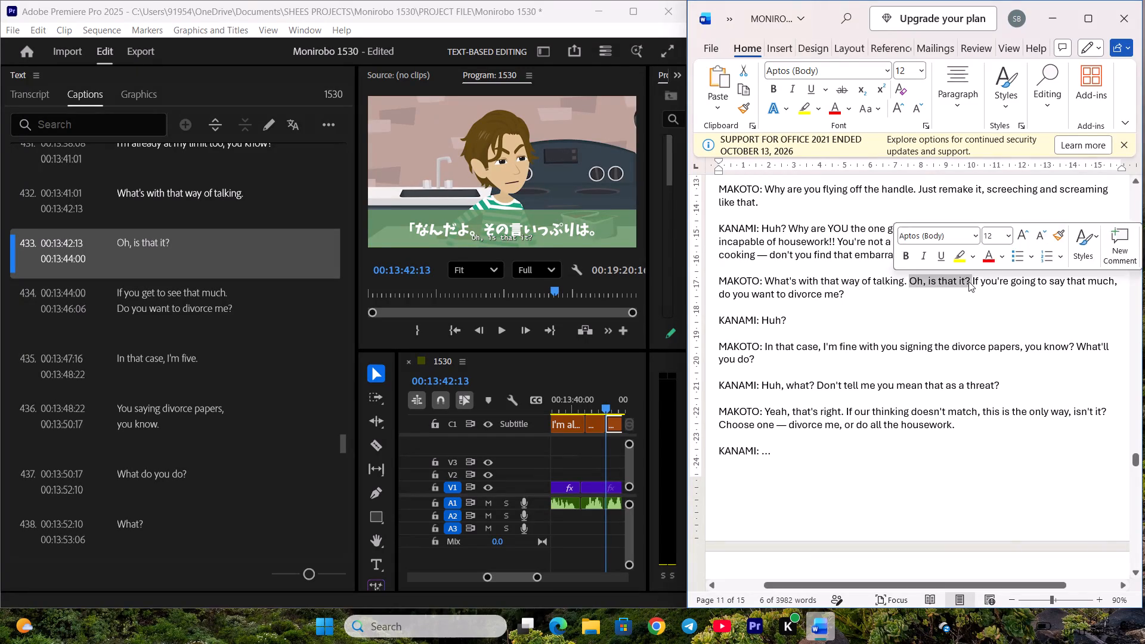
key(ctrl+c)
double_click(199, 247)
key(ctrl+v)
click(218, 309)
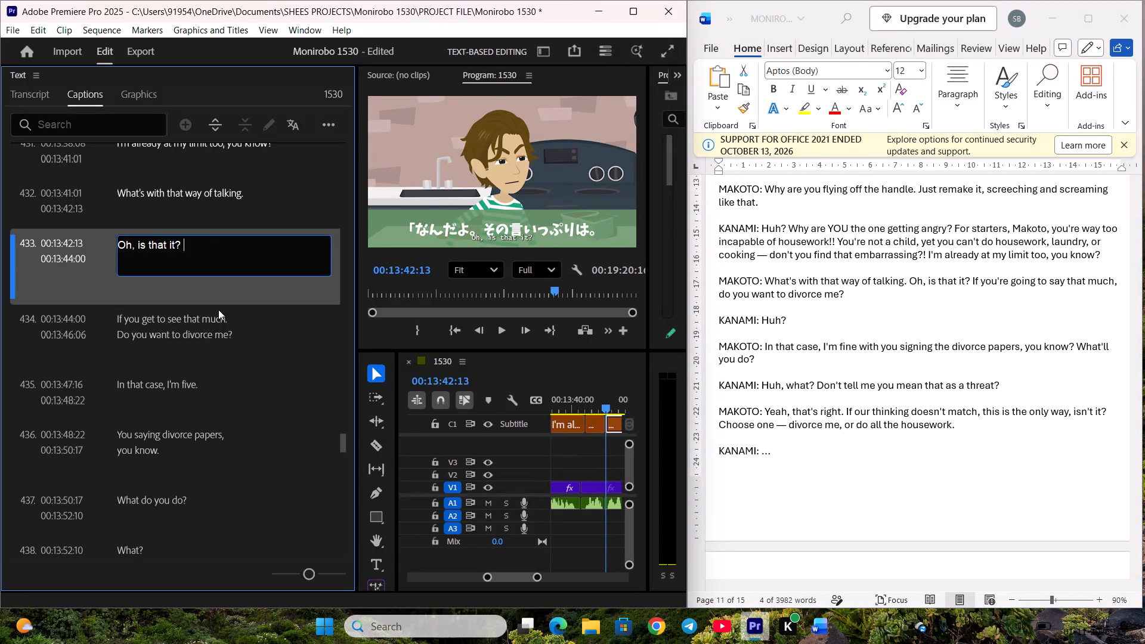
Save the project with captions 432 and 433 corrected.
scroll(216, 301, down, 4)
key(ctrl+s)
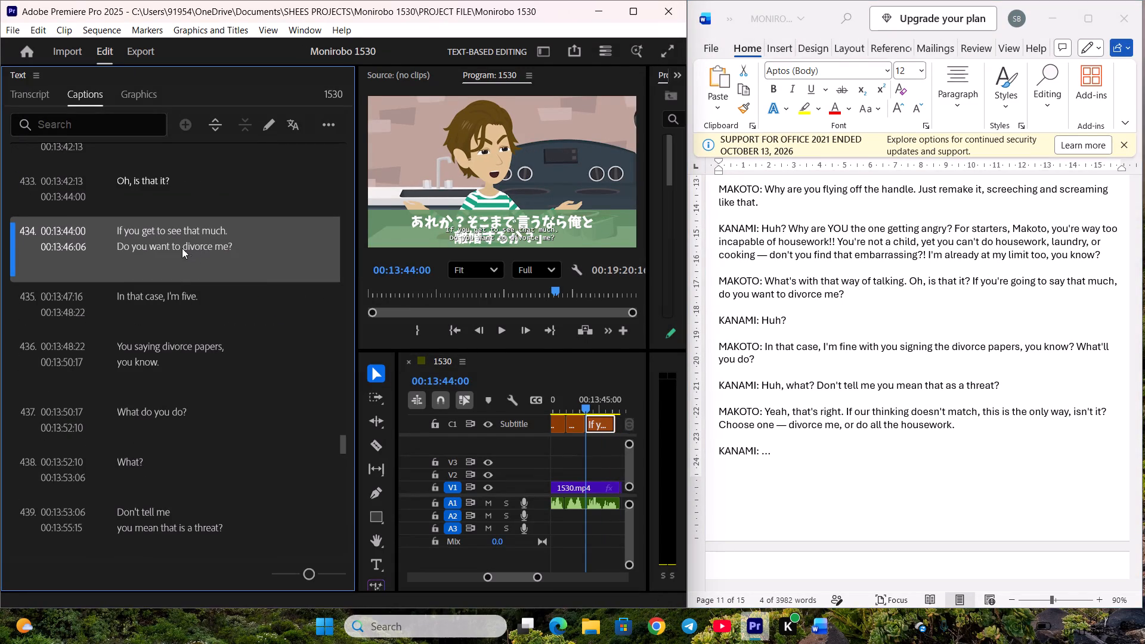
Replace the text of caption 434 with the script line "If you're going to say that much, do you want to divorce me?".
click(1106, 295)
drag(973, 279, 976, 280)
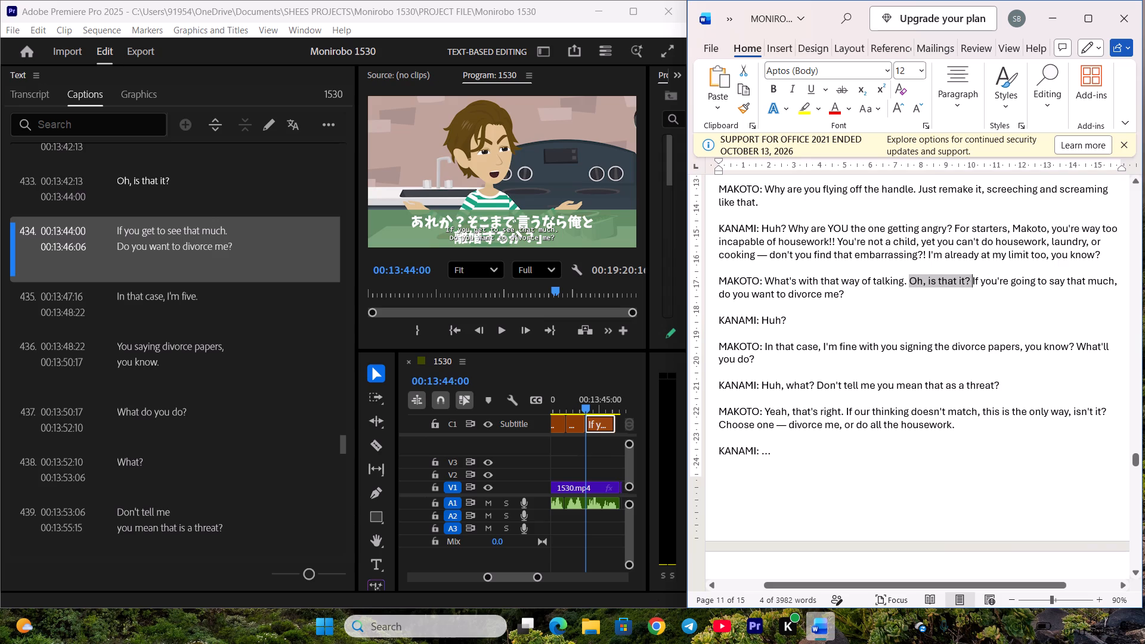
drag(976, 280, 993, 289)
key(ctrl+c)
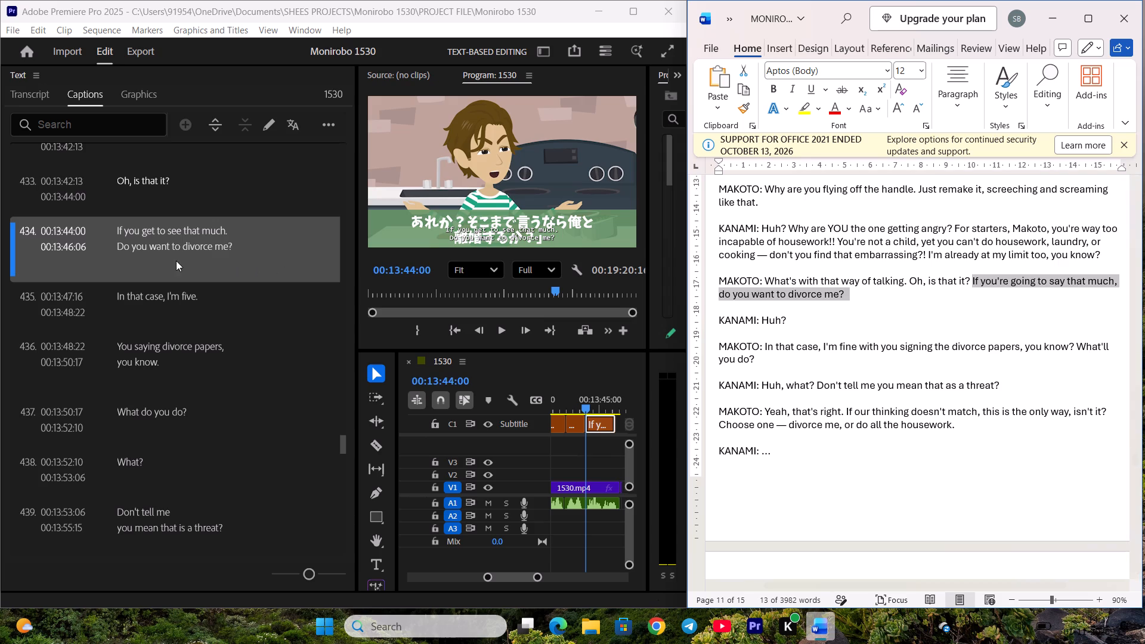
click(190, 249)
click(190, 249)
key(ctrl+v)
click(214, 307)
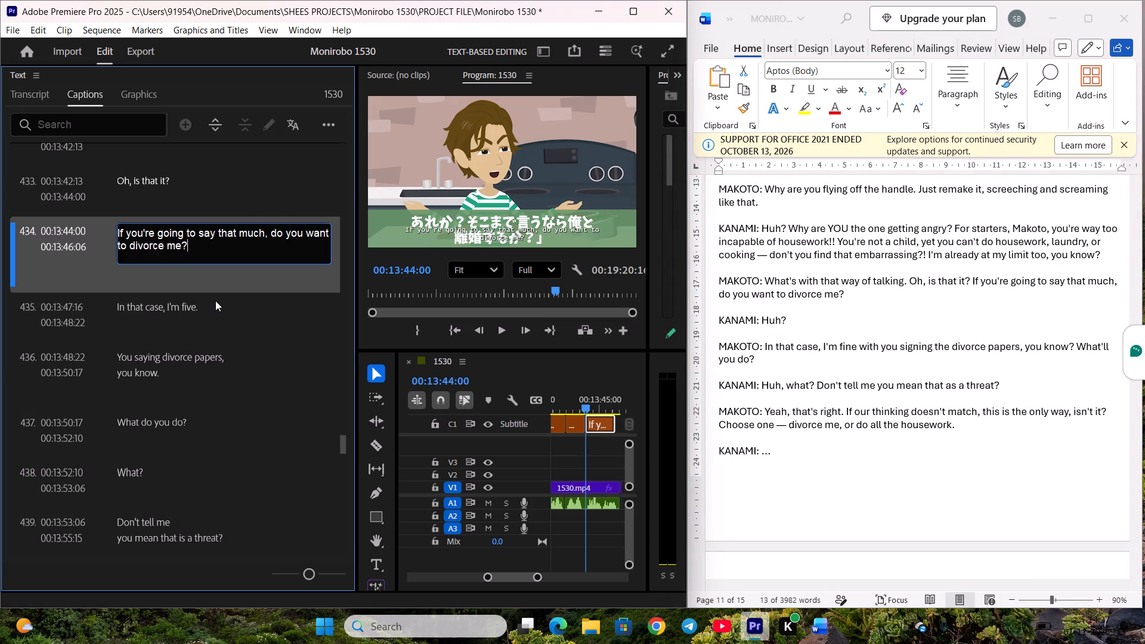
Play caption 434 through the uncaptioned "Huh?" shot and extend the start of caption 435 back to 00:13:46:14.
scroll(215, 295, down, 3)
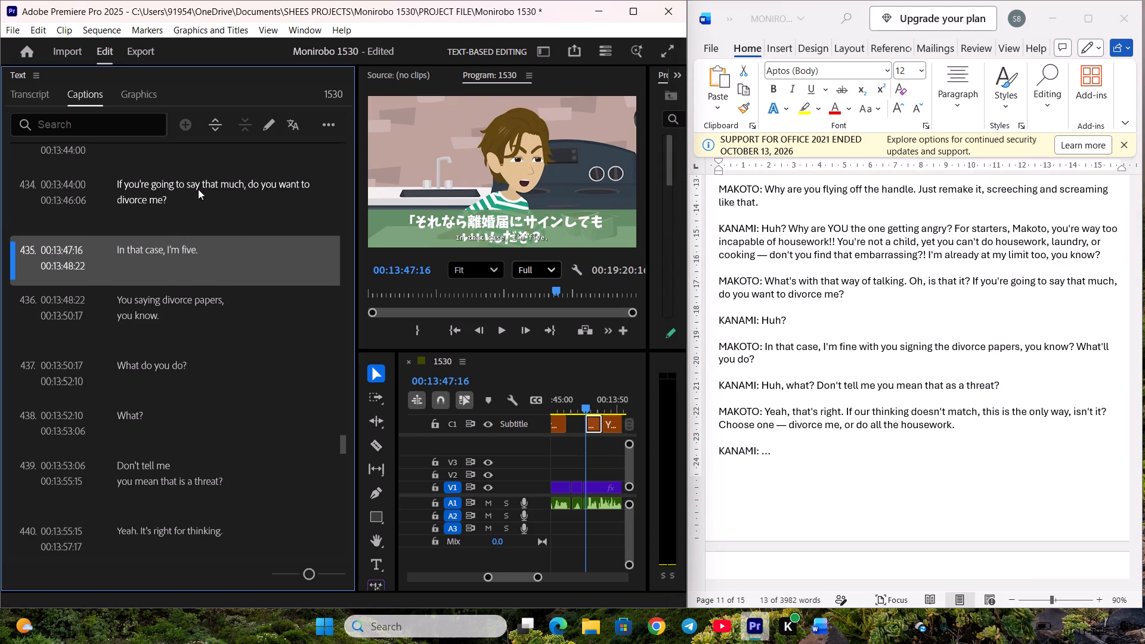
click(198, 189)
key(space)
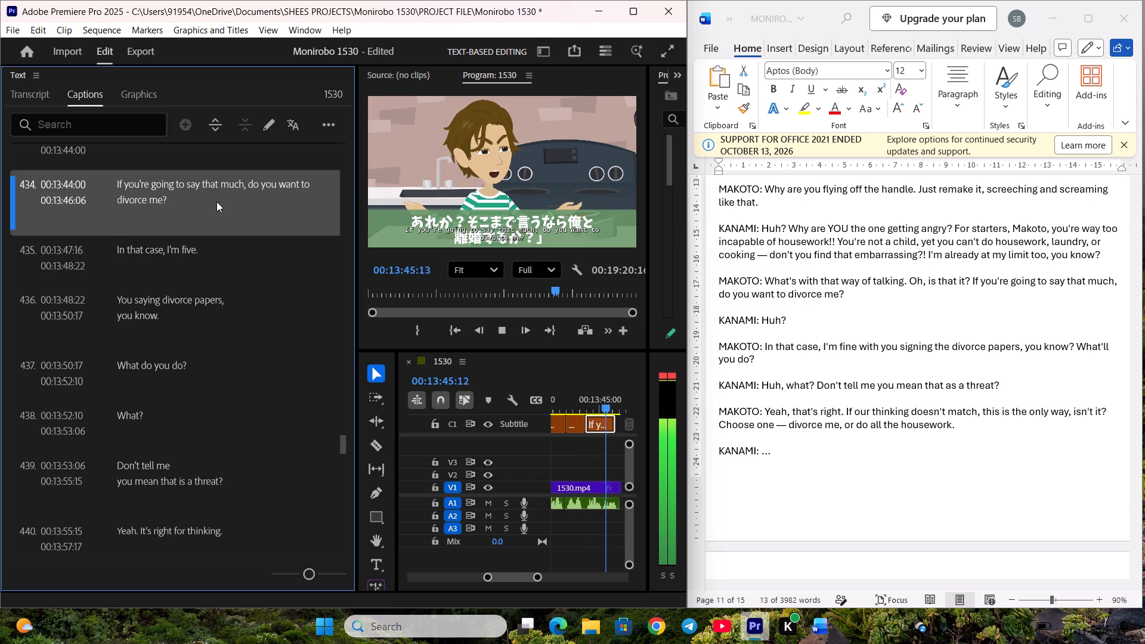
key(space)
key(space)
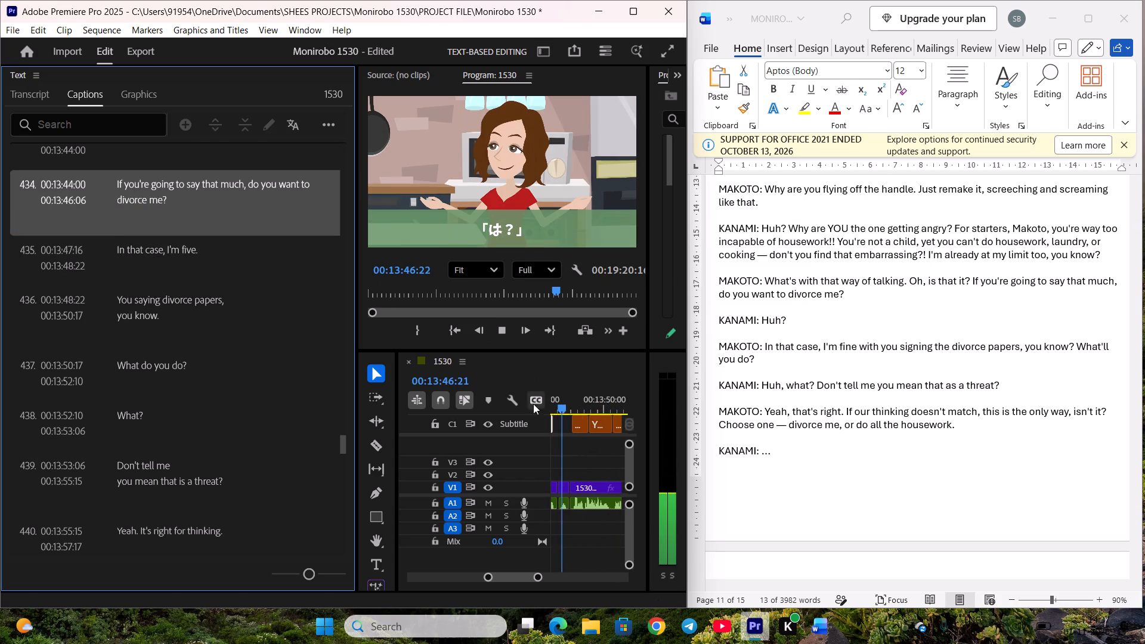
key(space)
click(575, 422)
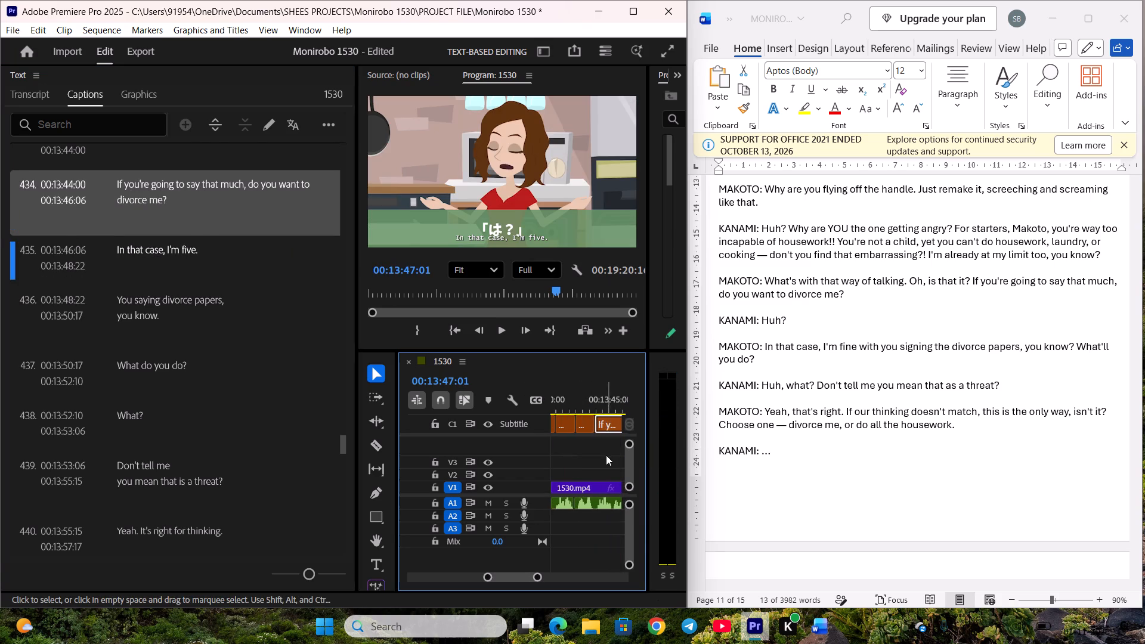
scroll(605, 454, down, 2)
click(586, 429)
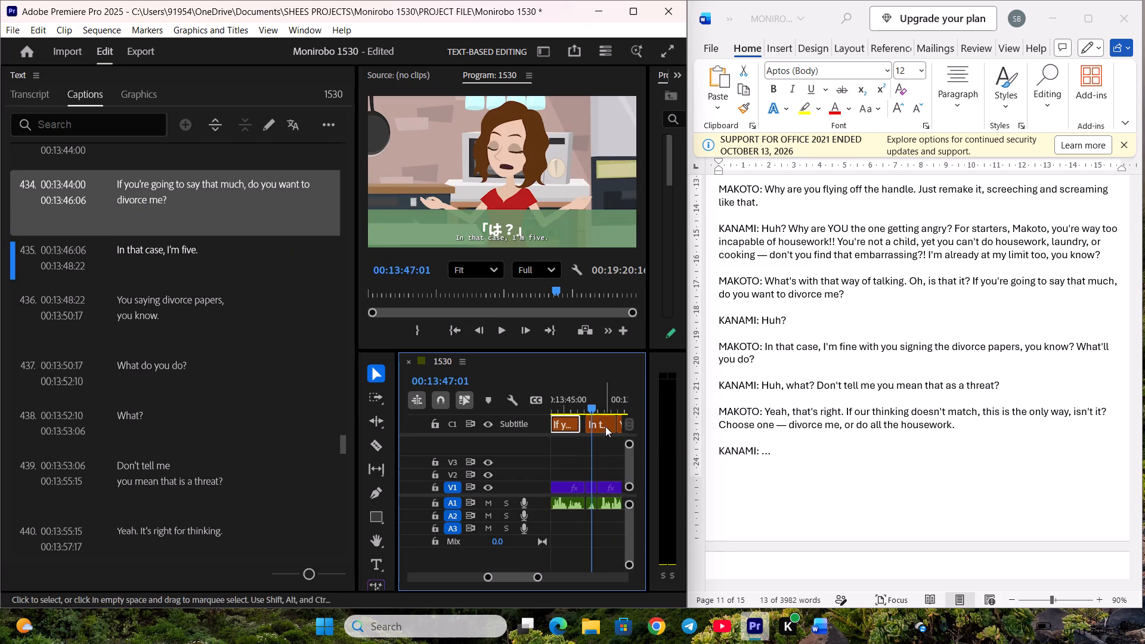
Split the extended "In that case, I'm five." caption at 00:13:47:11.
click(594, 425)
click(591, 404)
drag(593, 407, 599, 407)
key(c)
Split caption 434, "If you're going to say that much, do you want to divorce me?", at 00:13:45:07.
drag(595, 405, 566, 407)
click(568, 425)
key(c)
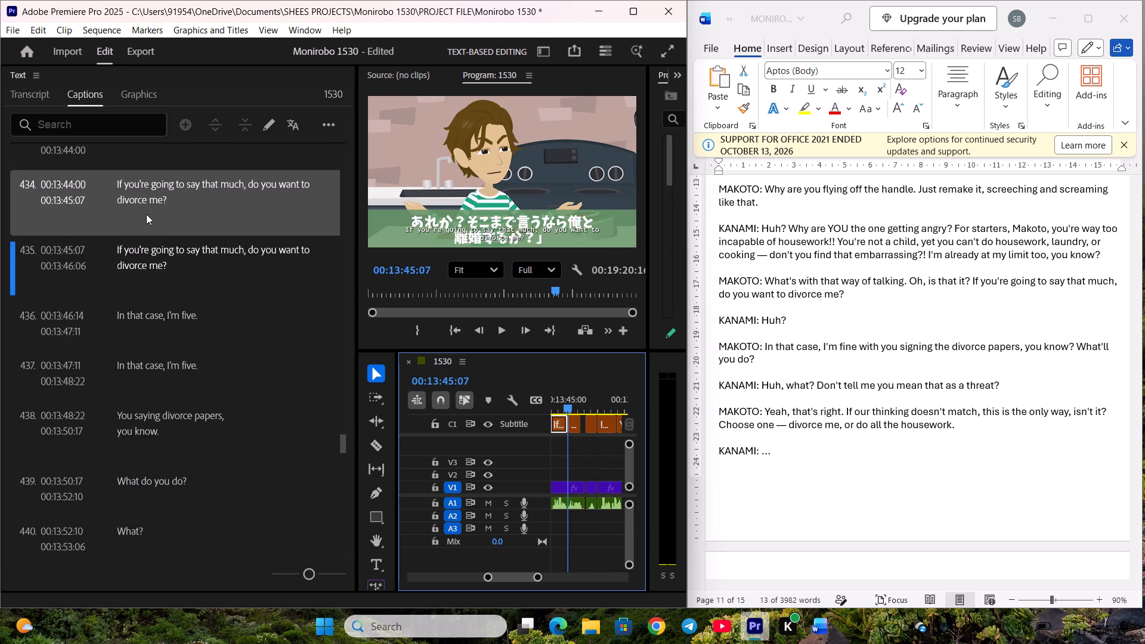
Divide the sentence so caption 434 reads "If you're going to say that much," and caption 435 reads "do you want to divorce me?".
click(198, 192)
double_click(246, 193)
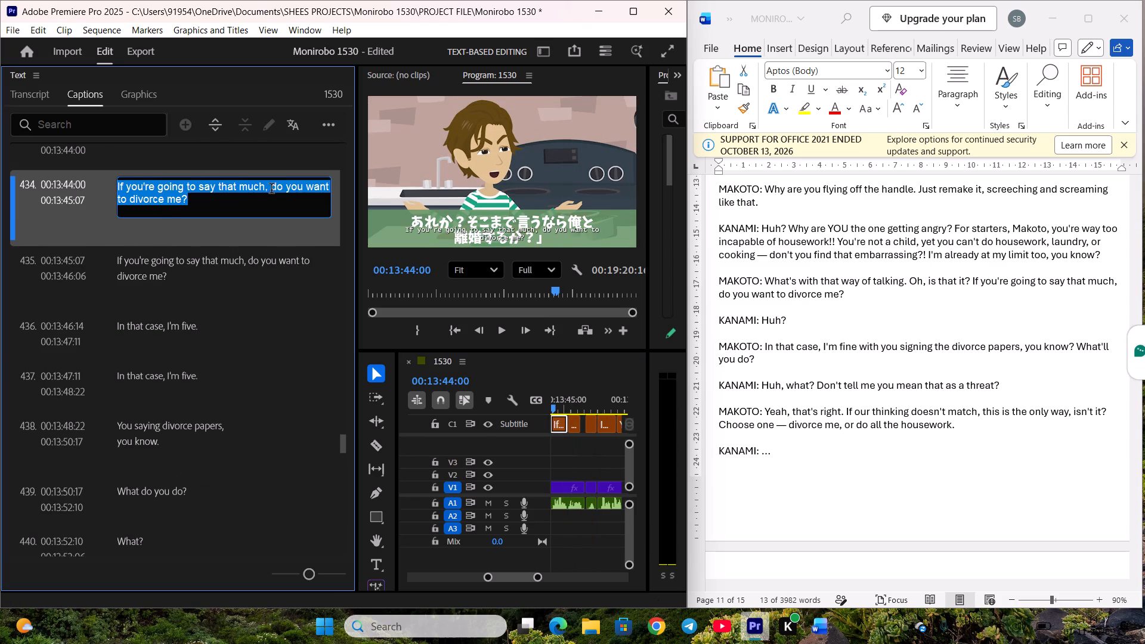
drag(271, 190, 274, 201)
key(ctrl+c)
key(ctrl+x)
double_click(224, 272)
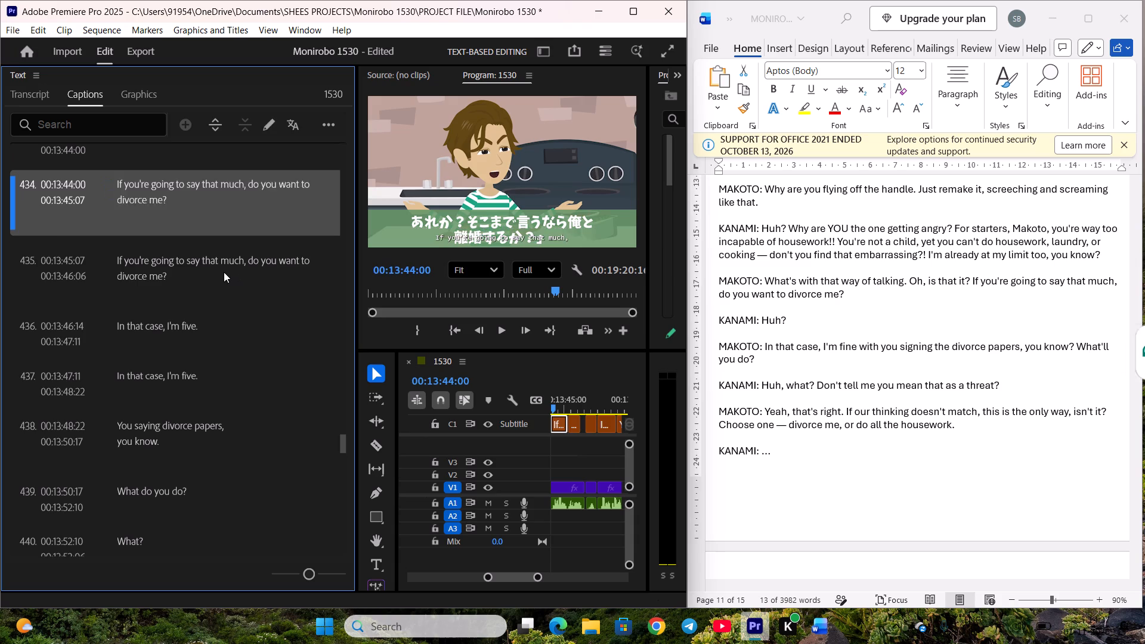
key(ctrl+v)
click(221, 284)
Play on from caption 435 and replace the text of caption 436 with Kanami's line "Huh?".
key(space)
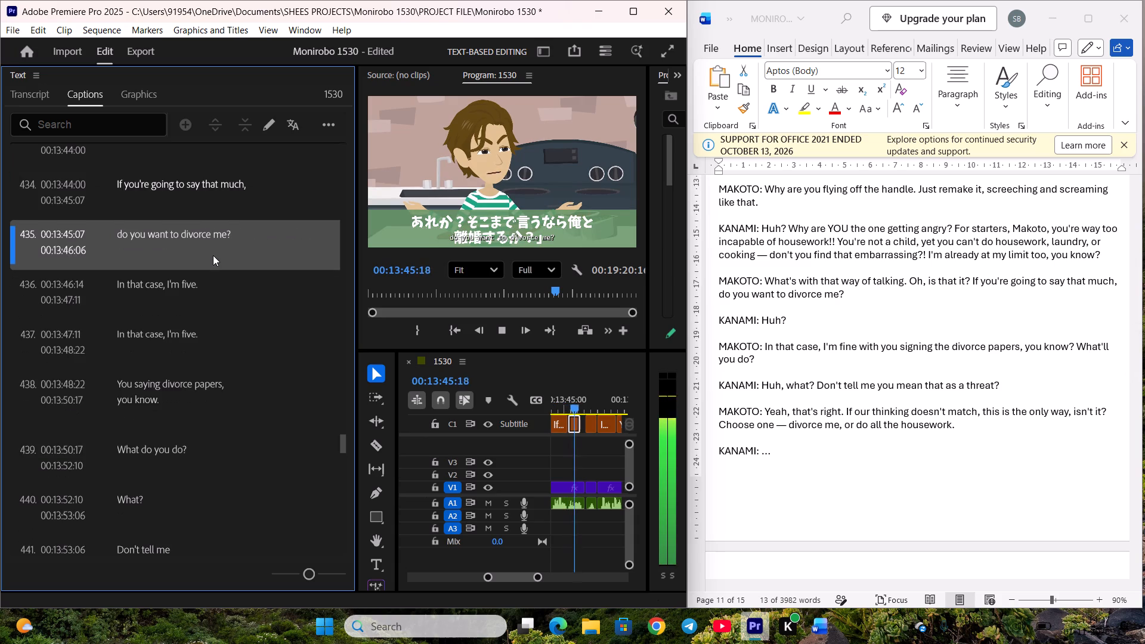
key(space)
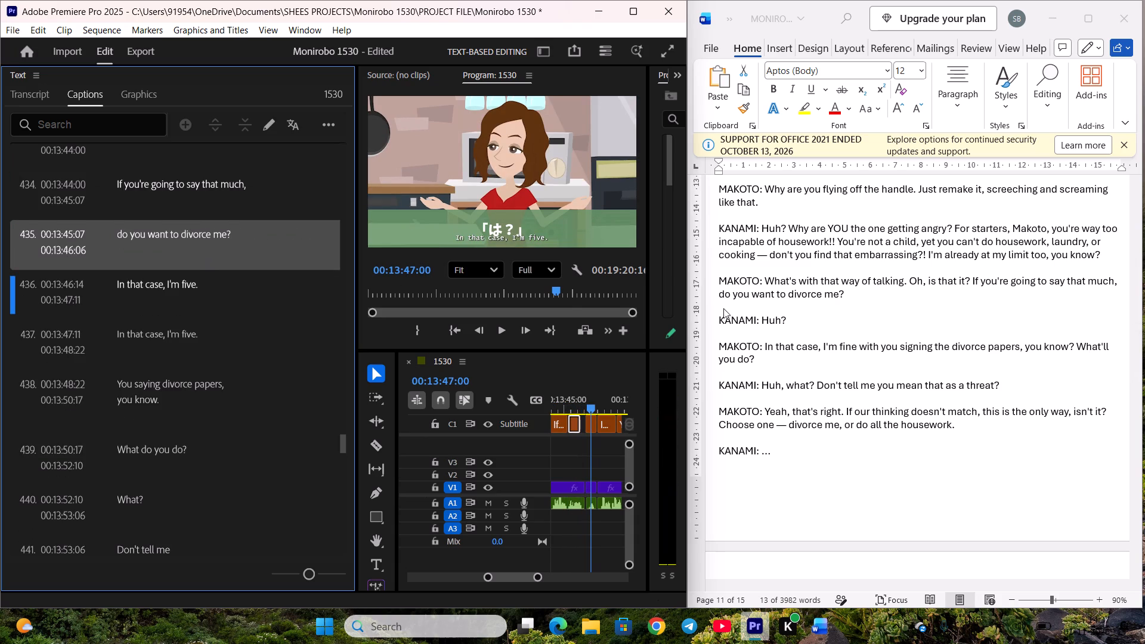
click(724, 308)
drag(764, 319, 788, 319)
key(ctrl+c)
double_click(185, 286)
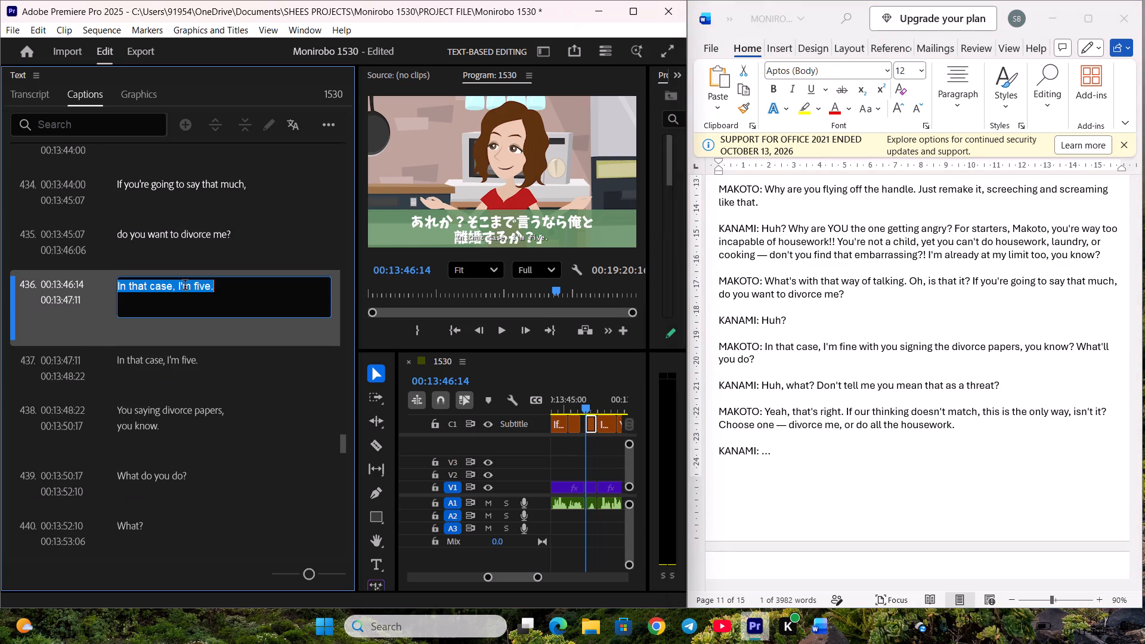
key(ctrl+v)
click(191, 320)
Play back captions 436 and 437, and replace the text of caption 437 with the script words "In that case, I'm fine".
key(space)
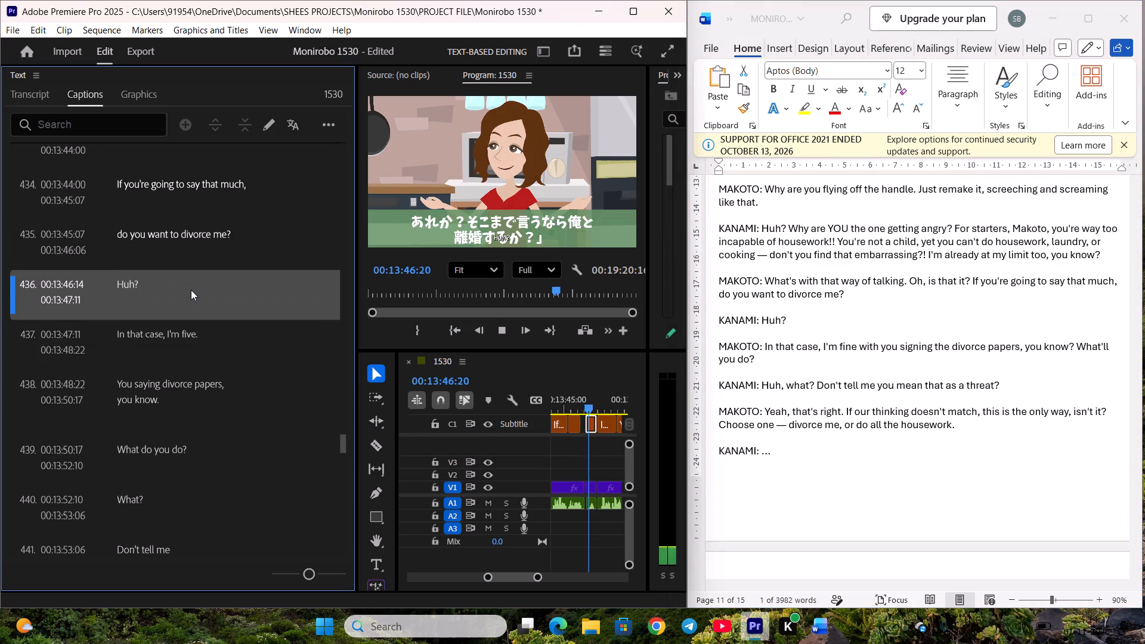
key(space)
click(212, 336)
scroll(211, 318, down, 5)
click(1042, 298)
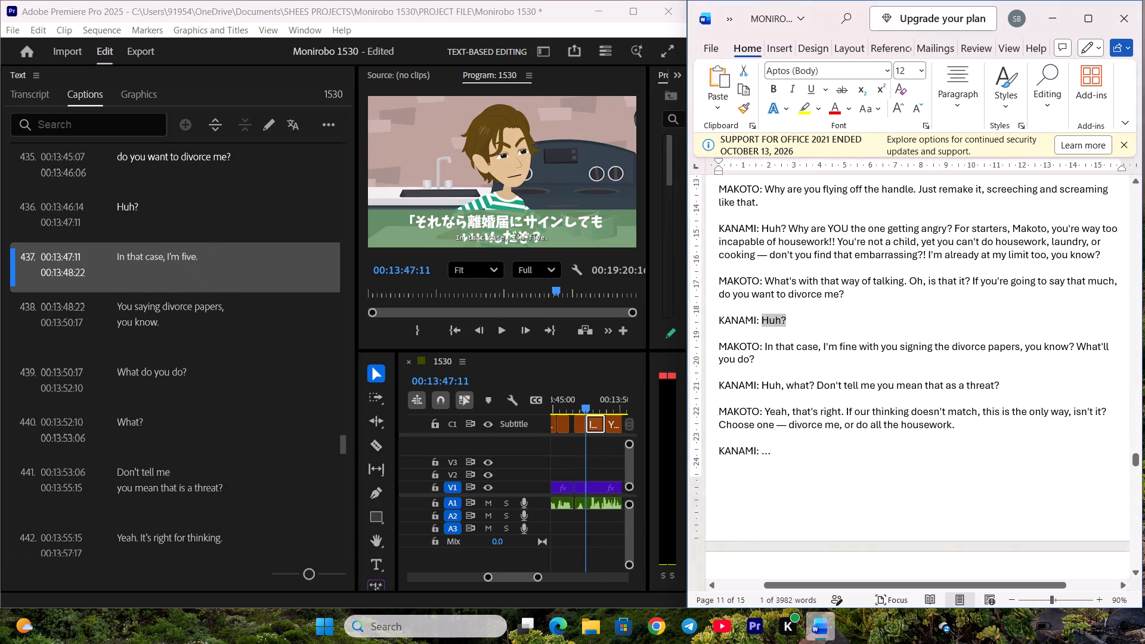
scroll(923, 285, down, 2)
drag(766, 285, 845, 284)
key(ctrl+c)
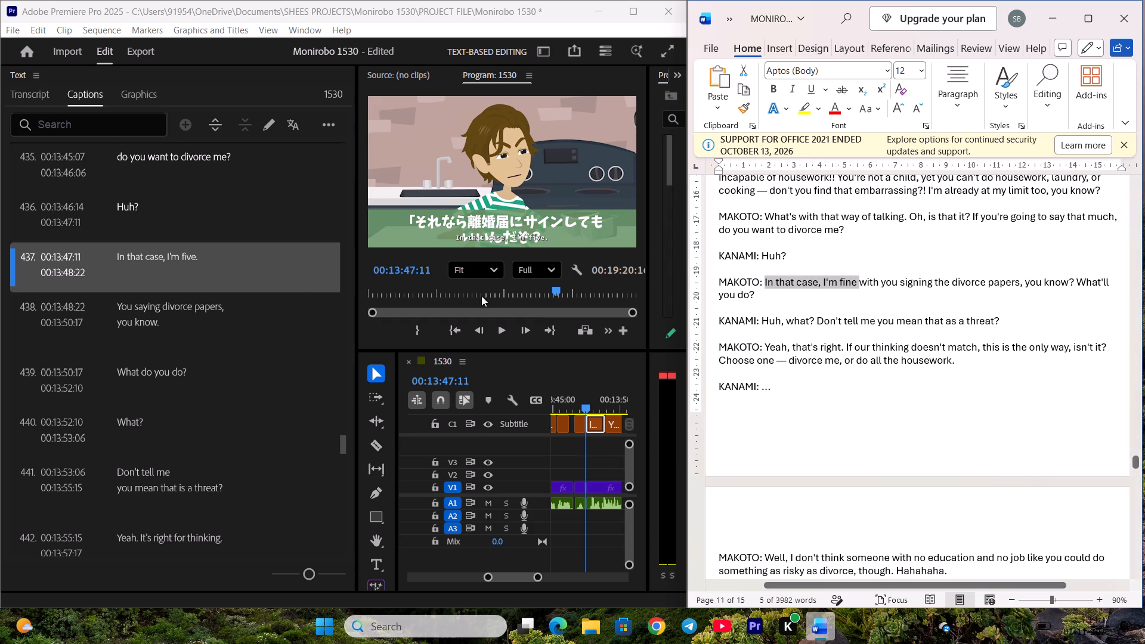
double_click(244, 258)
key(ctrl+v)
click(214, 325)
Replace the text of caption 438 with the script words "with you signing the divorce papers, you know?".
scroll(219, 319, down, 2)
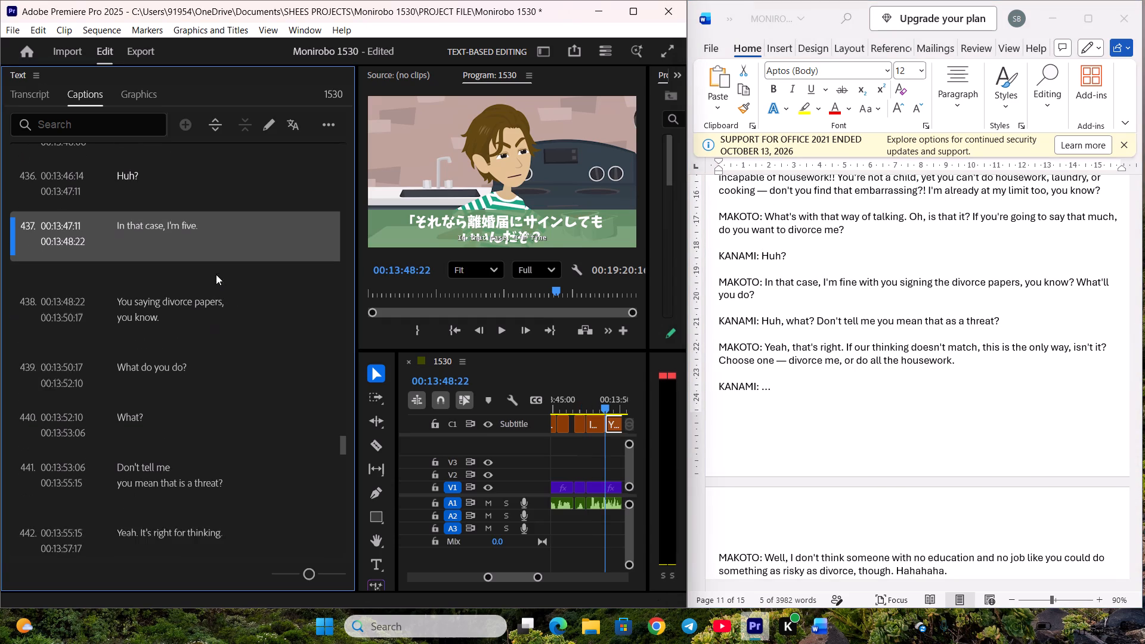
click(917, 303)
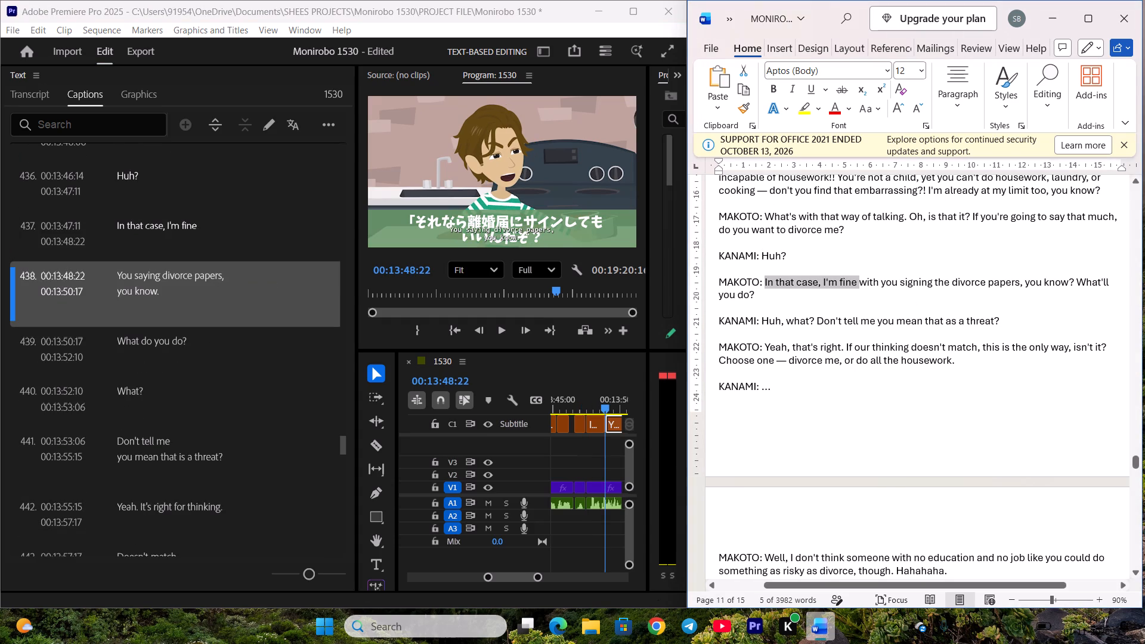
drag(862, 283, 1010, 285)
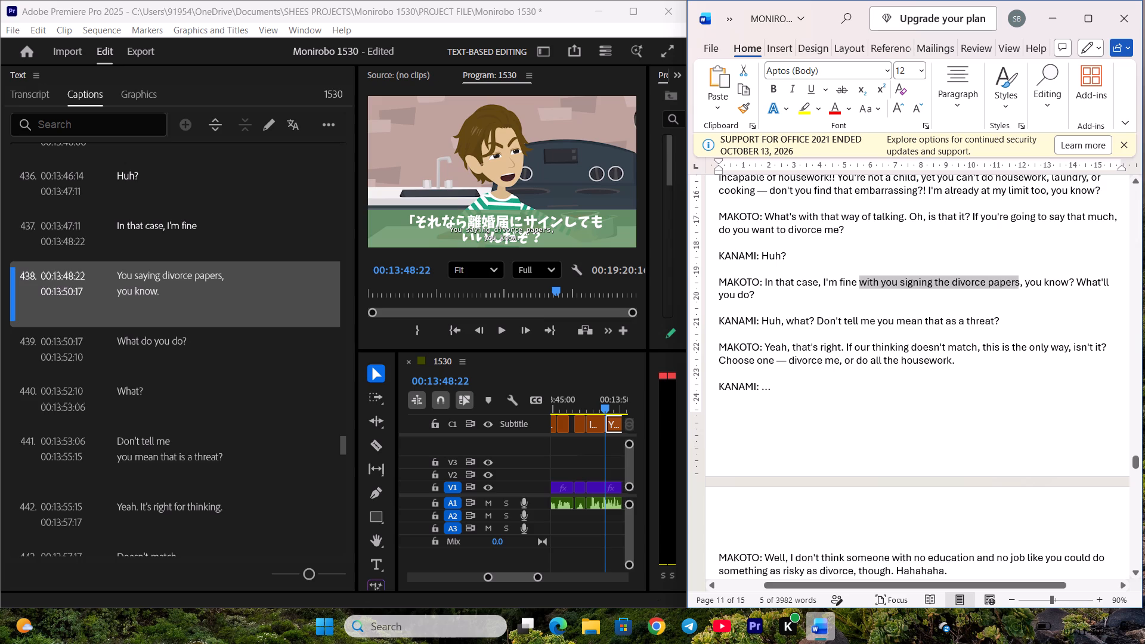
drag(1010, 285, 1073, 281)
key(ctrl+c)
double_click(219, 295)
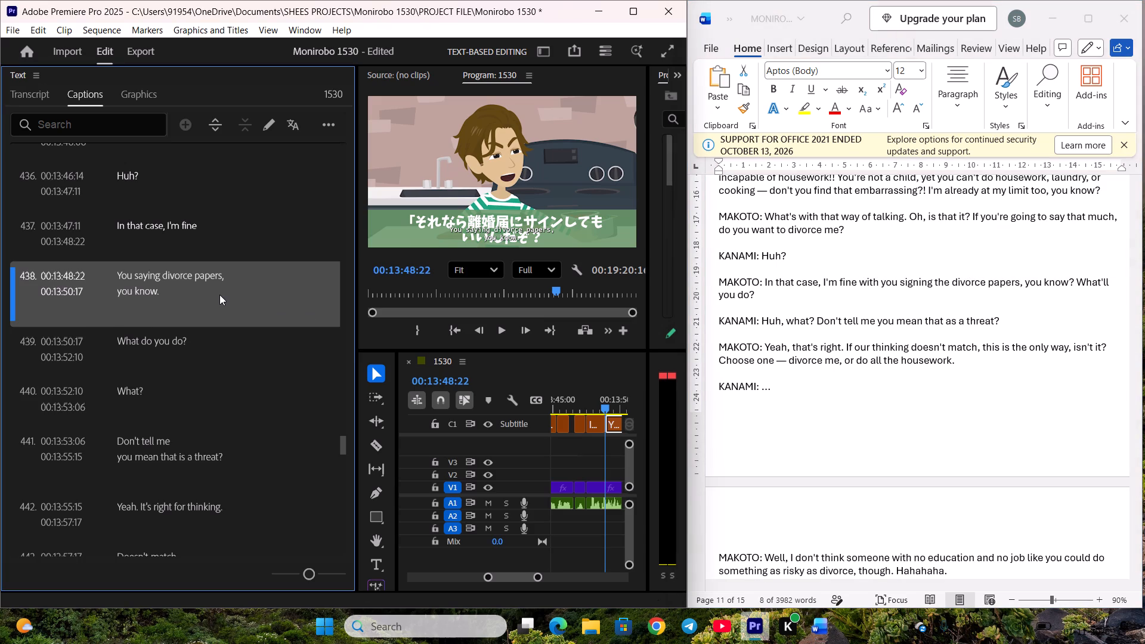
key(ctrl+v)
click(237, 352)
Replace the text of caption 439 with the script line "What'll you do?".
scroll(236, 342, down, 5)
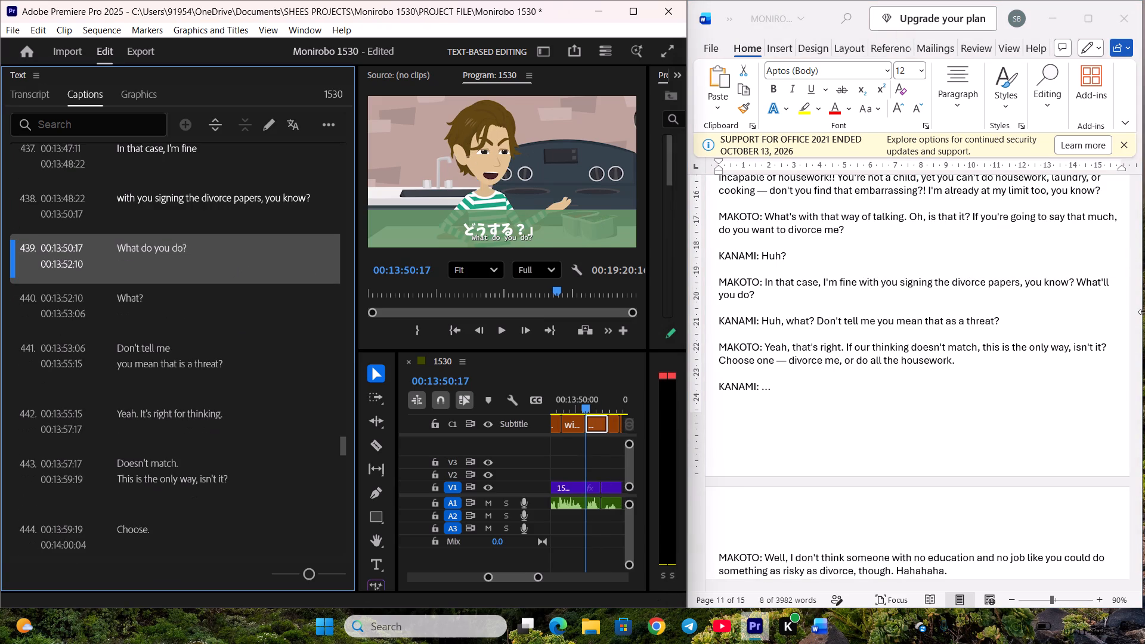
click(1144, 313)
drag(1080, 282, 1084, 293)
key(ctrl+c)
double_click(267, 262)
key(ctrl+v)
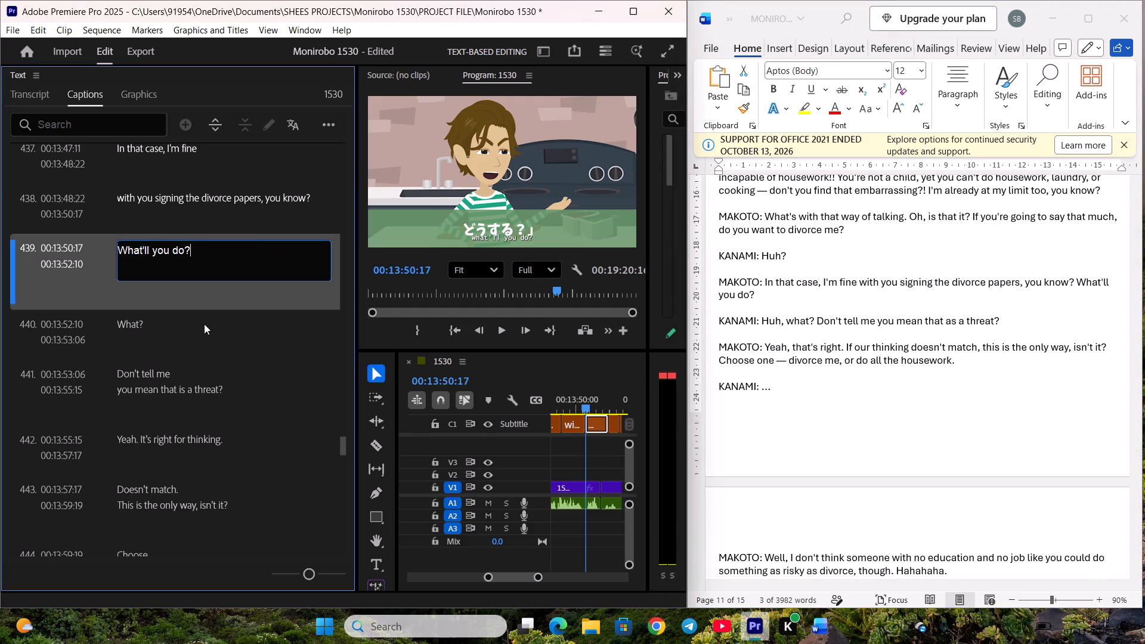
click(208, 332)
Replace the text of caption 440 with the script line "Huh, what?".
scroll(212, 324, down, 2)
click(861, 284)
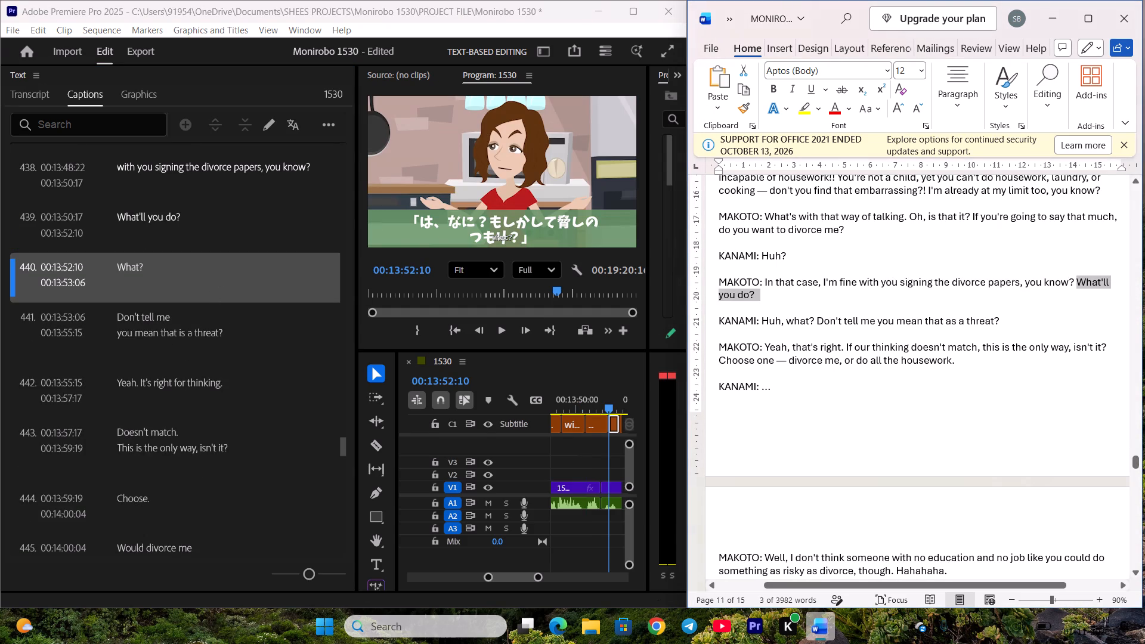
drag(760, 322, 800, 322)
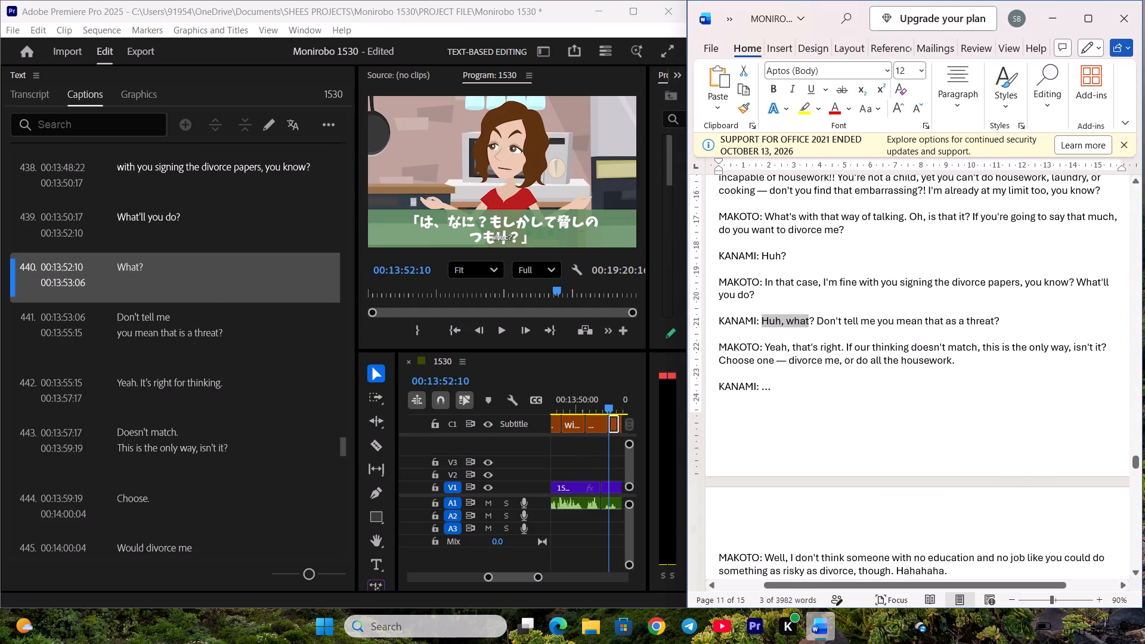
drag(800, 322, 812, 322)
key(ctrl+c)
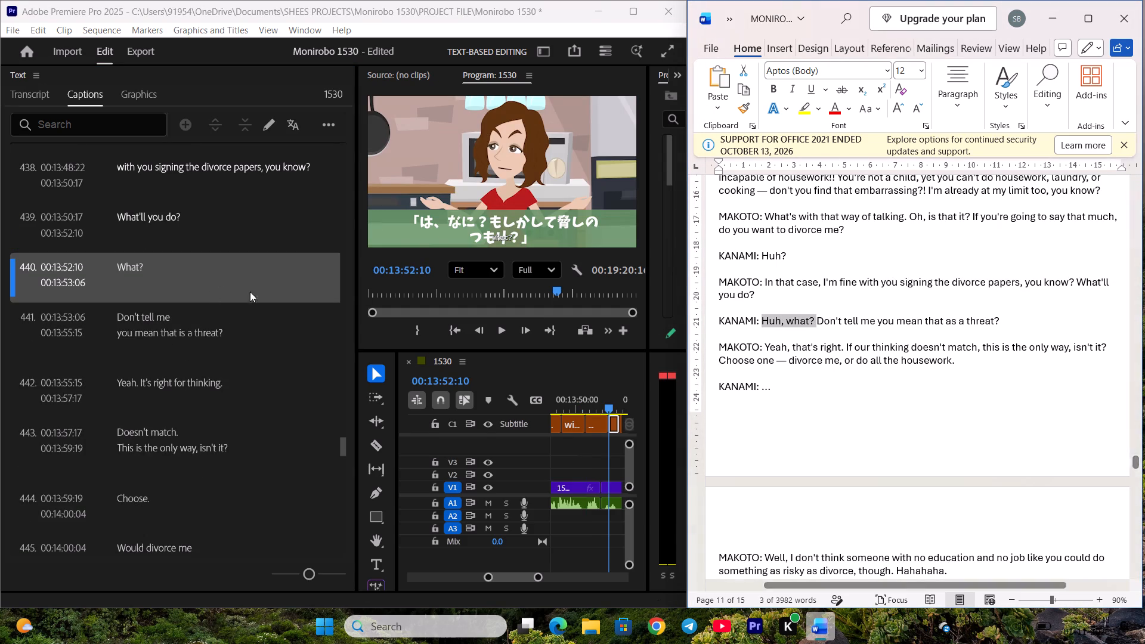
double_click(197, 273)
key(ctrl+v)
click(249, 349)
Save the project with captions 434 to 440 corrected.
scroll(244, 335, down, 4)
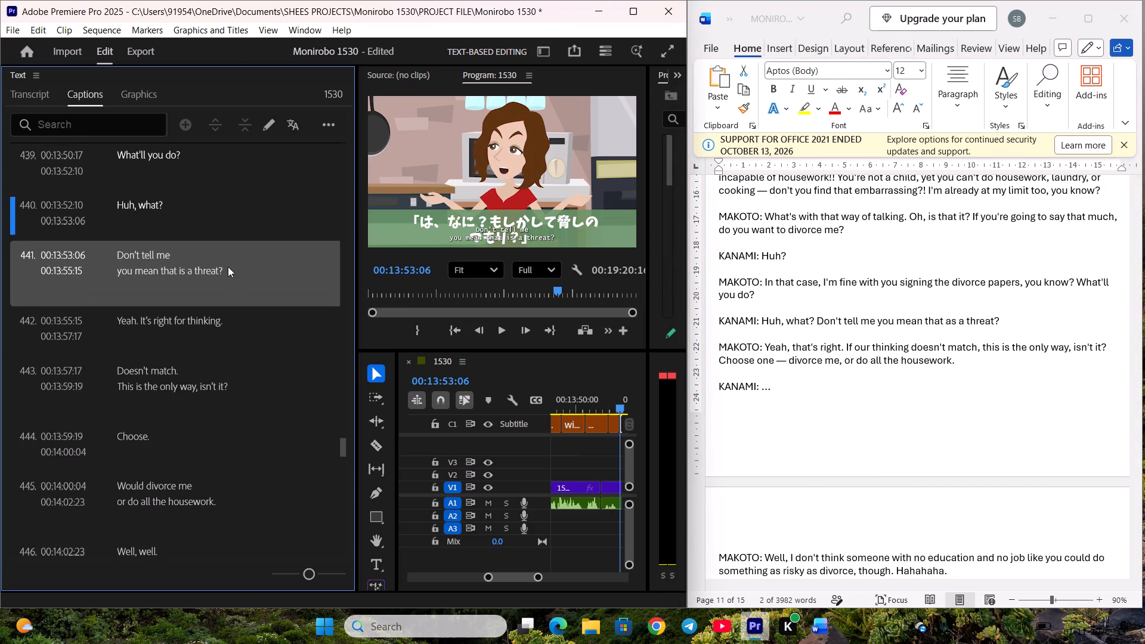
key(ctrl+s)
Replace the text of caption 441 with the script line "Don't tell me you mean that as a threat?".
click(791, 280)
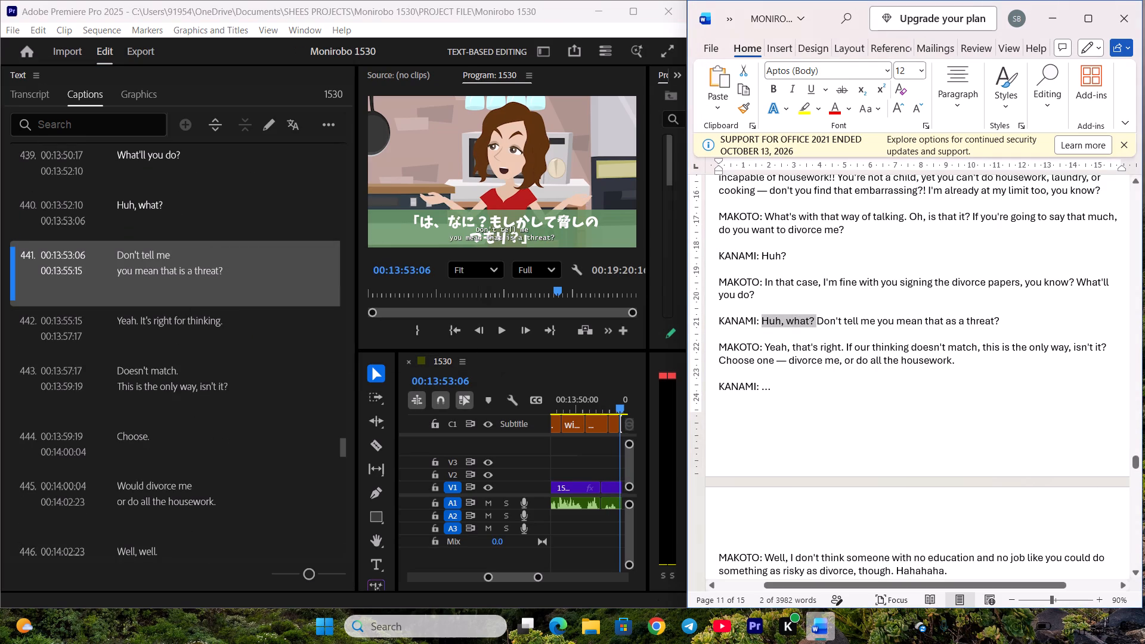
drag(820, 320, 998, 320)
key(ctrl+c)
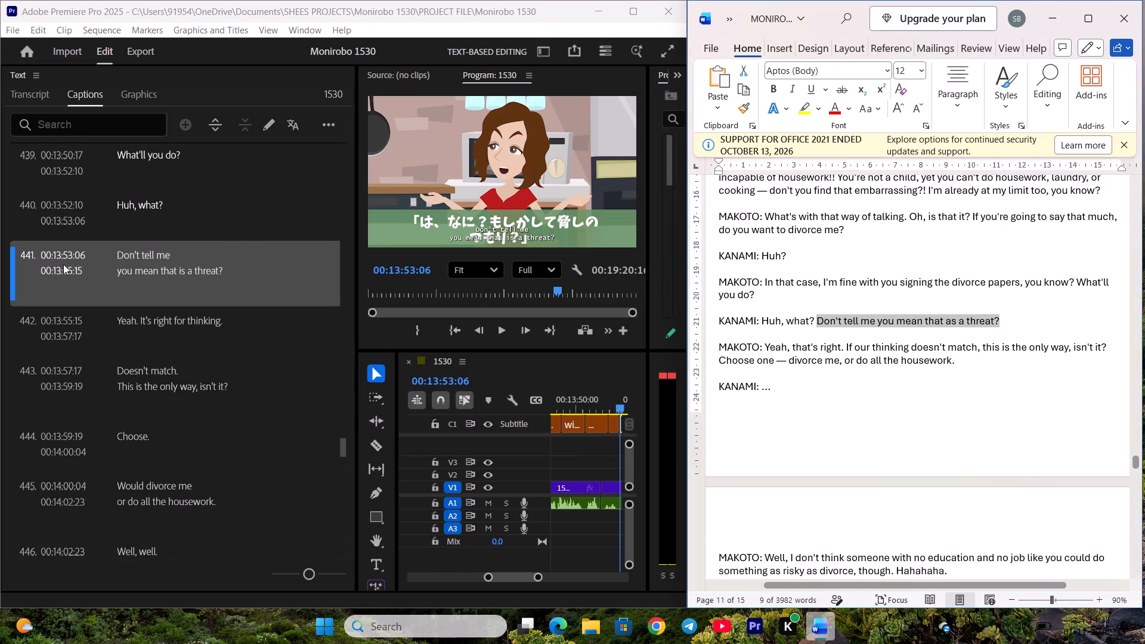
double_click(185, 263)
key(ctrl+v)
click(225, 324)
Replace the text of caption 442 with the script line "Yeah, that's right.".
scroll(224, 317, down, 4)
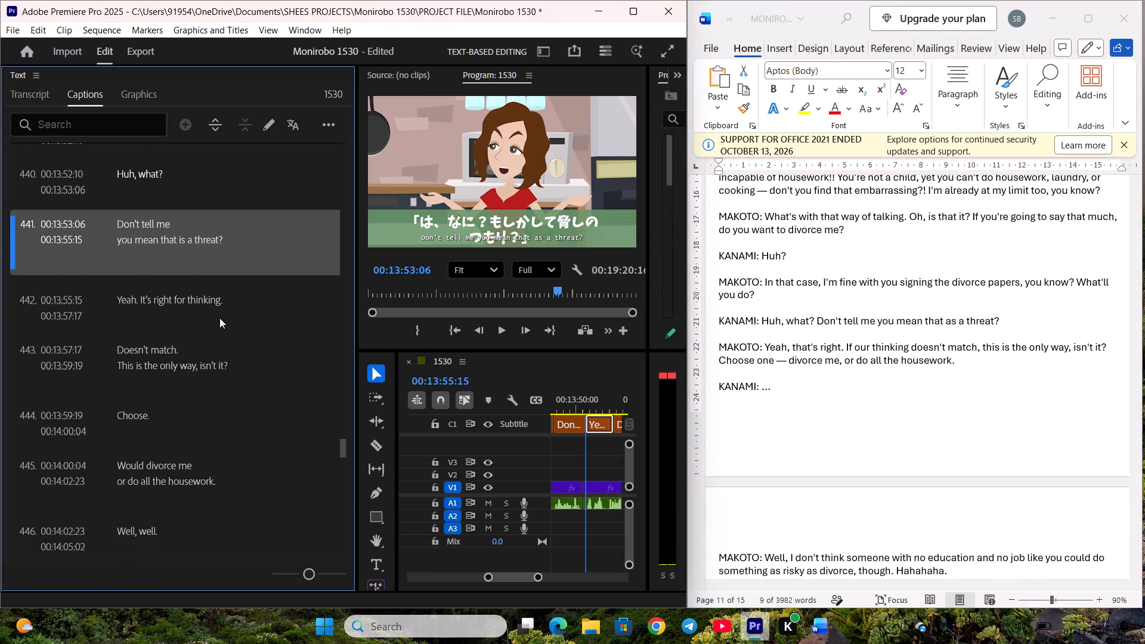
click(870, 314)
scroll(853, 318, down, 1)
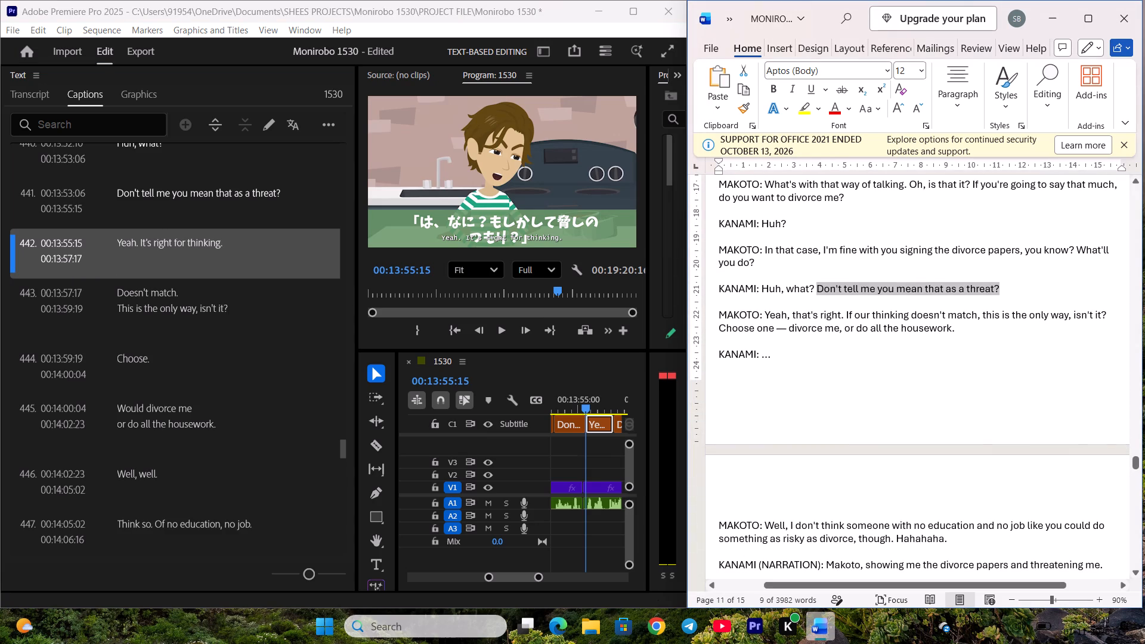
drag(766, 317, 843, 314)
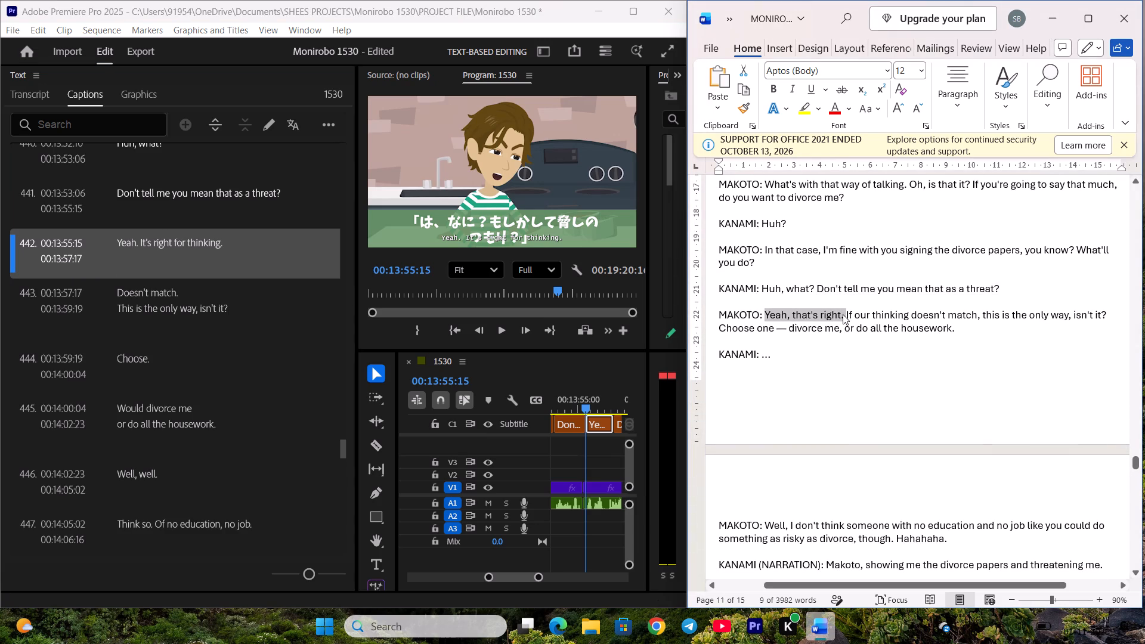
key(ctrl+c)
click(180, 254)
key(space)
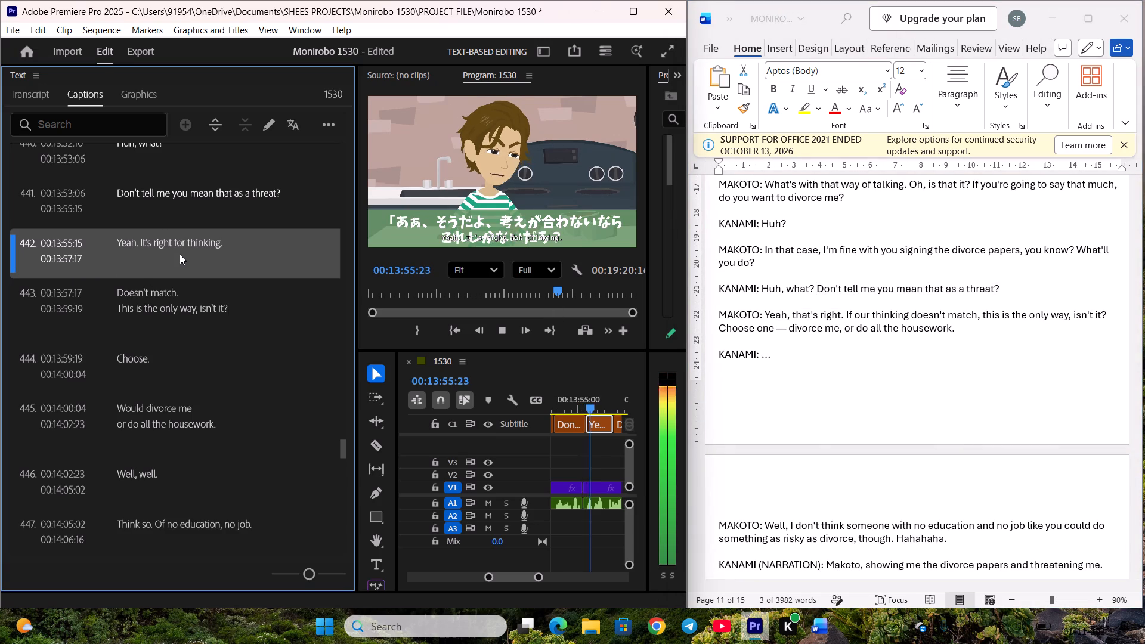
key(space)
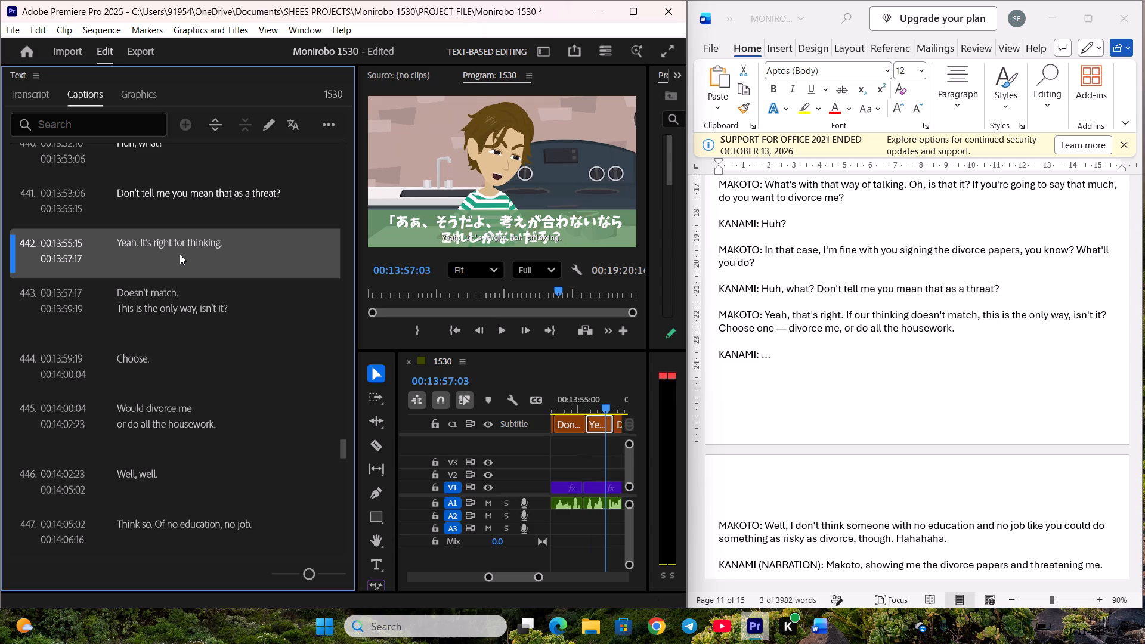
key(space)
key(space)
double_click(194, 246)
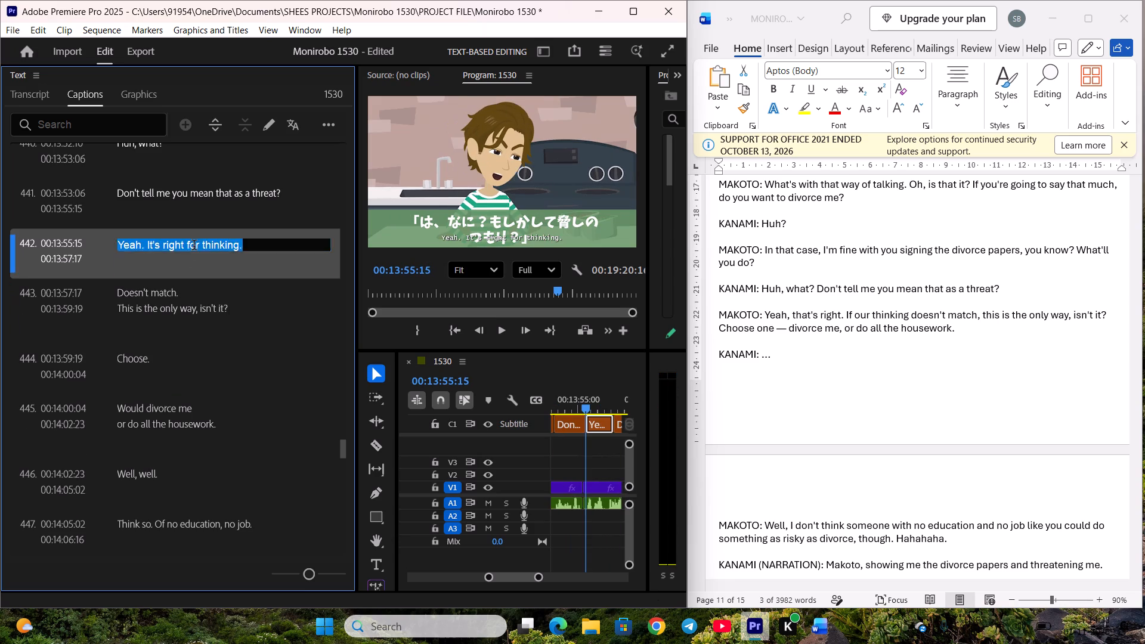
key(ctrl+v)
click(206, 322)
Replace the text of caption 443 with the script line "If our thinking doesn't match, this is the only way, isn't it?".
scroll(206, 312, down, 5)
click(761, 290)
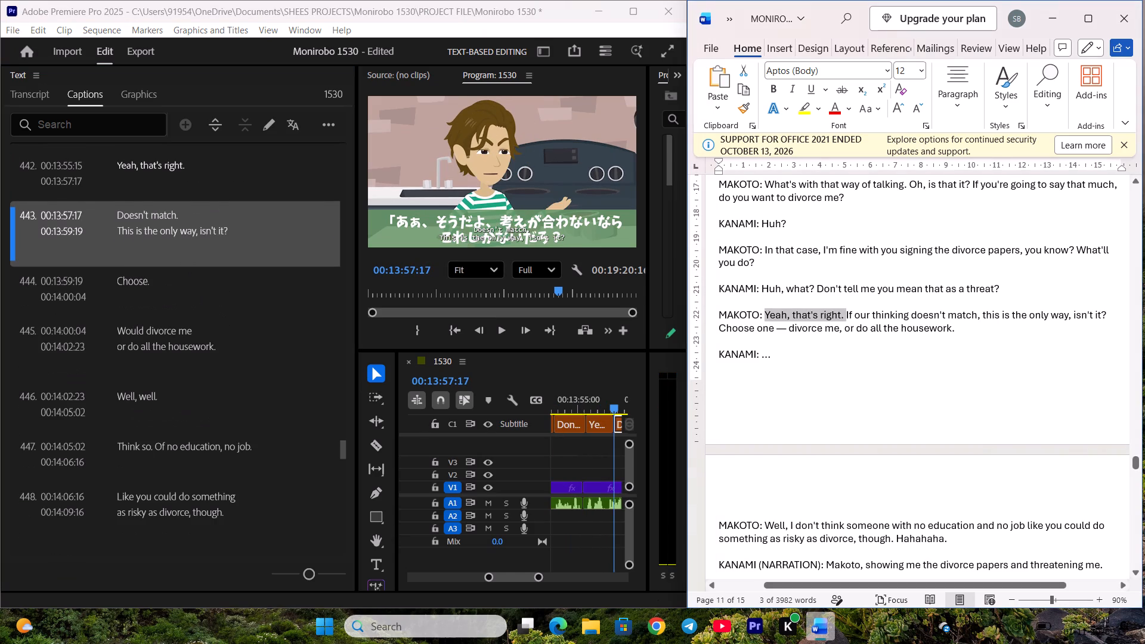
drag(849, 311, 889, 312)
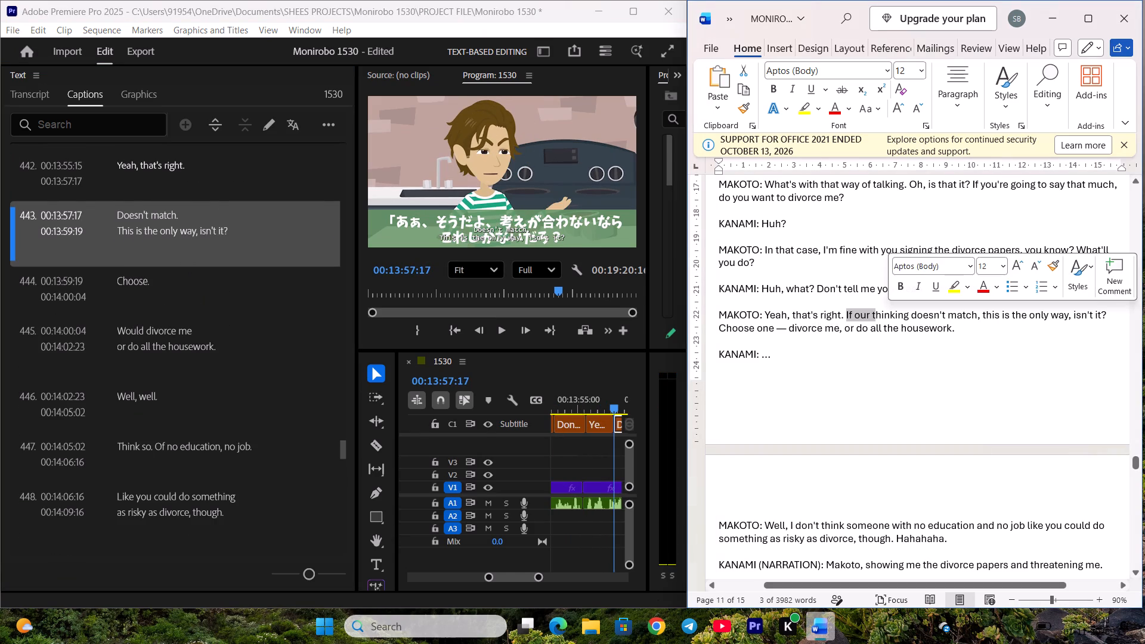
click(975, 313)
drag(976, 313, 981, 325)
click(869, 314)
drag(846, 315, 1108, 315)
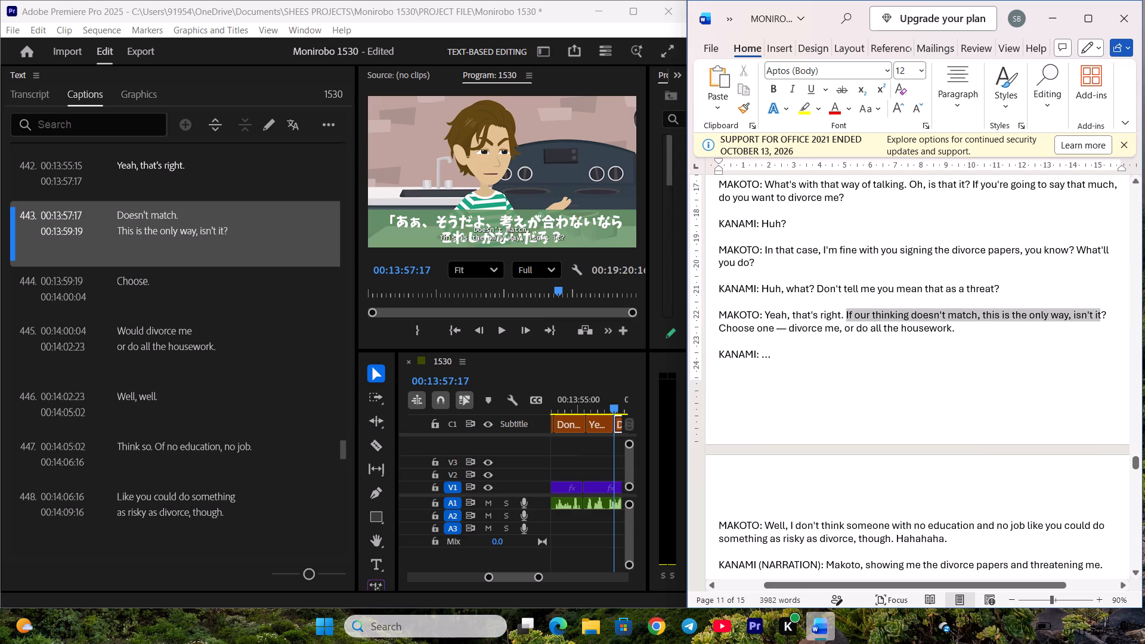
drag(1108, 315, 1112, 315)
key(ctrl+c)
double_click(250, 241)
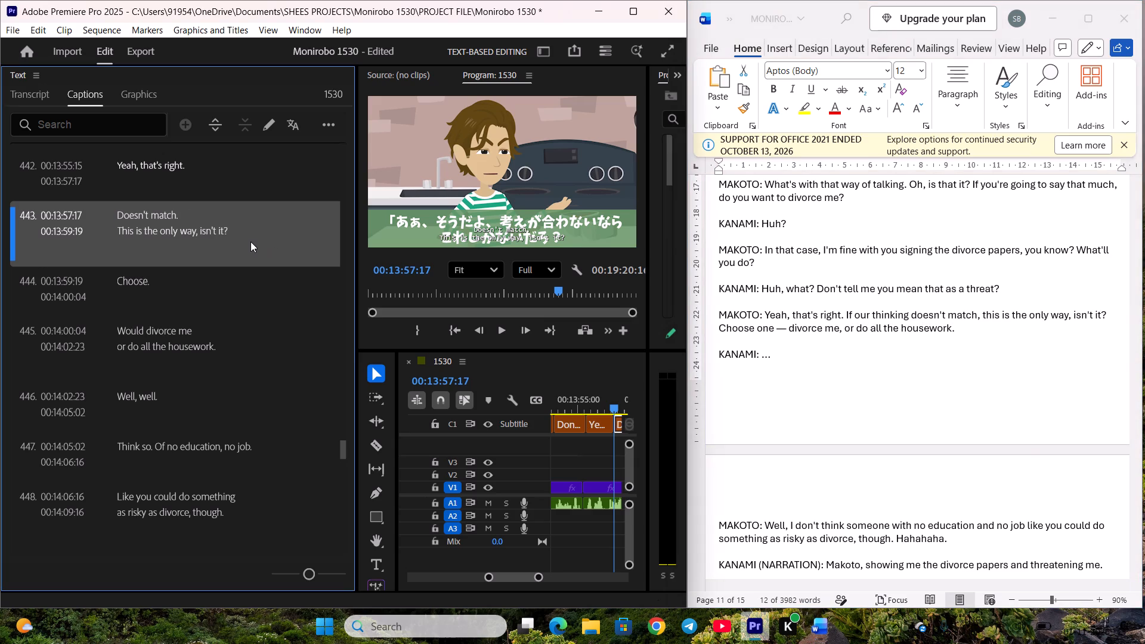
key(ctrl+v)
click(234, 317)
Replace the text of caption 444 with the script fragment "Choose one —".
scroll(221, 302, down, 2)
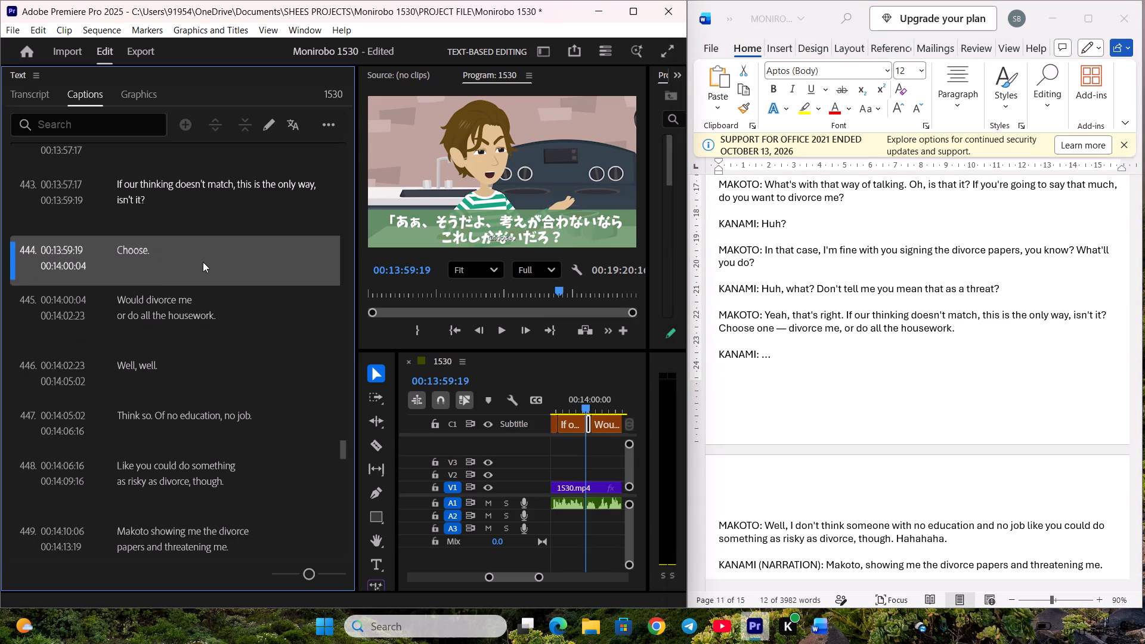
click(935, 345)
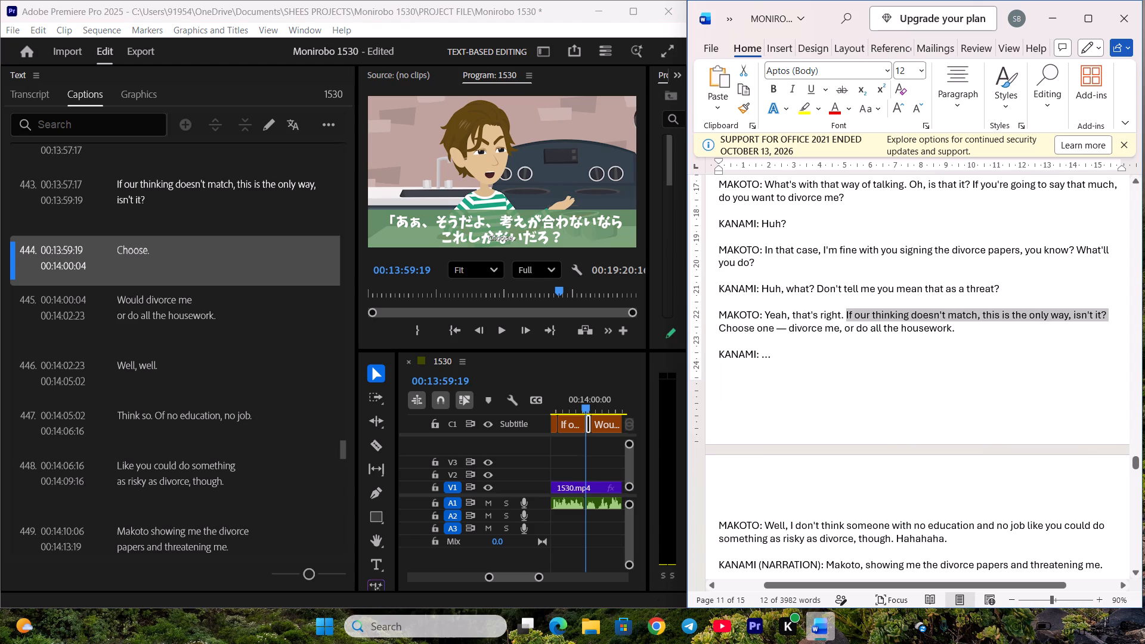
drag(719, 330, 775, 333)
click(779, 333)
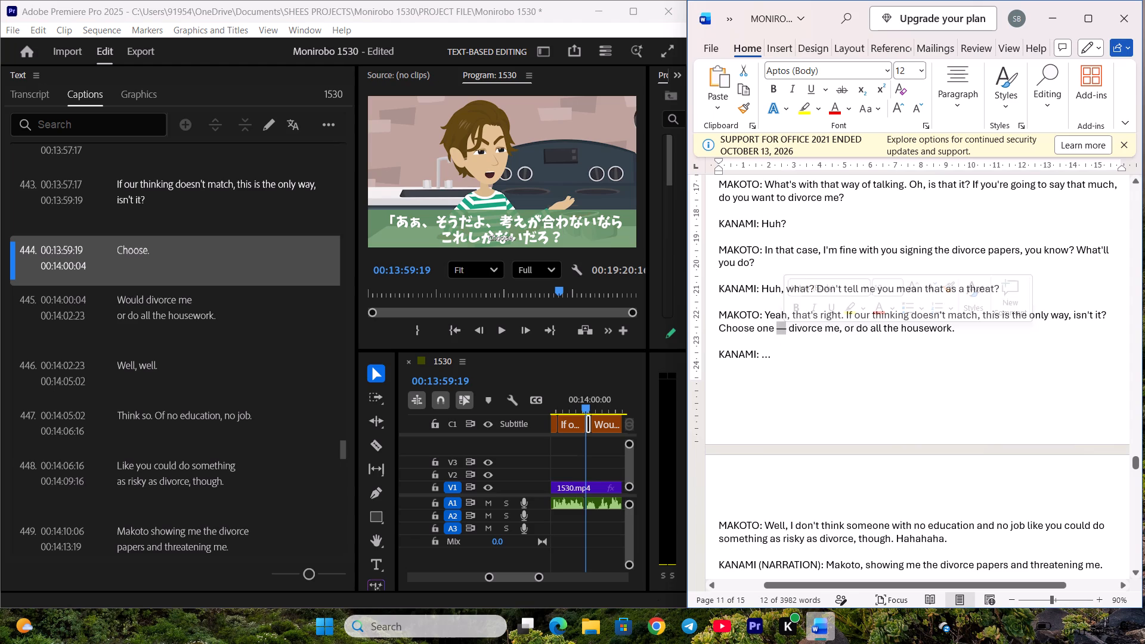
drag(720, 328, 788, 329)
key(ctrl+c)
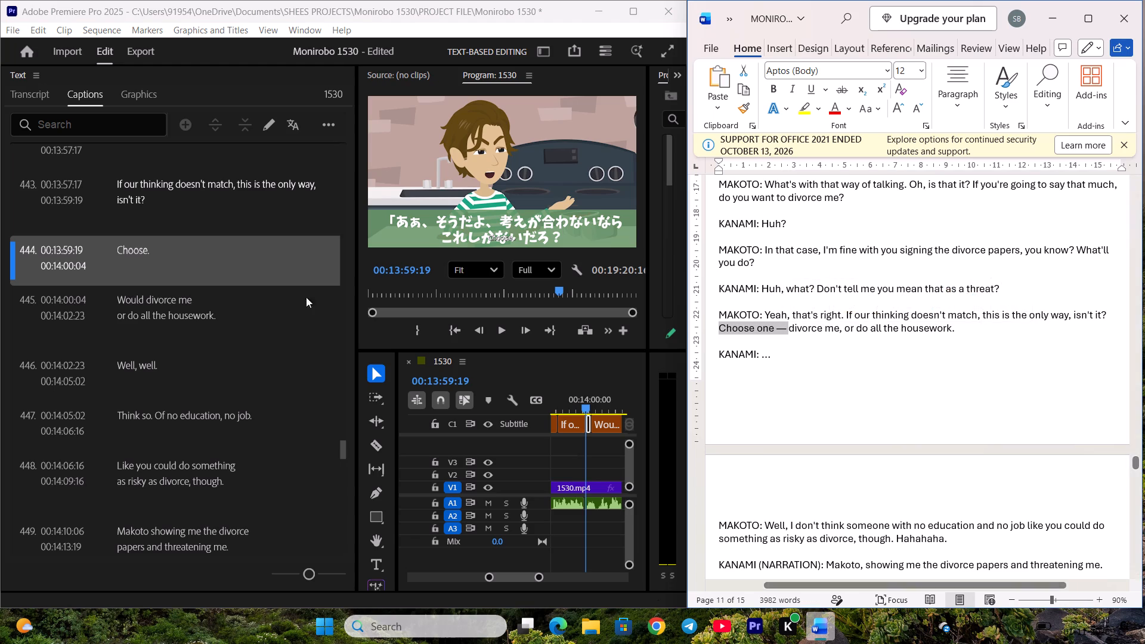
double_click(222, 252)
key(ctrl+v)
click(228, 309)
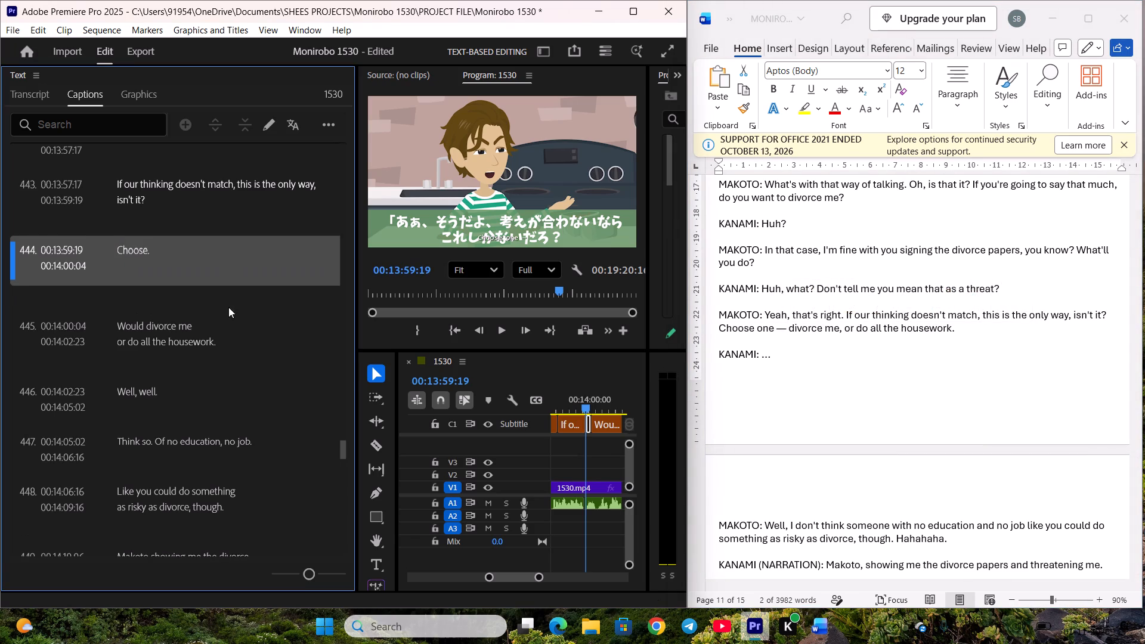
Save the project with captions 441 to 444 corrected.
scroll(228, 305, down, 3)
click(210, 265)
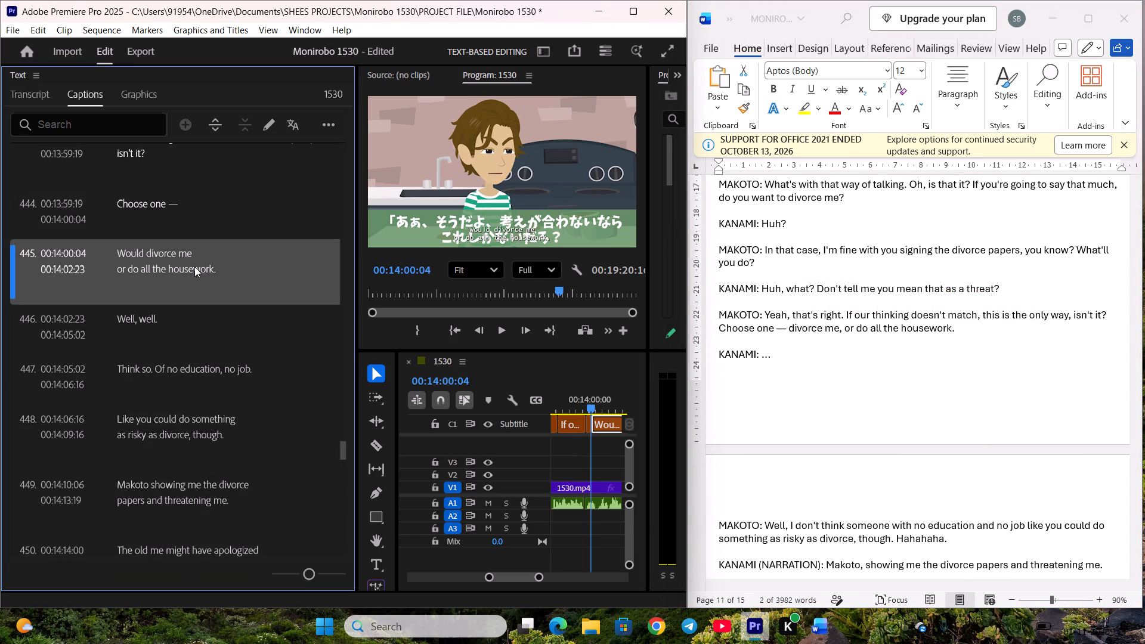
key(ctrl+s)
Replace the text of caption 445 with the script fragment "divorce me, or do all the housework.".
click(1030, 328)
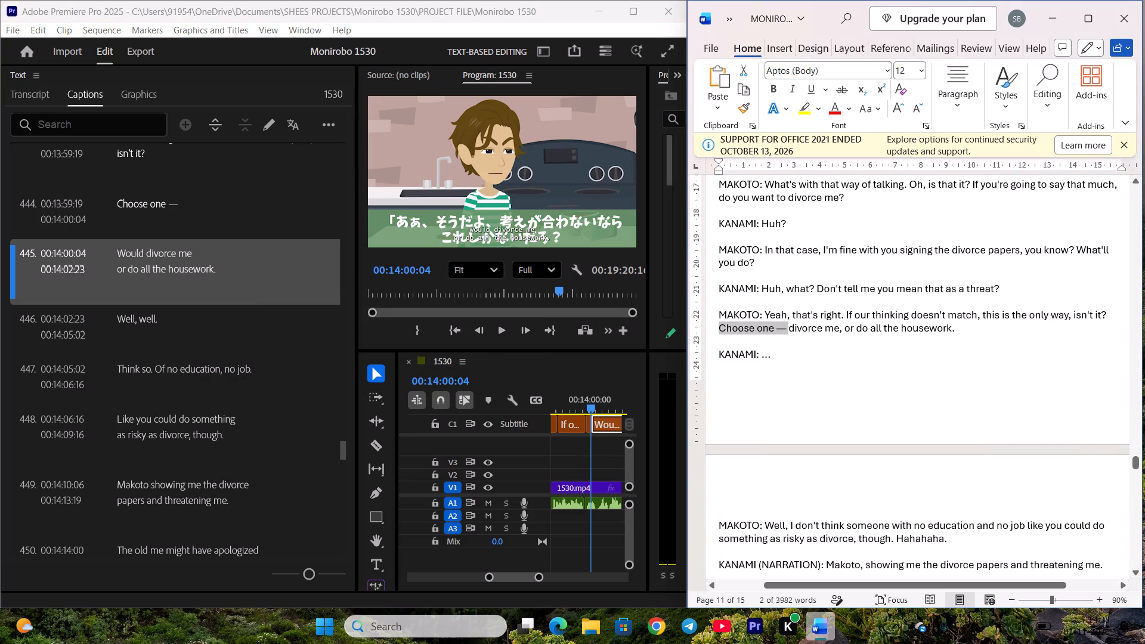
drag(789, 330, 855, 329)
drag(855, 329, 979, 333)
click(979, 333)
key(ctrl+z)
click(807, 332)
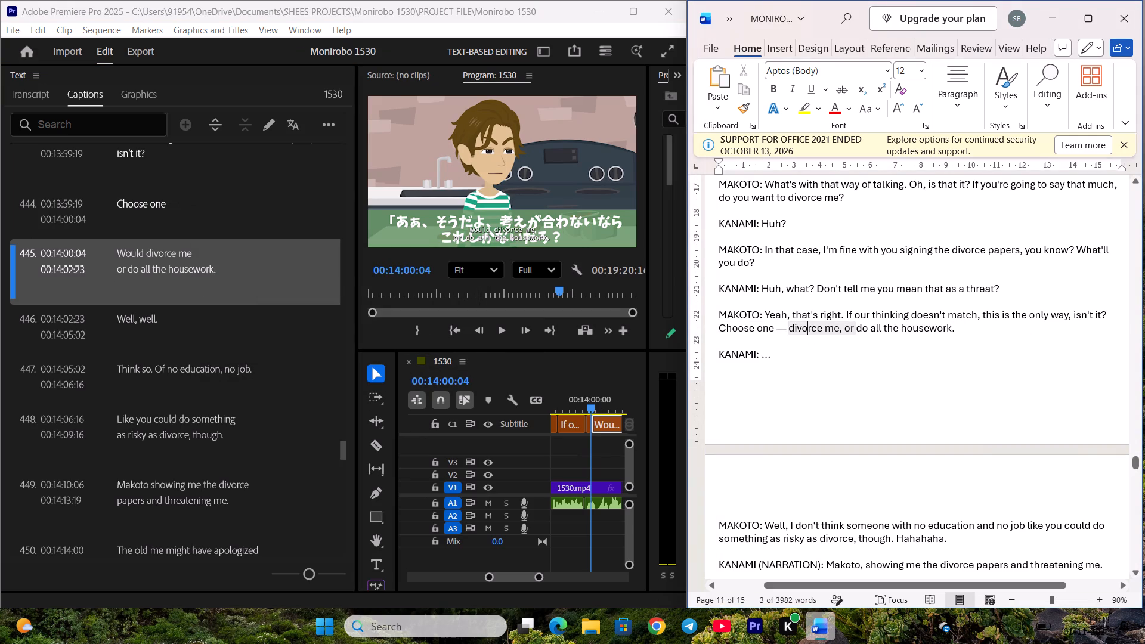
drag(790, 327, 958, 326)
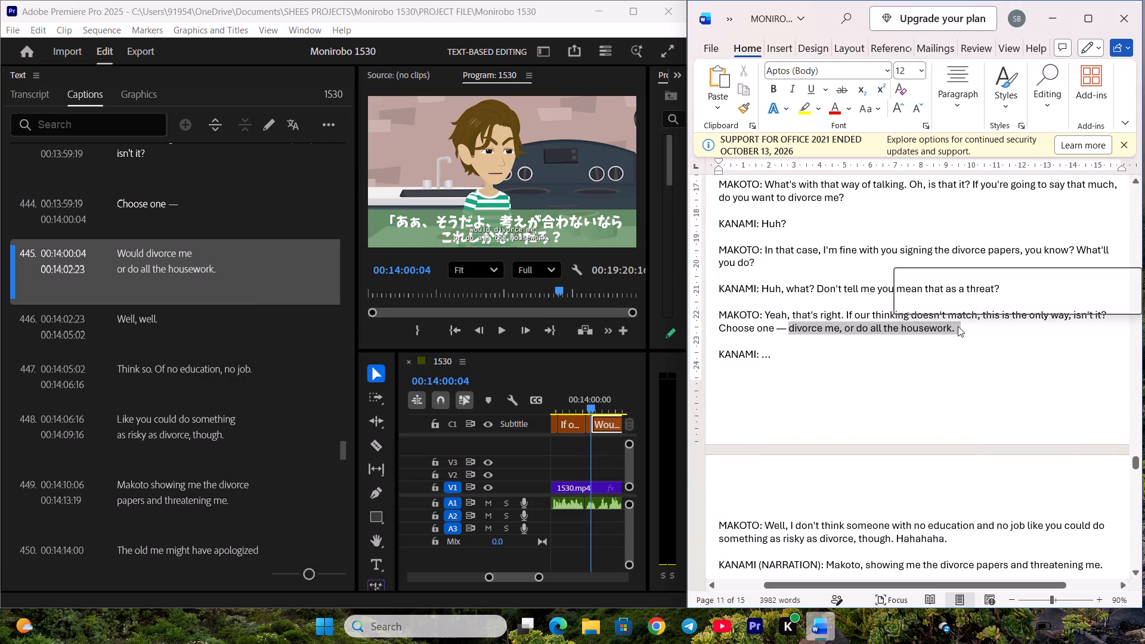
key(ctrl+c)
double_click(213, 256)
key(ctrl+v)
drag(217, 302, 221, 292)
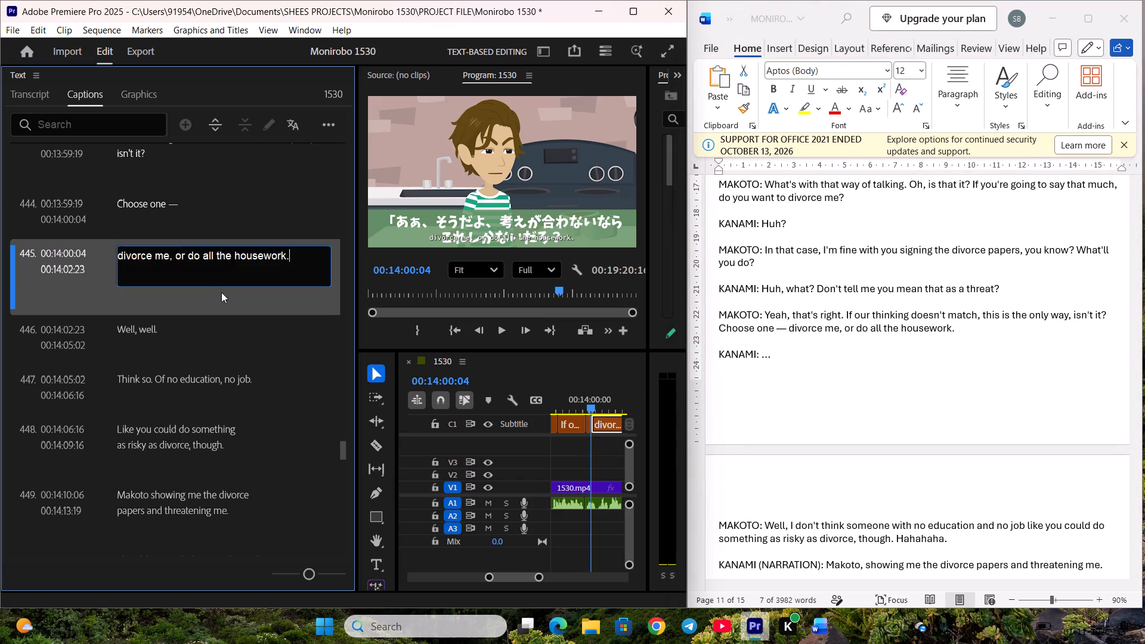
drag(221, 292, 221, 296)
Split caption 446 at 00:14:04:02, where Makoto's line starts after Kanami's silence.
key(space)
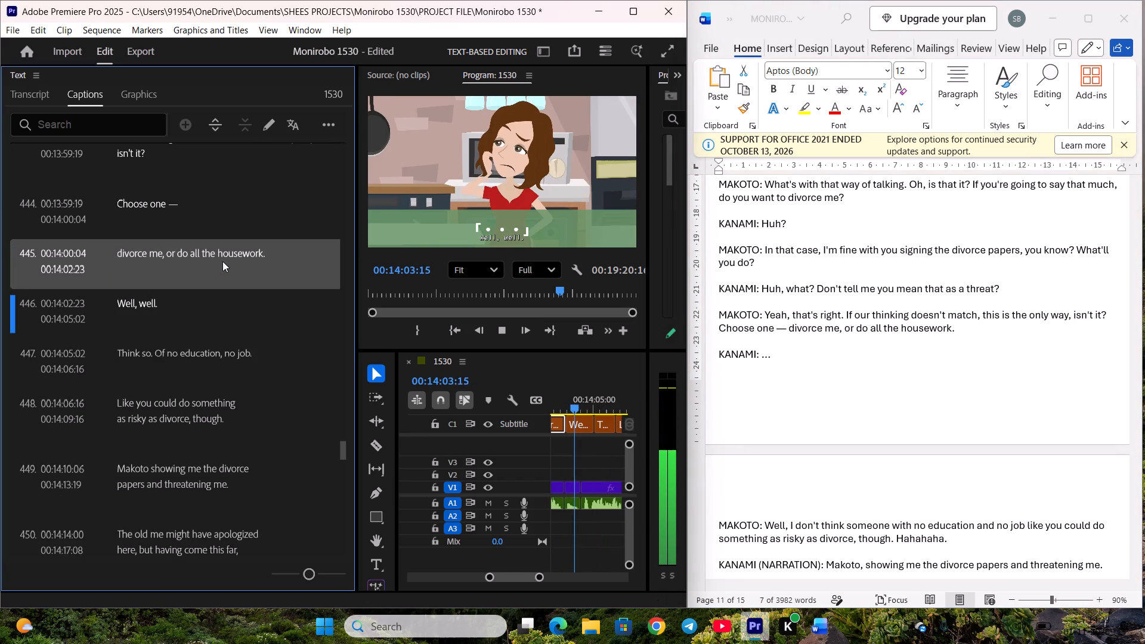
key(space)
click(581, 423)
key(c)
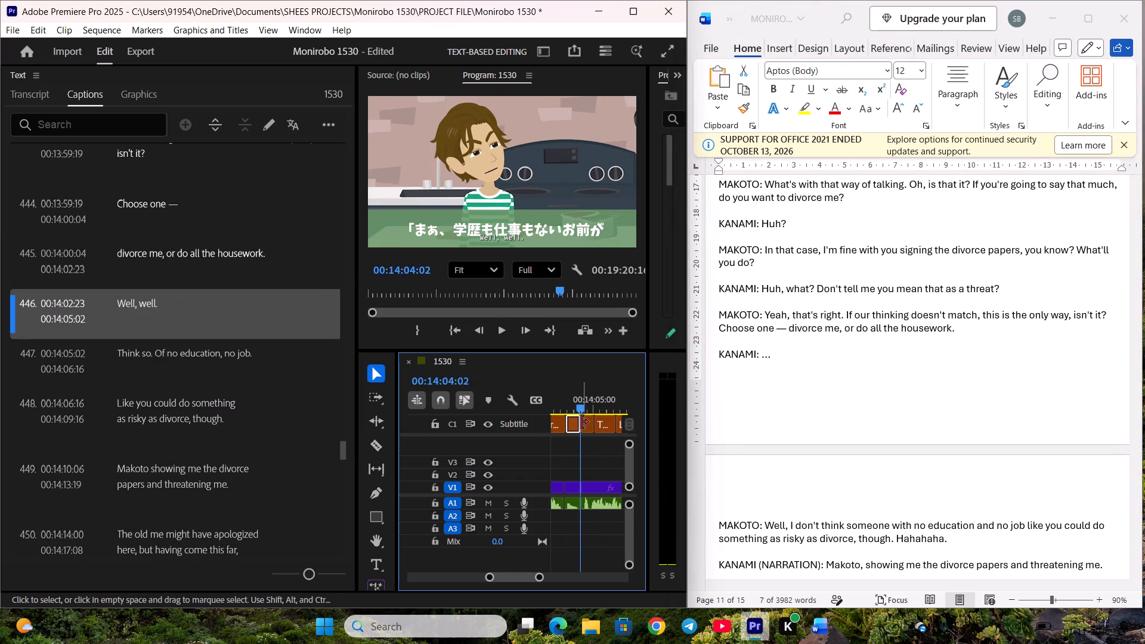
drag(582, 401, 576, 403)
Replace the text of the first split part, caption 446, with Kanami's script line "...".
click(951, 382)
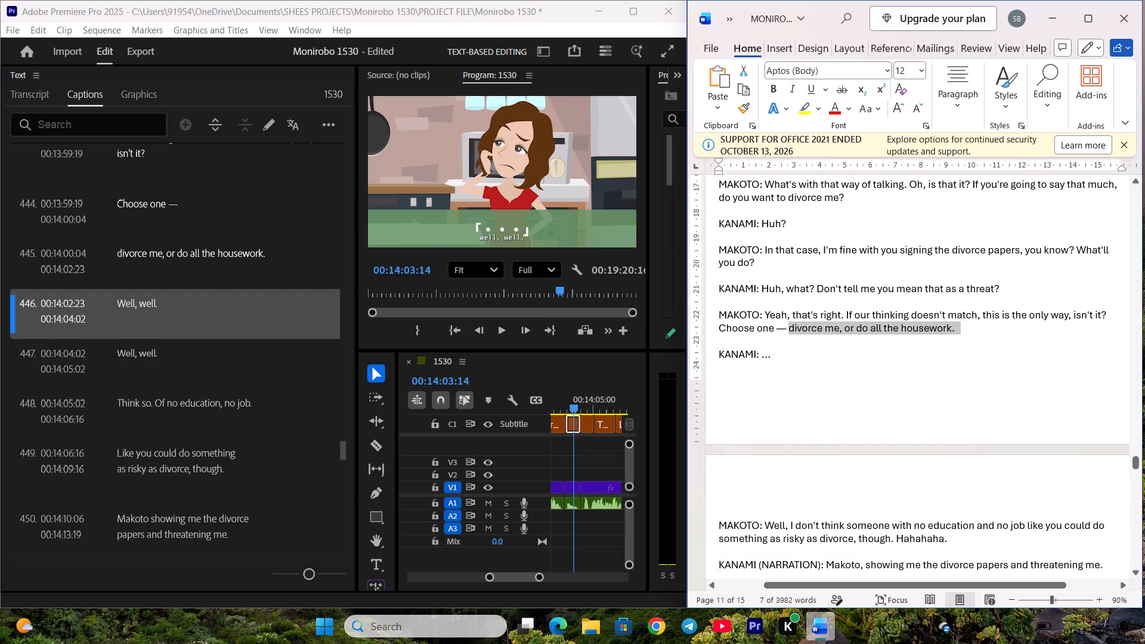
drag(762, 361, 777, 361)
drag(762, 354, 778, 354)
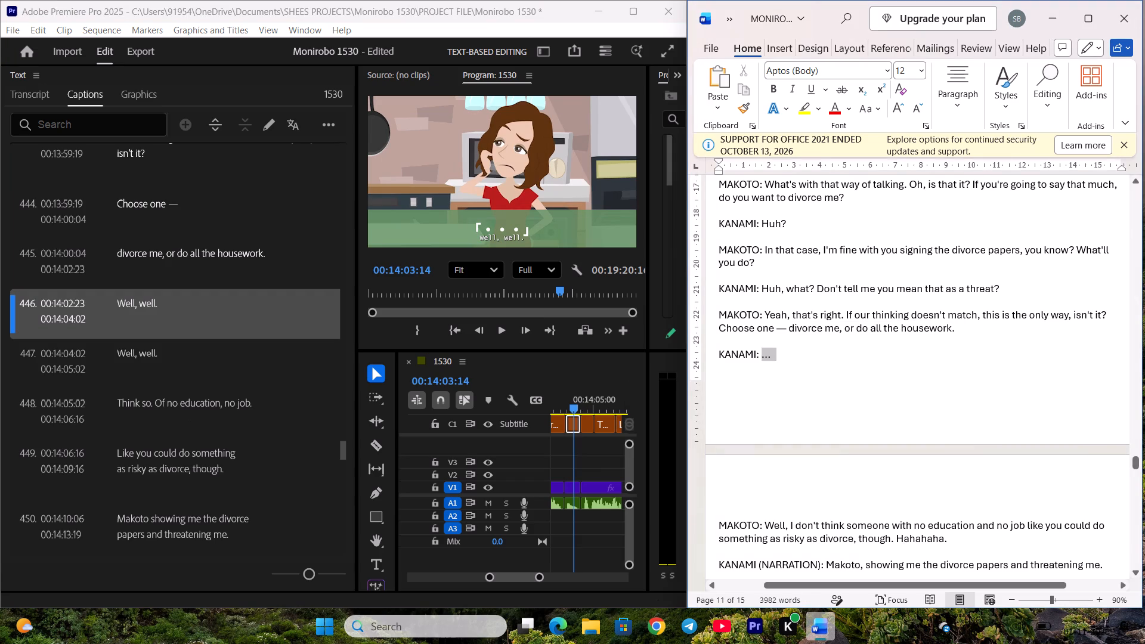
drag(778, 354, 779, 354)
key(ctrl+c)
double_click(219, 308)
key(ctrl+v)
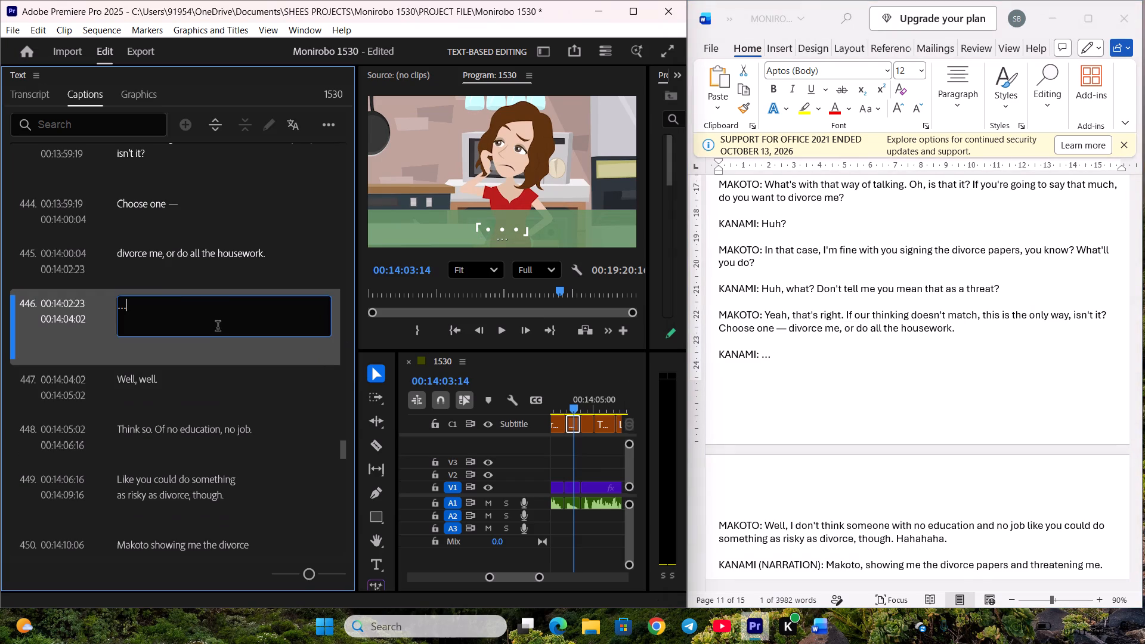
click(209, 346)
Play back captions 446 and 447 to check the split timing against the dialogue.
scroll(212, 335, down, 4)
click(214, 239)
key(space)
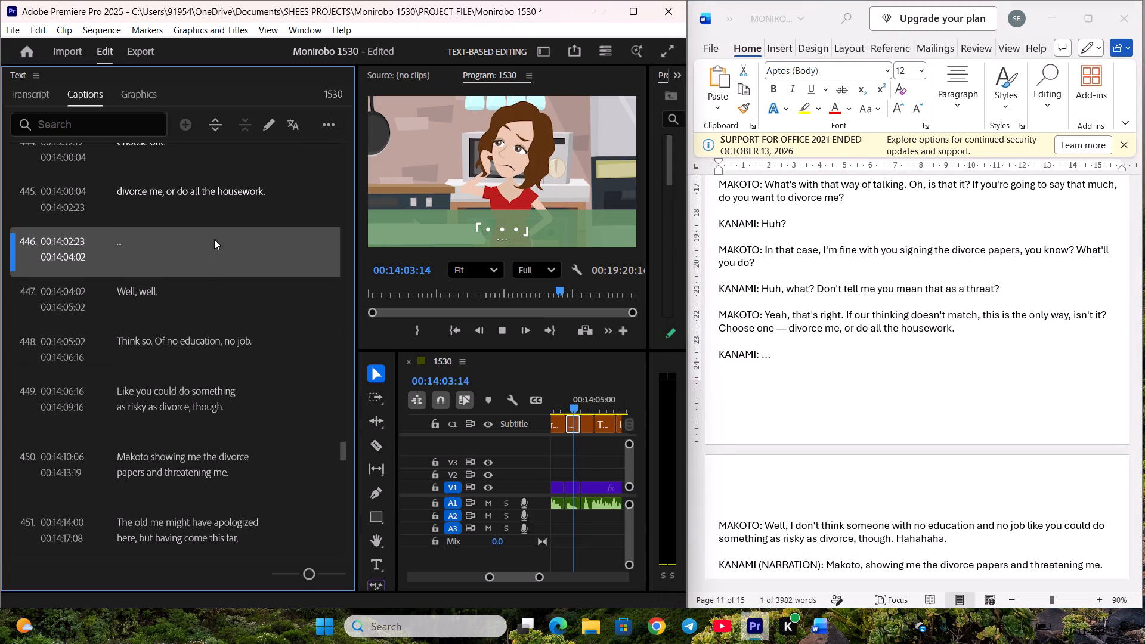
key(space)
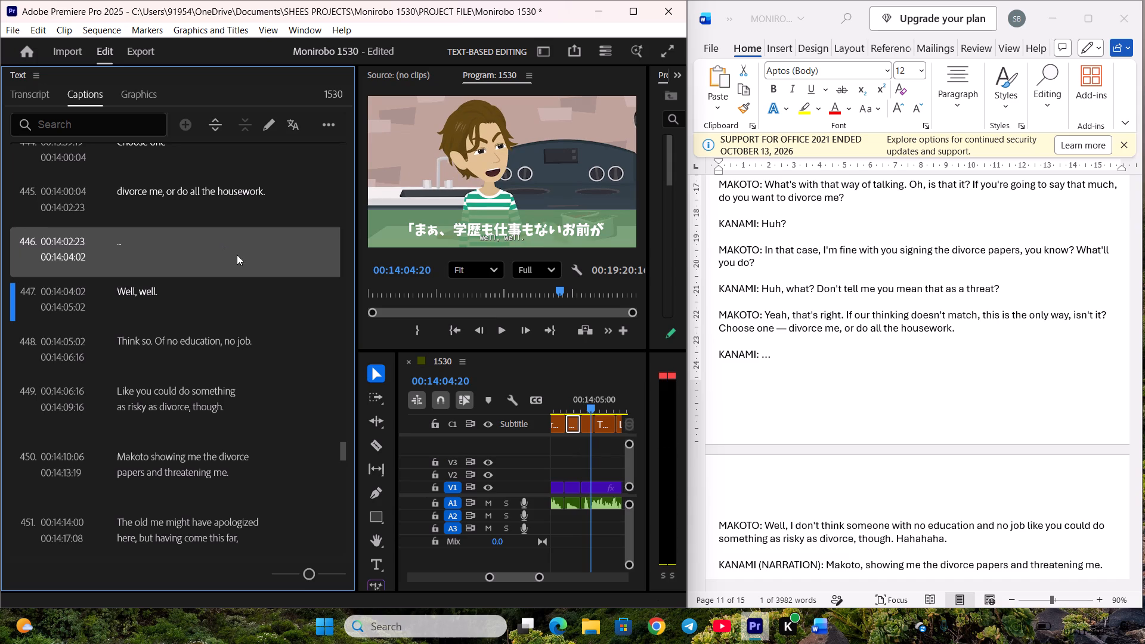
key(space)
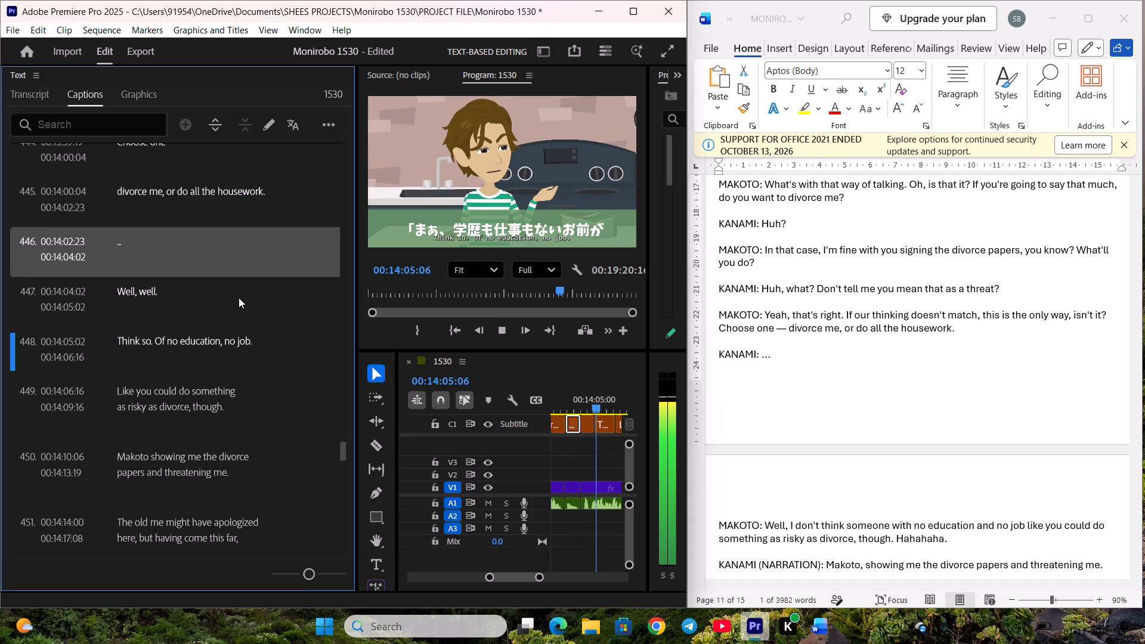
click(189, 302)
key(space)
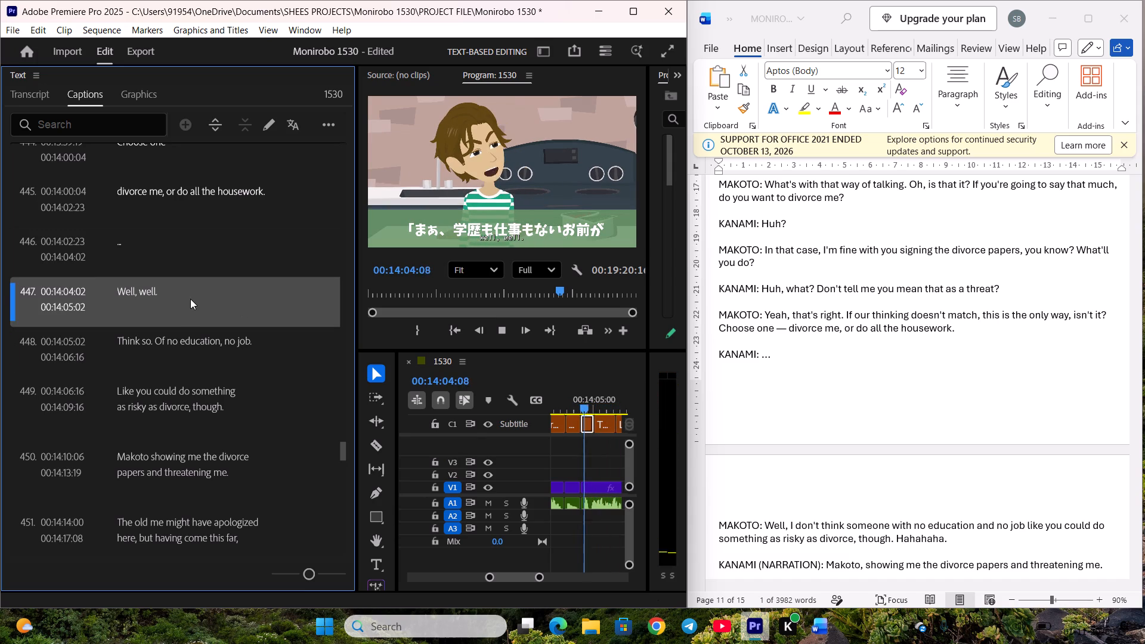
key(space)
click(190, 299)
Save the project with captions 445 and 446 corrected.
scroll(199, 285, down, 4)
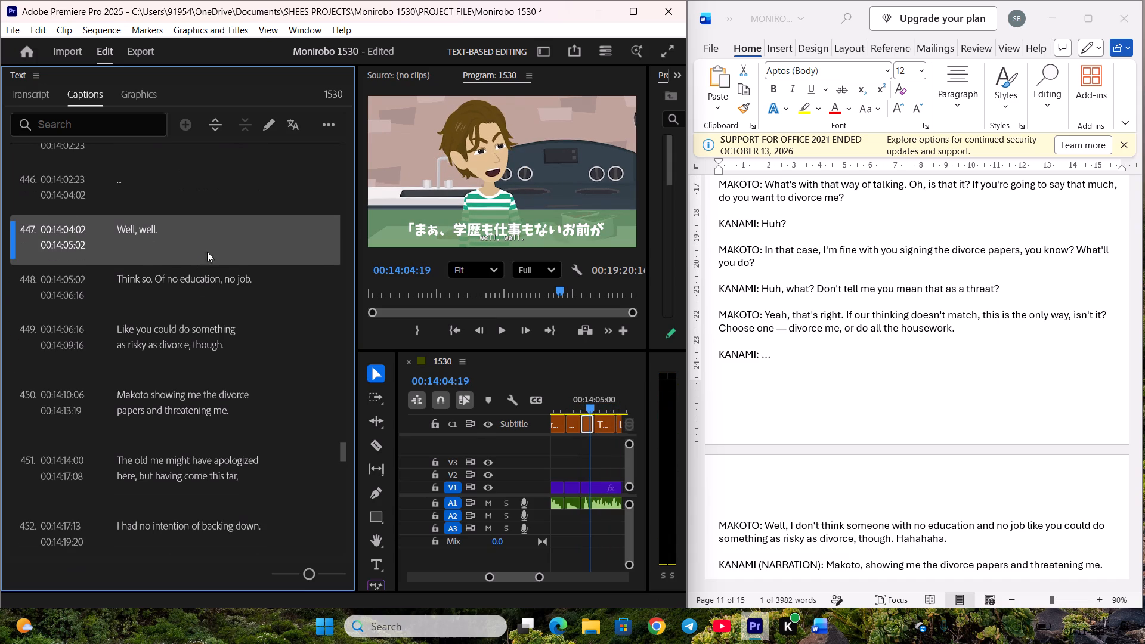
key(ctrl+s)
Replace the text of caption 447 with the opening of Makoto's script line, "Well,".
scroll(957, 362, down, 9)
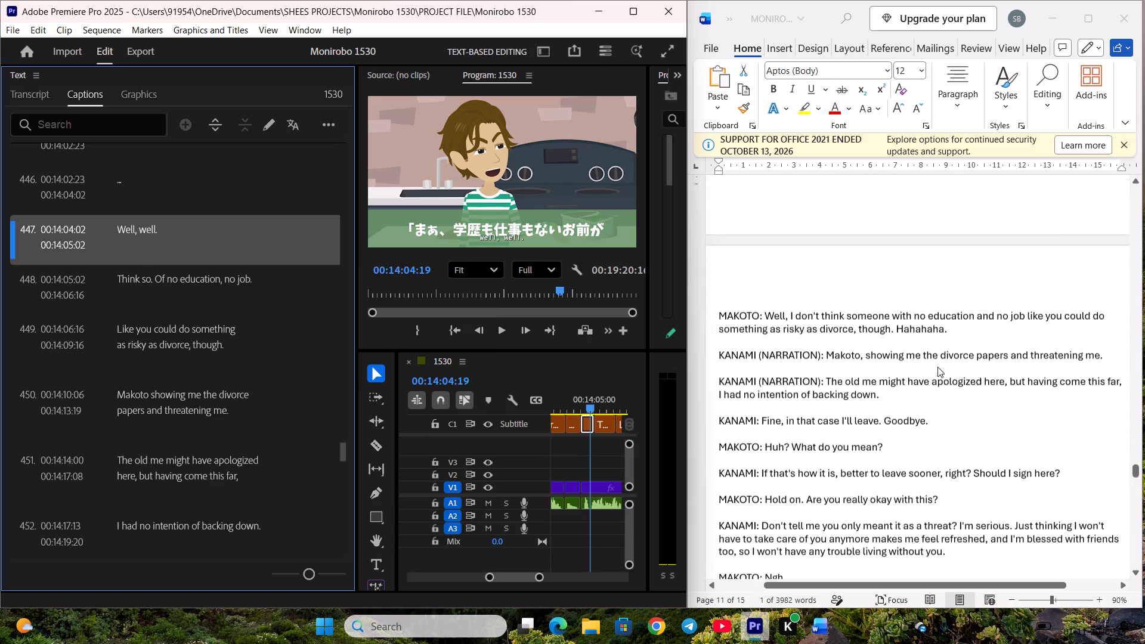
click(908, 382)
scroll(887, 382, up, 2)
drag(766, 299, 782, 301)
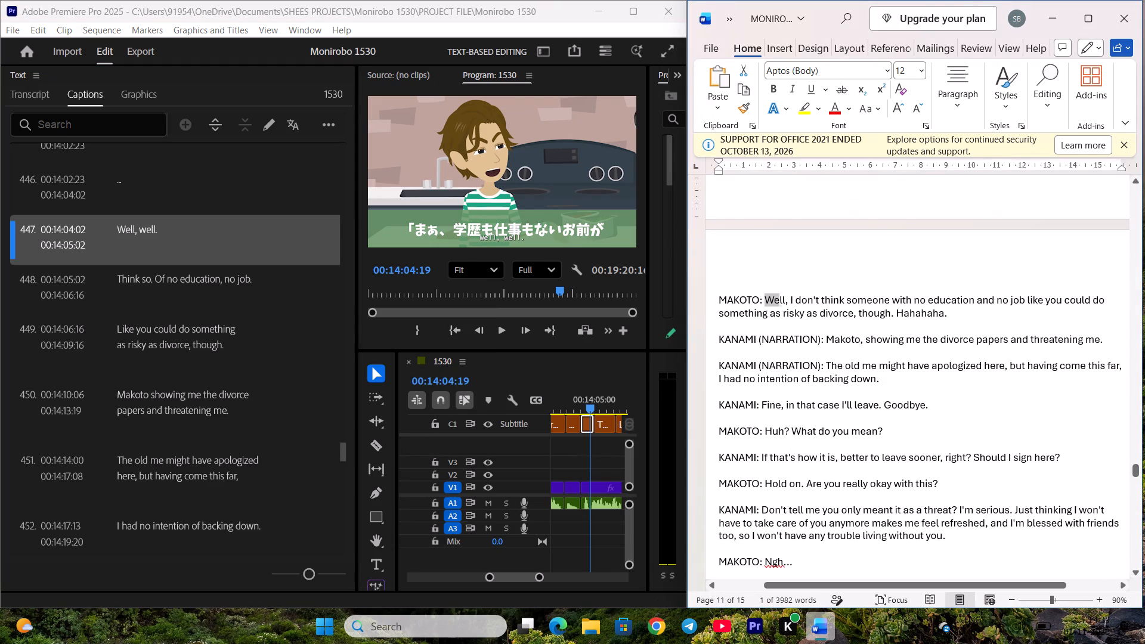
drag(782, 301, 787, 302)
key(ctrl+c)
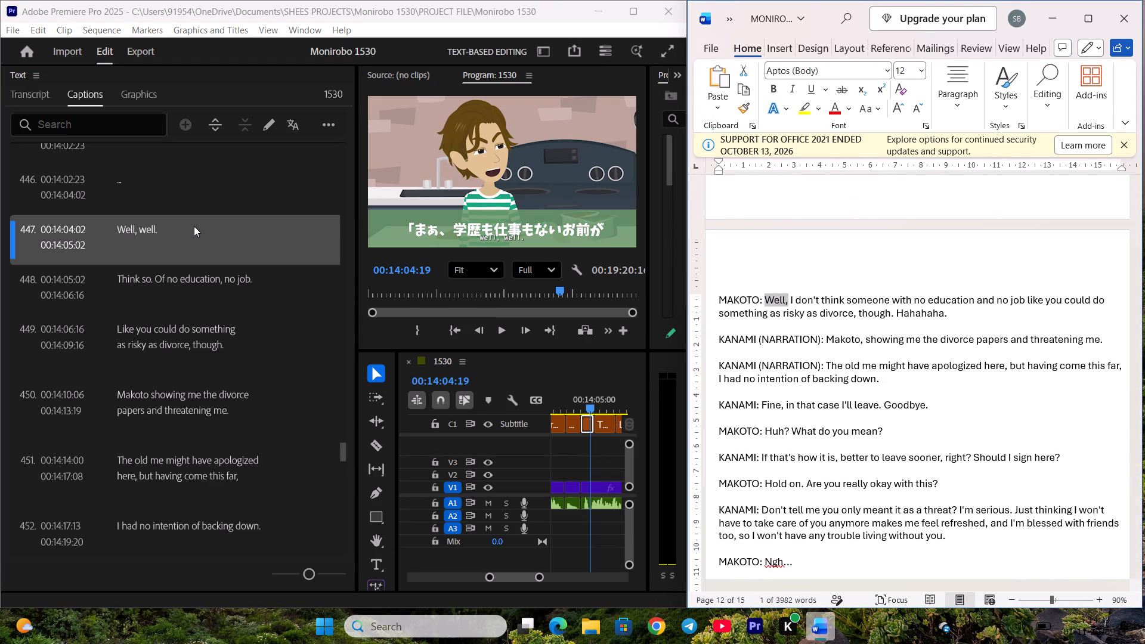
double_click(194, 226)
key(ctrl+v)
click(191, 308)
Save the project with caption 447 corrected.
scroll(200, 298, down, 2)
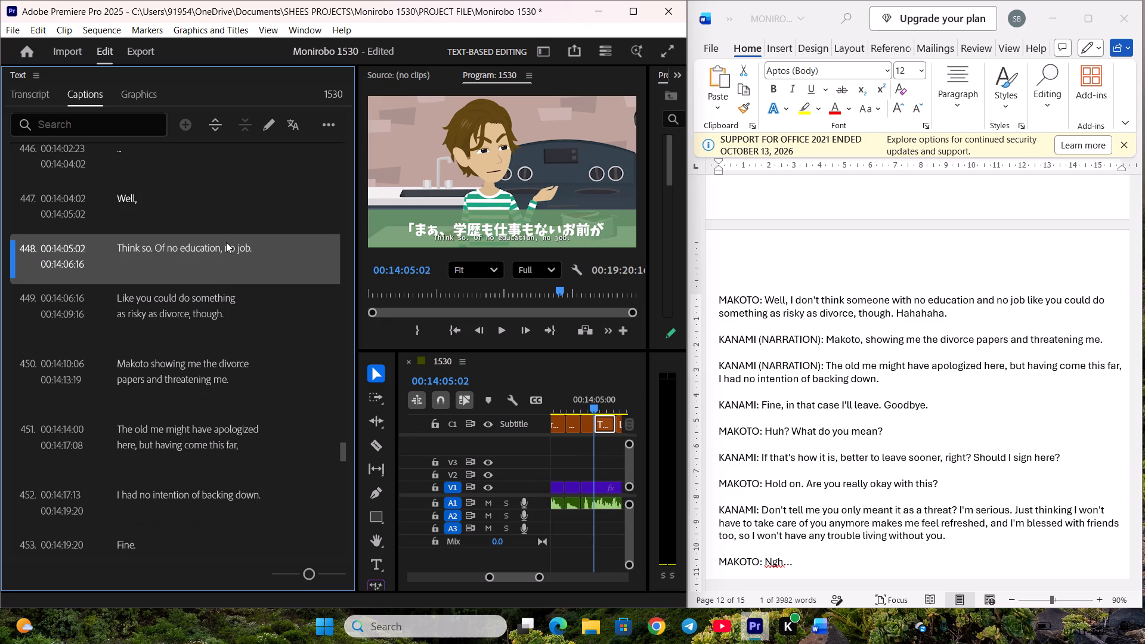
key(ctrl+s)
Replace the text of caption 448 with the script's "I don't think someone with no education and no job" and save the project.
click(872, 278)
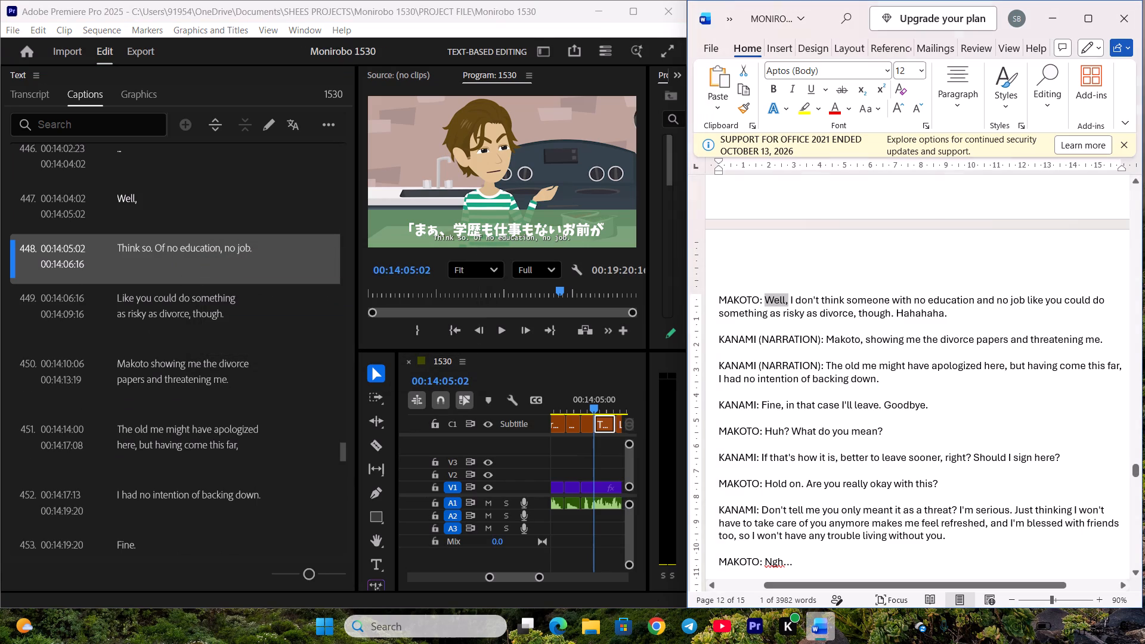
drag(790, 298, 893, 296)
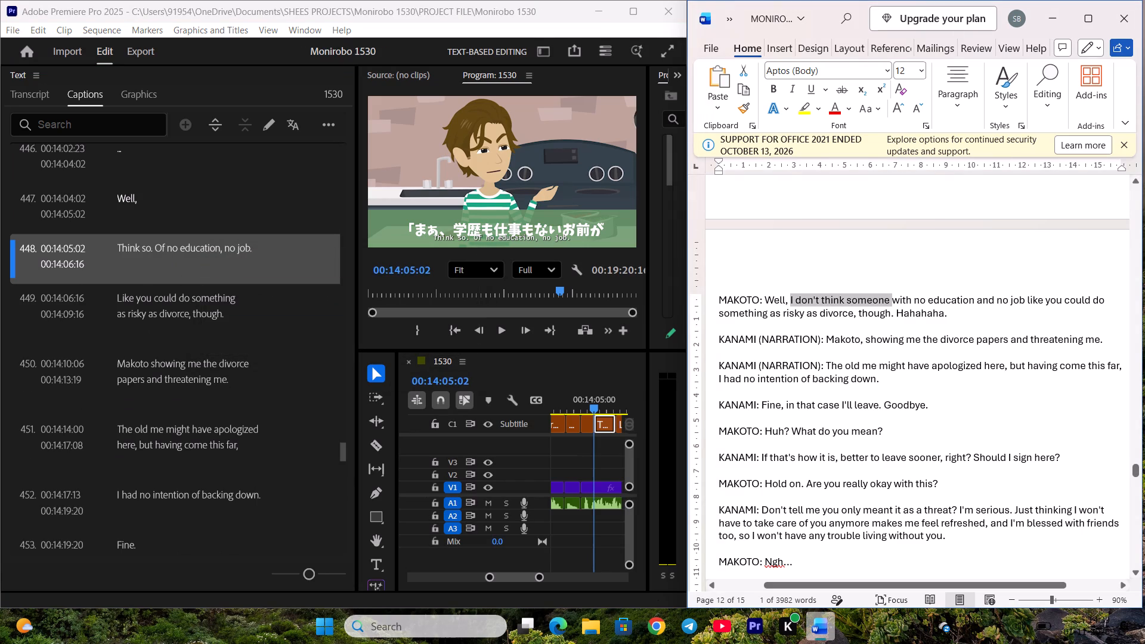
drag(893, 296, 1011, 302)
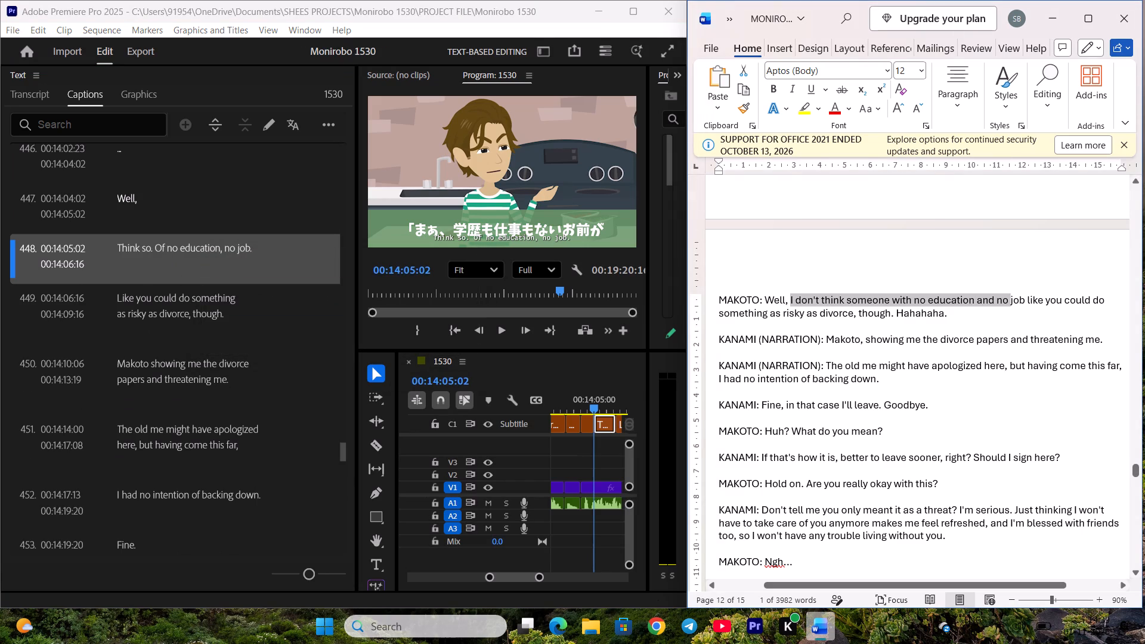
drag(1011, 302, 1017, 302)
key(ctrl+c)
double_click(218, 250)
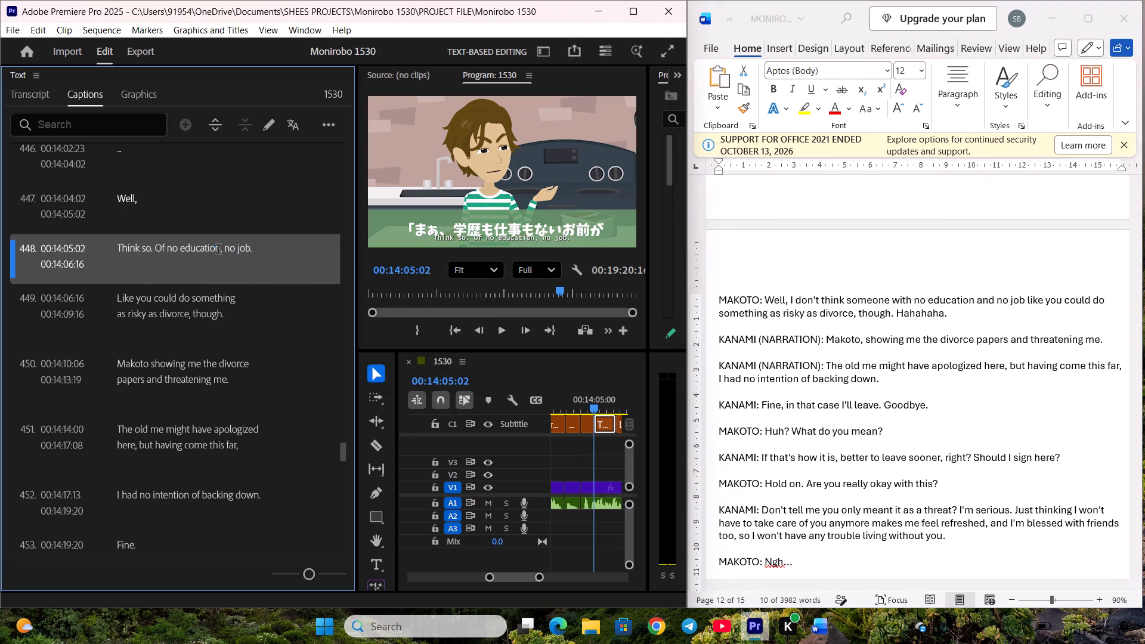
key(ctrl+v)
click(221, 310)
scroll(221, 308, down, 3)
key(ctrl+s)
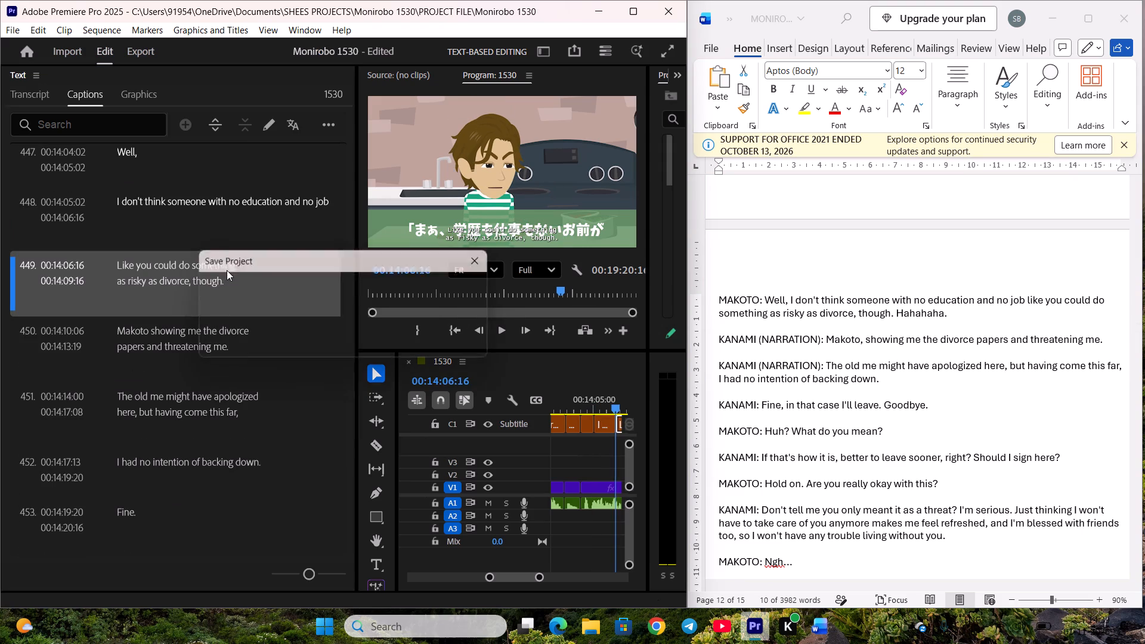
Replace the text of caption 449 with the script's "like you could do something as risky as divorce, though." and save the project.
click(949, 274)
drag(1028, 298, 932, 307)
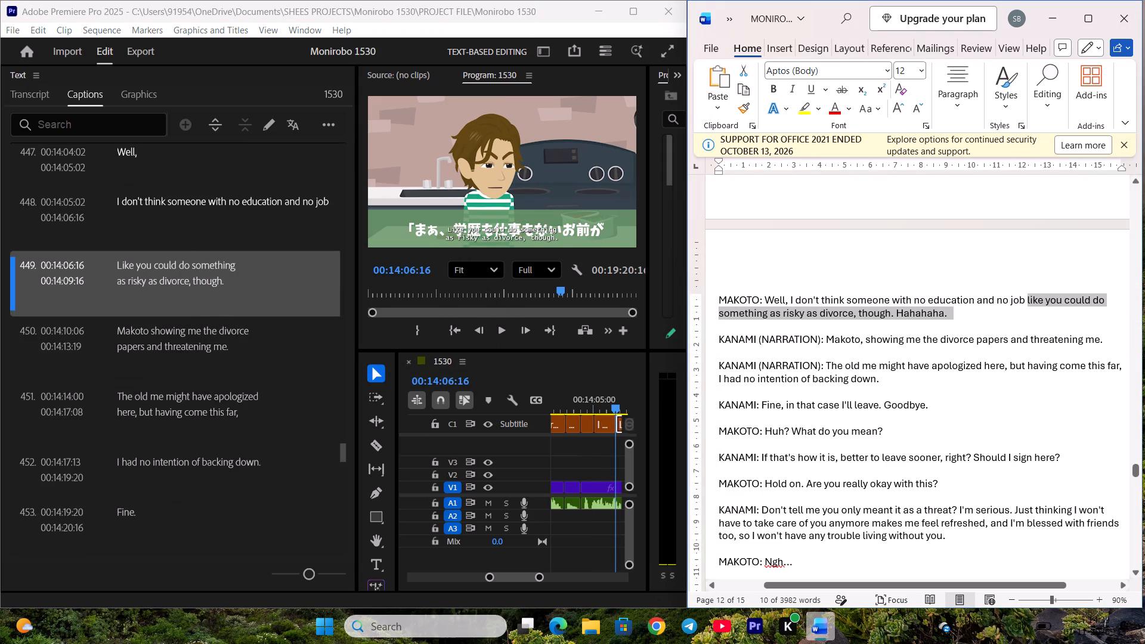
drag(932, 307, 893, 306)
key(ctrl+c)
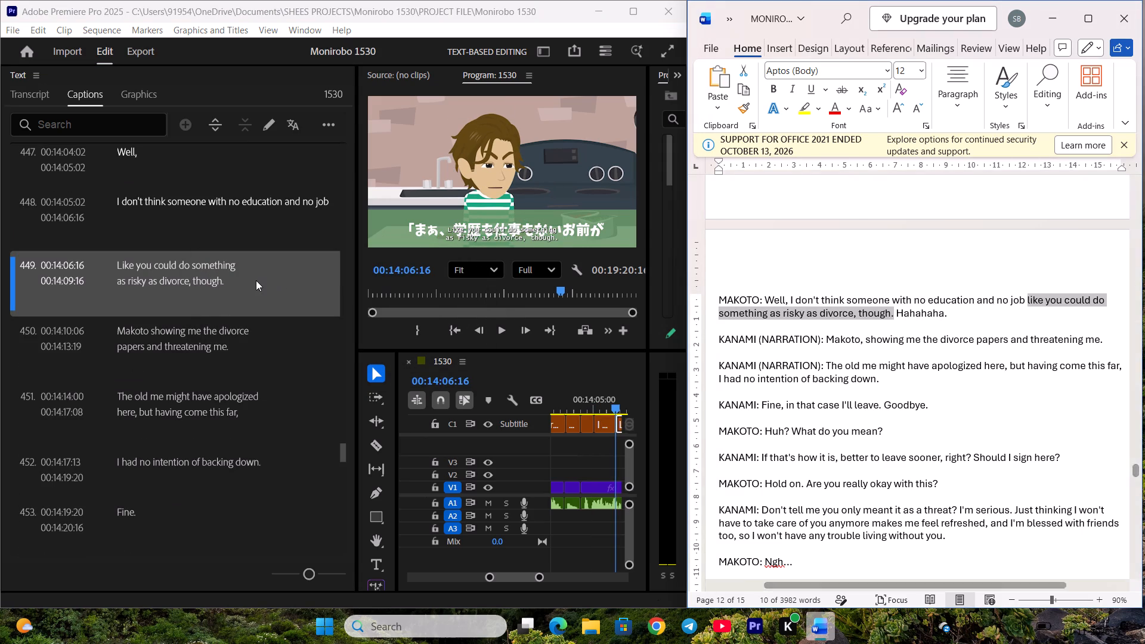
double_click(255, 277)
key(ctrl+v)
click(232, 346)
scroll(237, 326, down, 4)
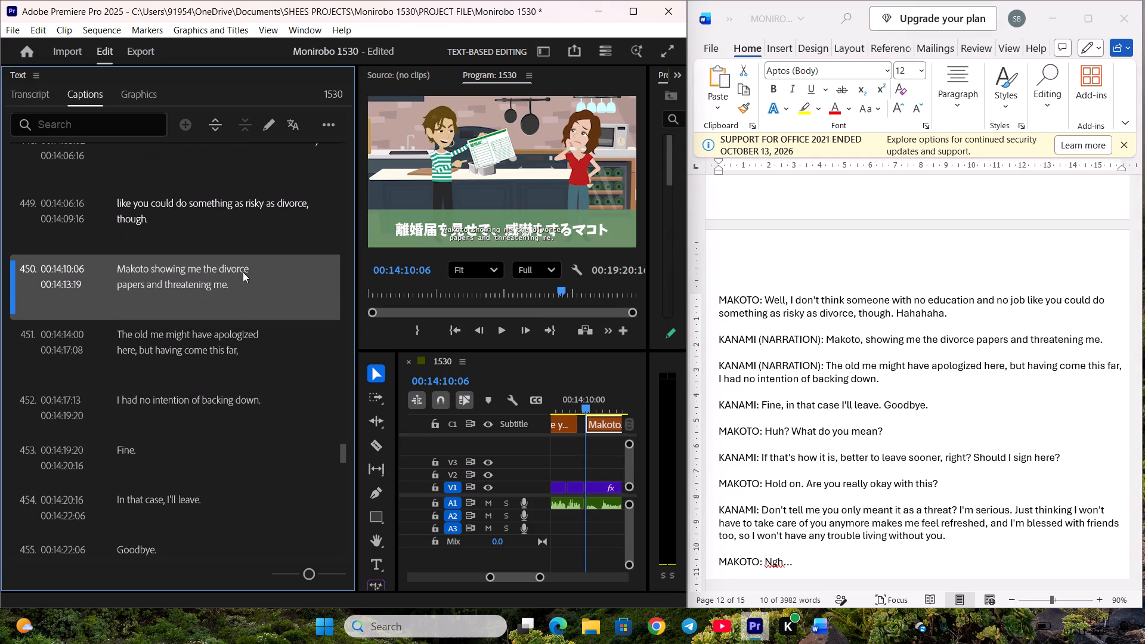
key(ctrl+s)
Play back caption 449 and split it at 00:14:08:19, where Makoto's laugh starts.
click(208, 191)
key(space)
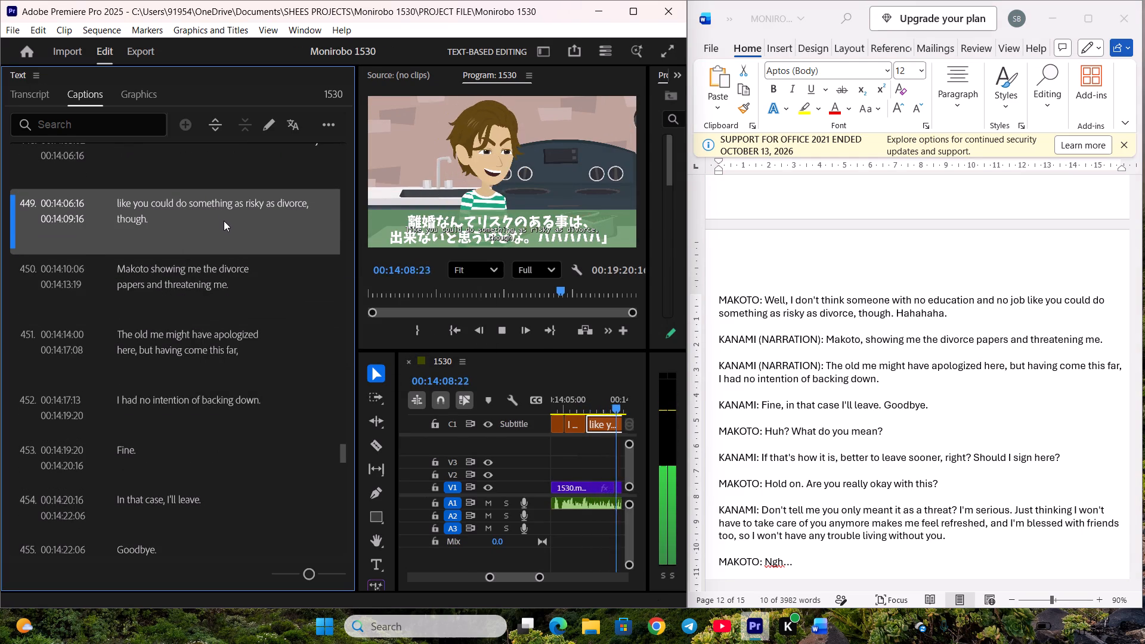
key(space)
scroll(568, 302, up, 4)
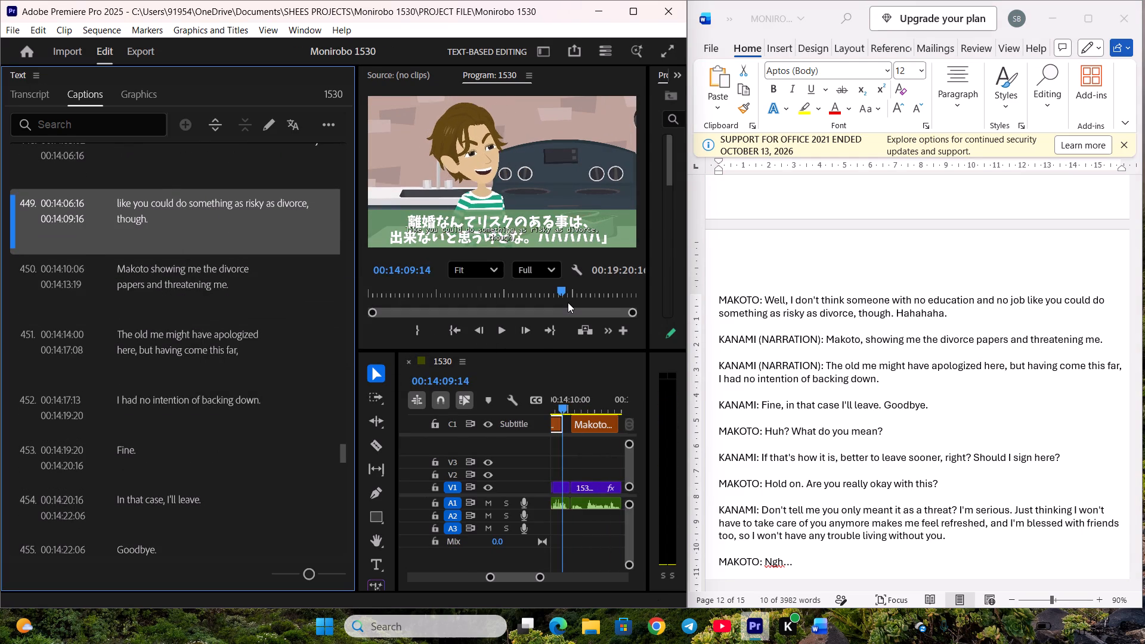
scroll(568, 302, up, 17)
scroll(568, 302, up, 8)
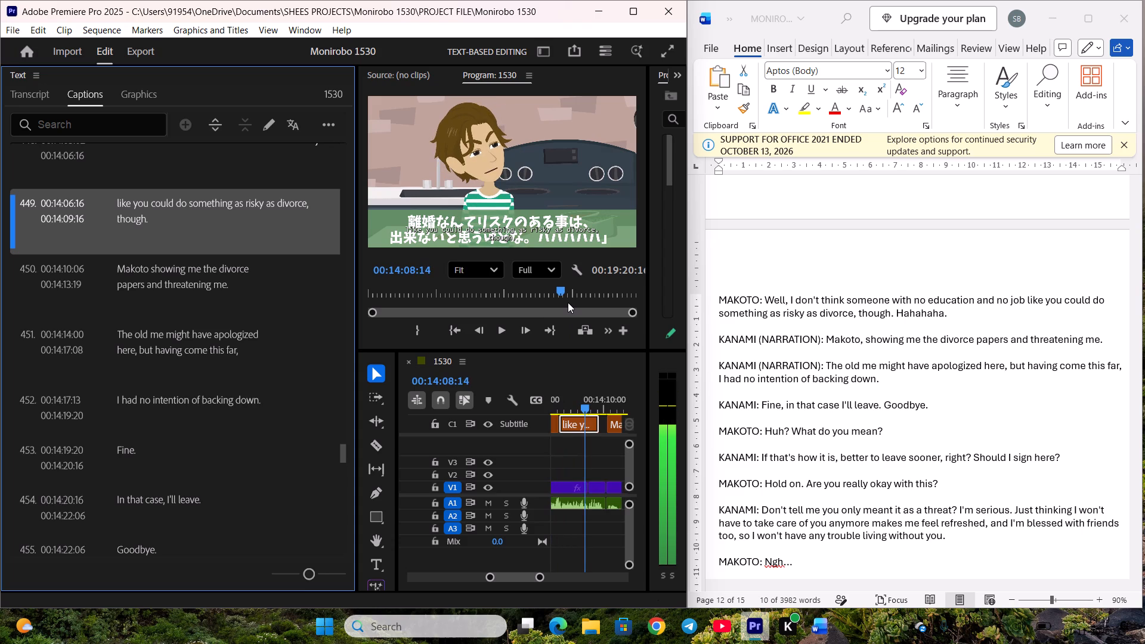
scroll(568, 302, down, 5)
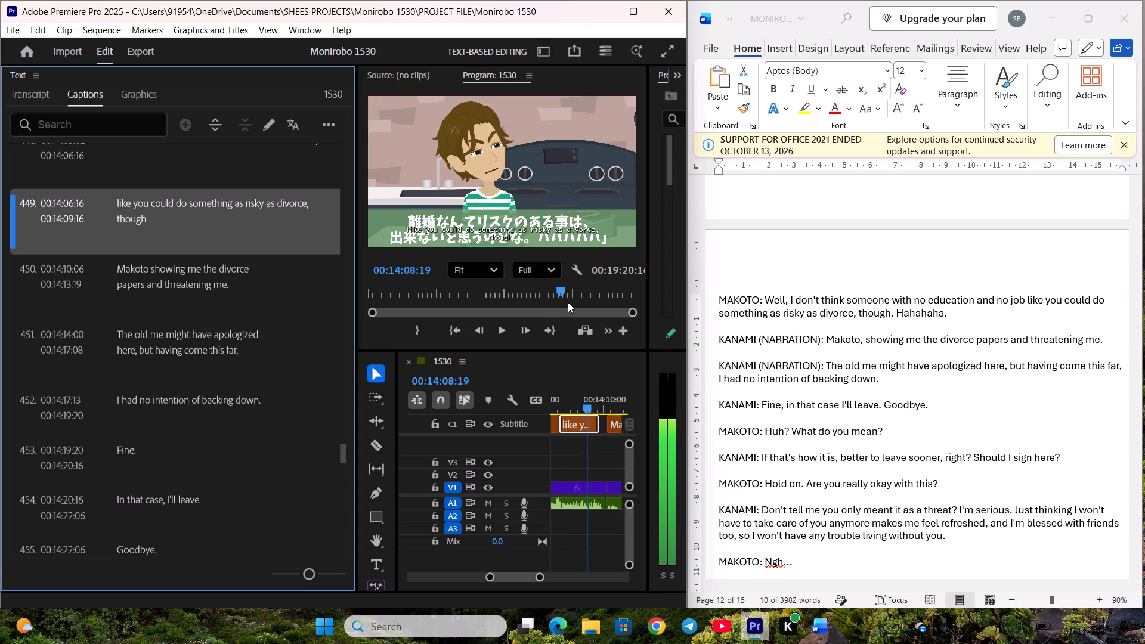
key(c)
Replace the text of the split-off caption 450 with "Hahahaha." from the script and save the project.
click(210, 270)
scroll(208, 270, down, 4)
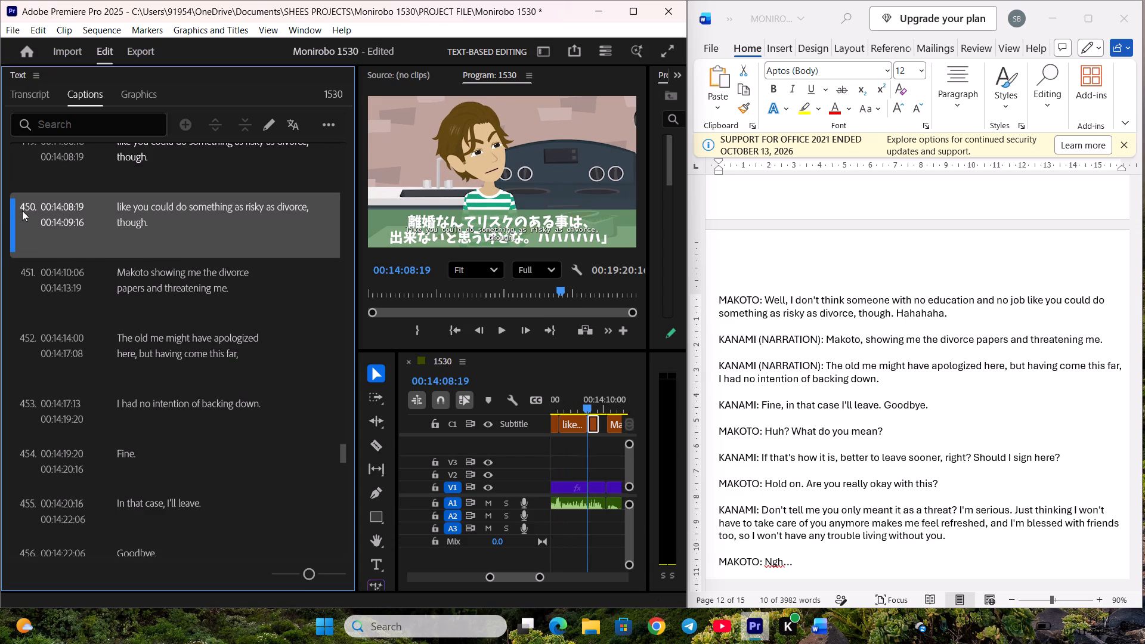
click(914, 346)
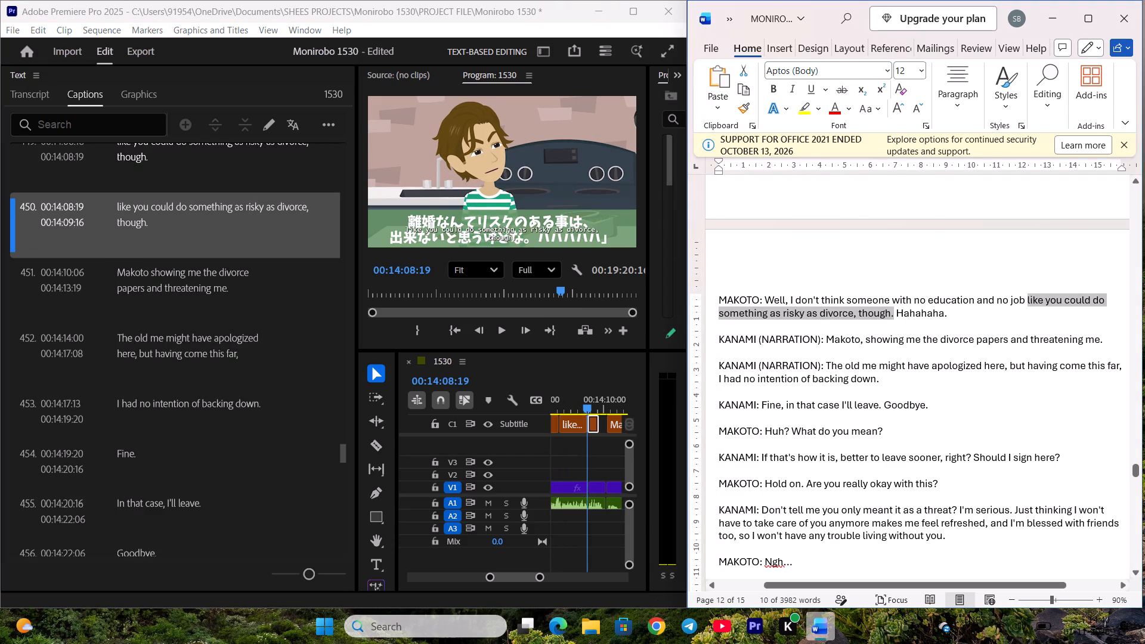
drag(897, 312, 957, 315)
key(ctrl+c)
double_click(215, 215)
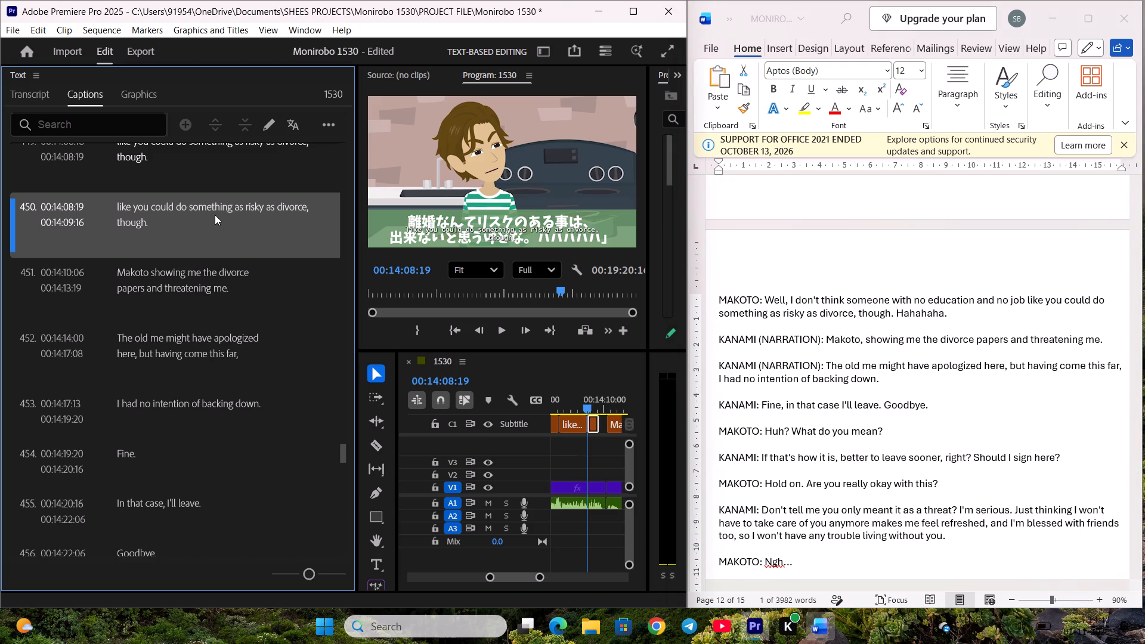
key(ctrl+v)
click(234, 287)
scroll(233, 275, down, 3)
key(ctrl+s)
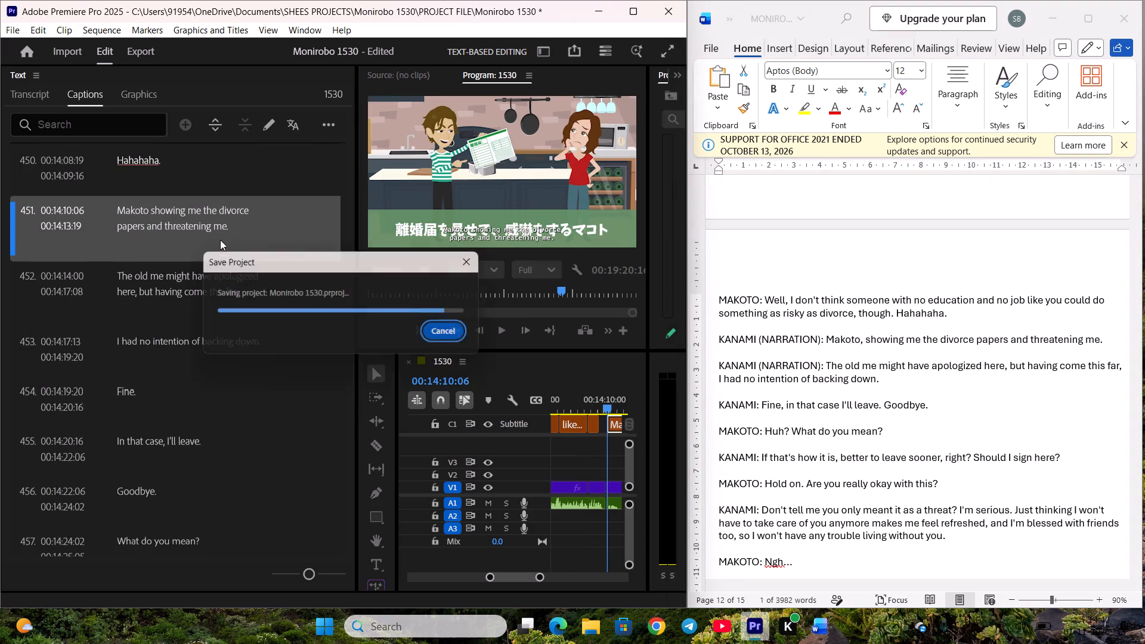
Replace the text of caption 451 with the script's "Makoto, showing me the divorce papers and threatening me." and save the project.
click(874, 227)
scroll(871, 227, down, 2)
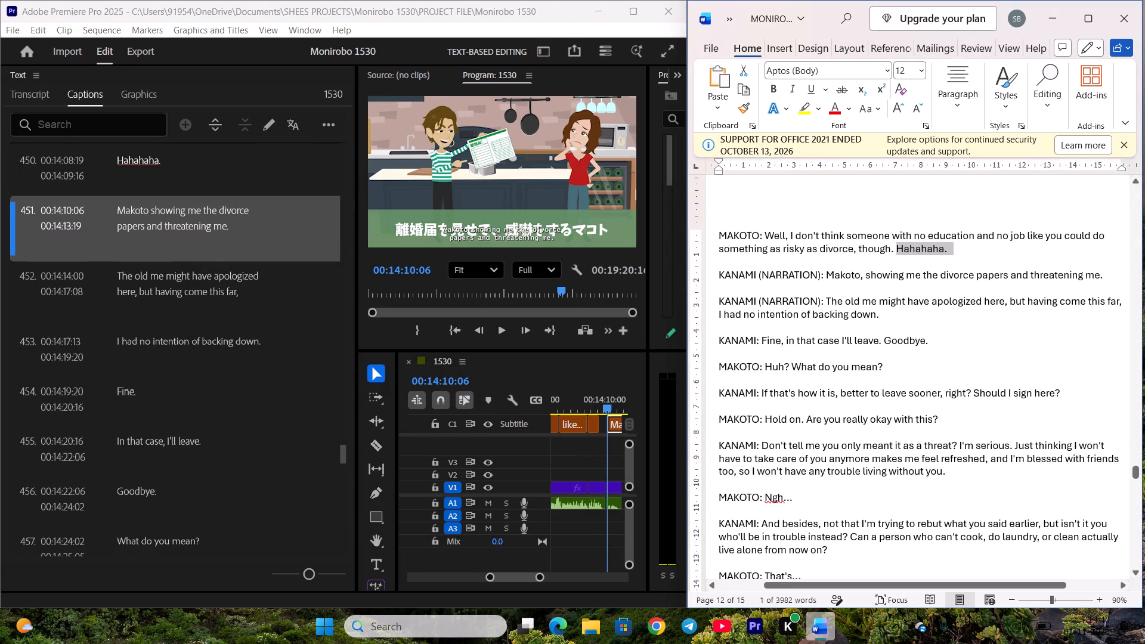
drag(827, 273, 911, 271)
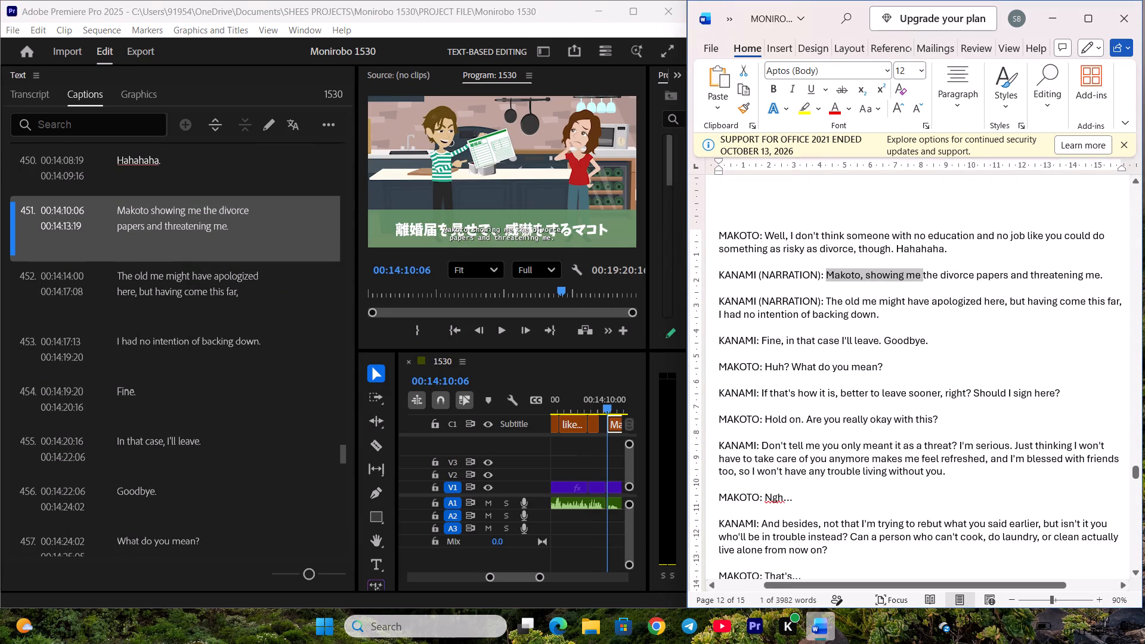
drag(911, 271, 1092, 278)
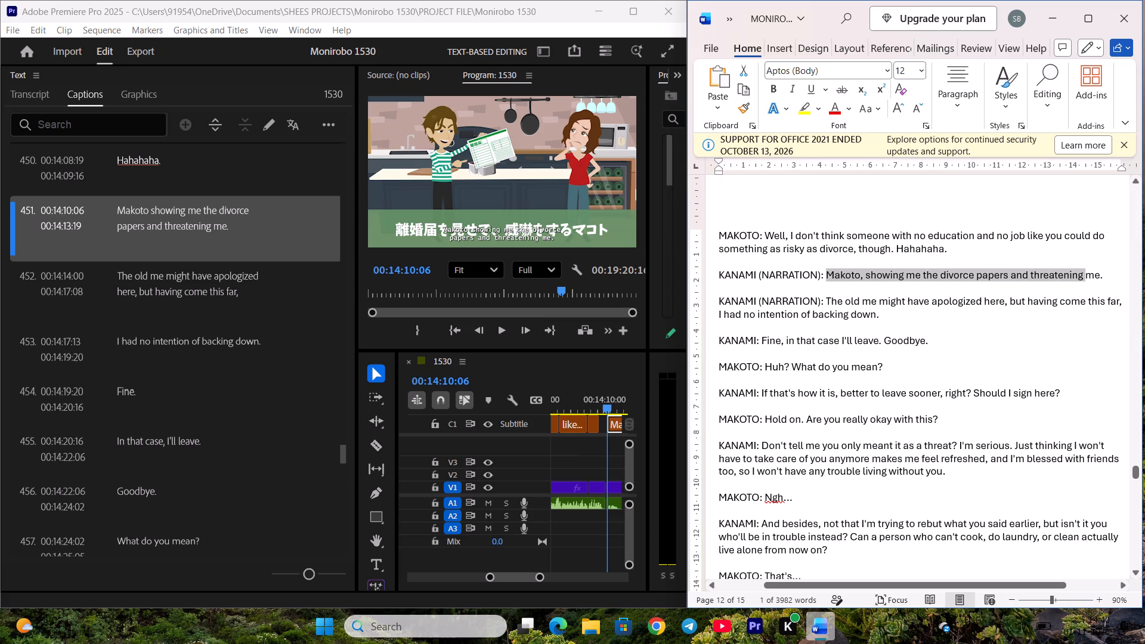
drag(1092, 278, 1106, 276)
key(ctrl+c)
double_click(218, 212)
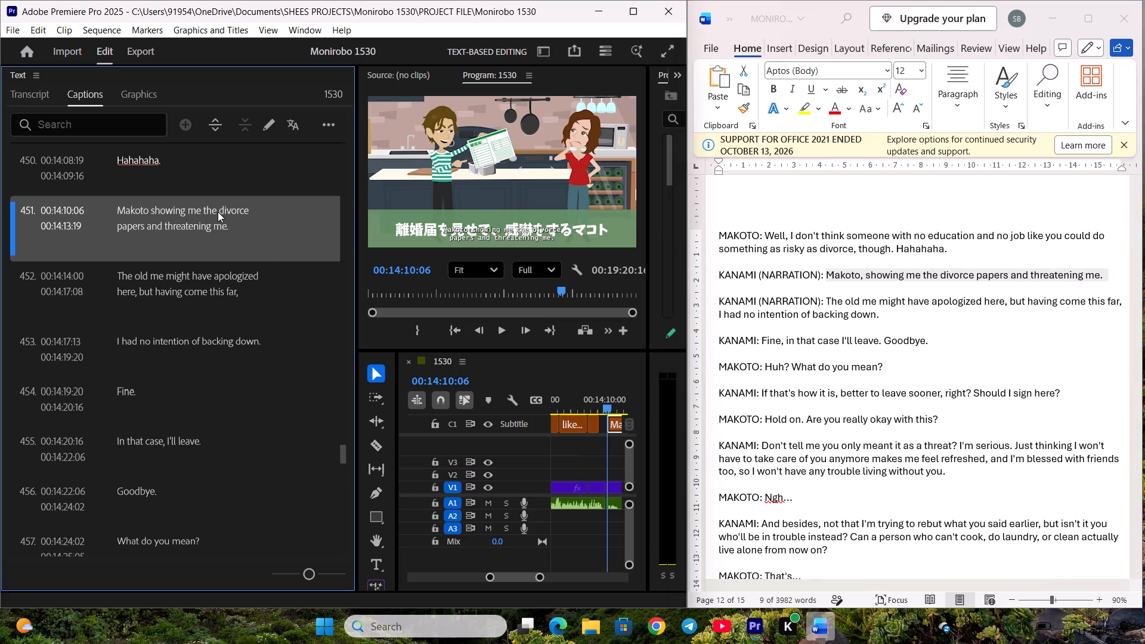
key(ctrl+v)
click(233, 289)
scroll(235, 281, down, 2)
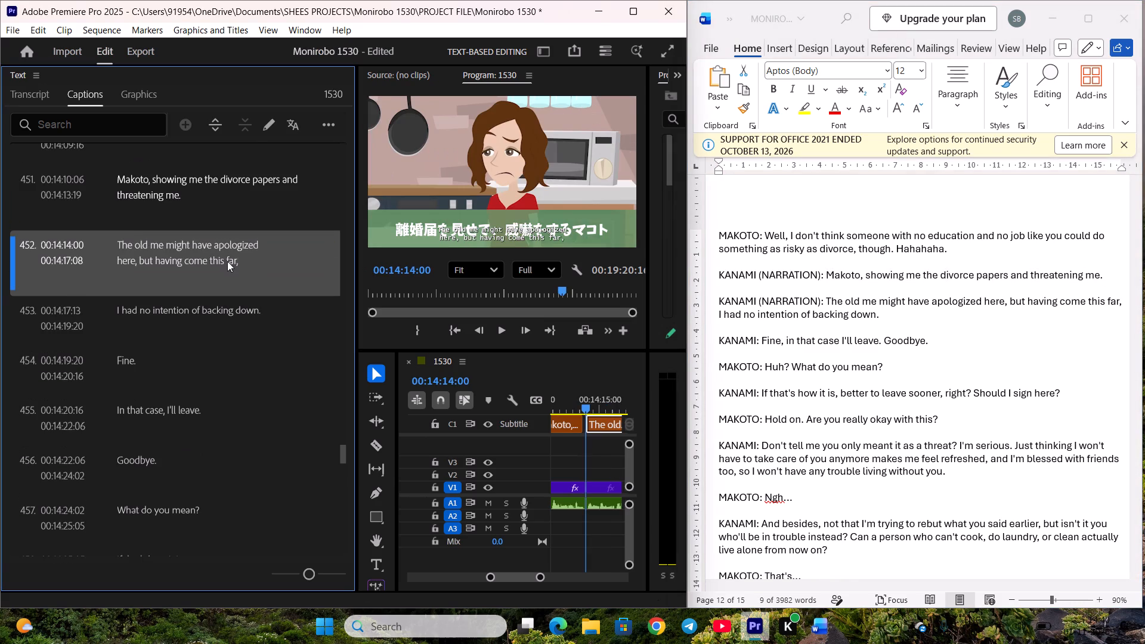
key(ctrl+s)
Replace the text of caption 452 with "The old me might have apologized here, but having come this far," from the script and save the project.
click(911, 265)
scroll(895, 258, down, 1)
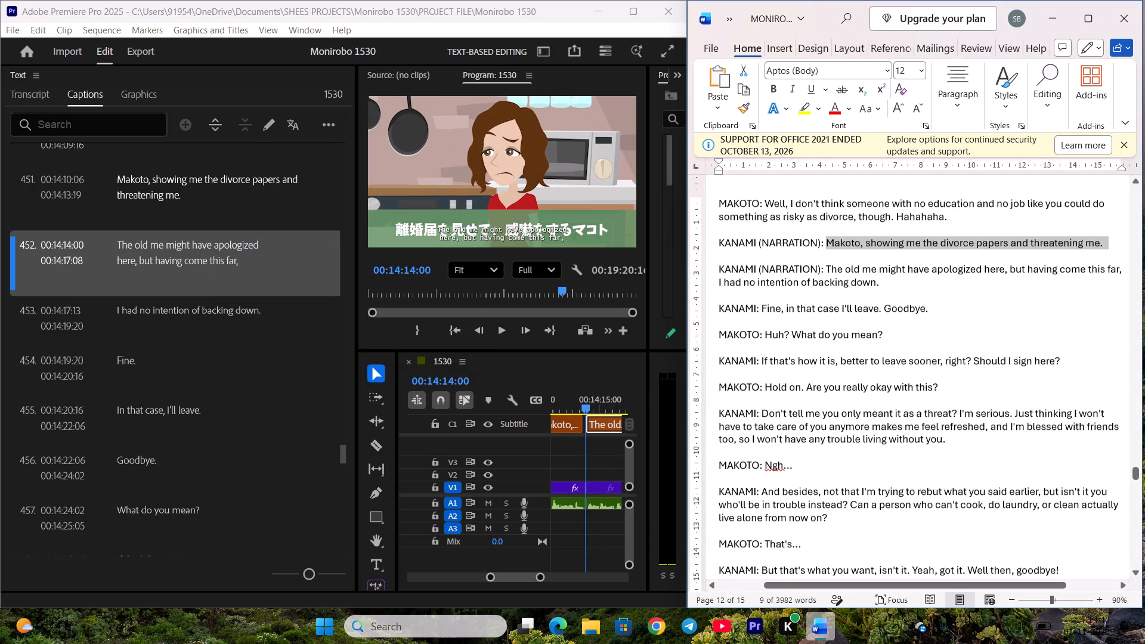
drag(828, 270, 1011, 274)
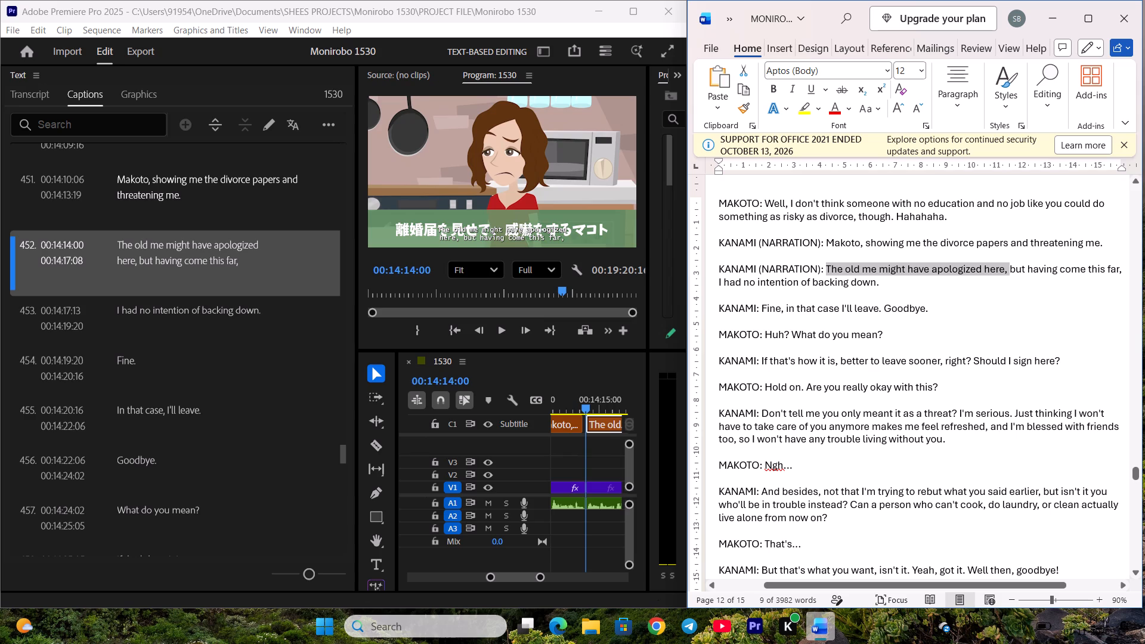
drag(1011, 274, 1104, 273)
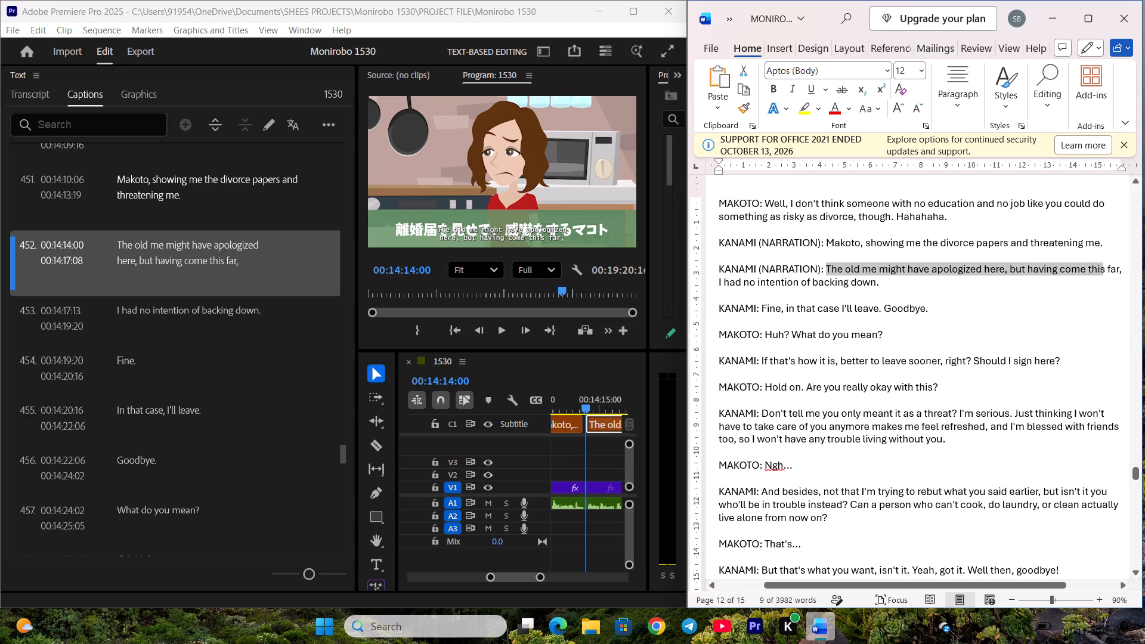
drag(1104, 273, 1125, 273)
key(ctrl+c)
double_click(283, 271)
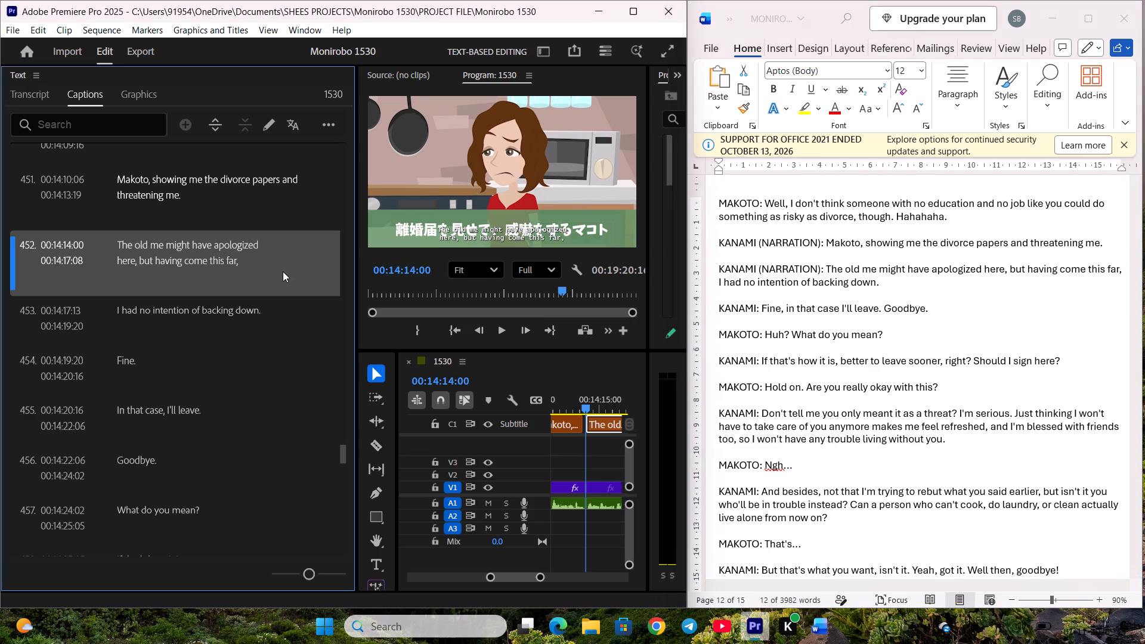
key(ctrl+v)
click(278, 321)
scroll(276, 310, down, 3)
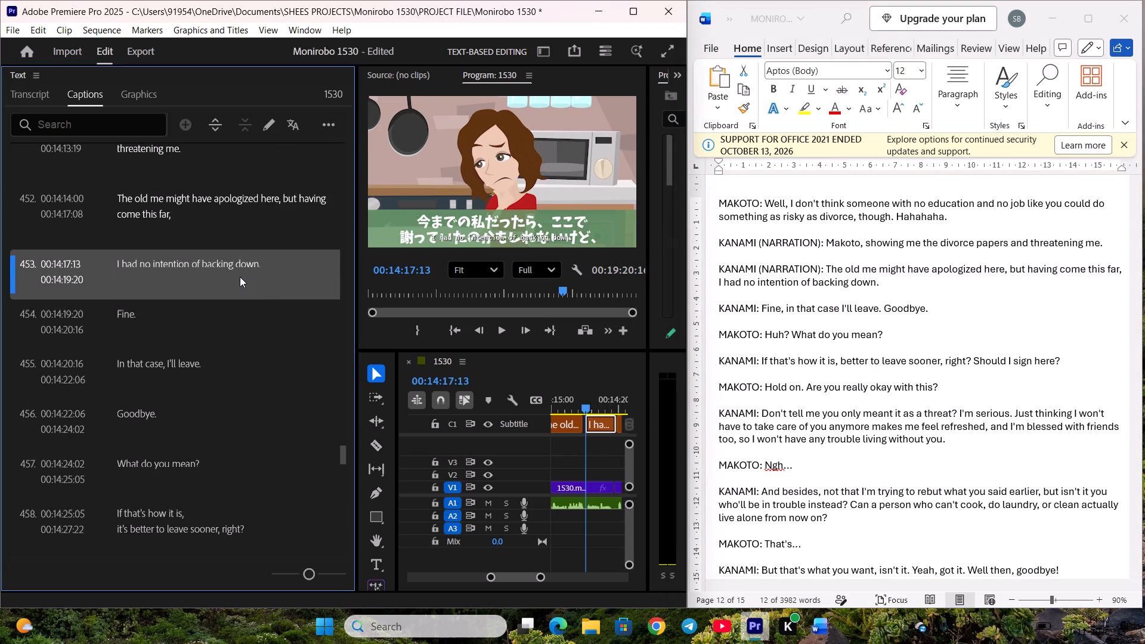
key(ctrl+s)
Replace the text of caption 453 with the script's "I had no intention of backing down.".
click(831, 264)
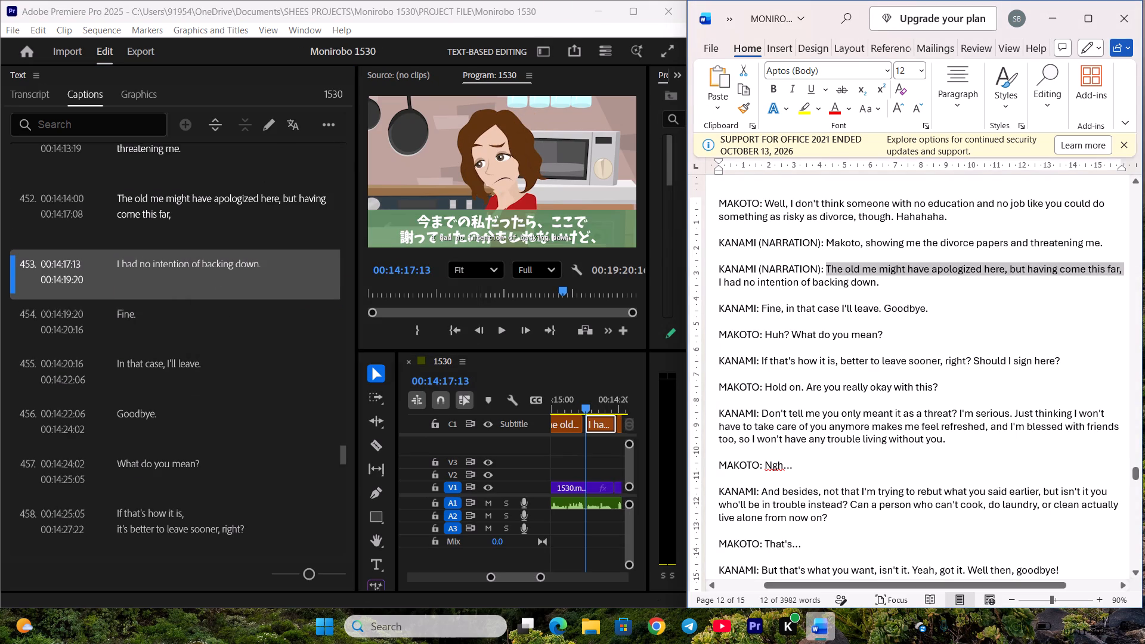
drag(718, 280, 887, 283)
key(ctrl+c)
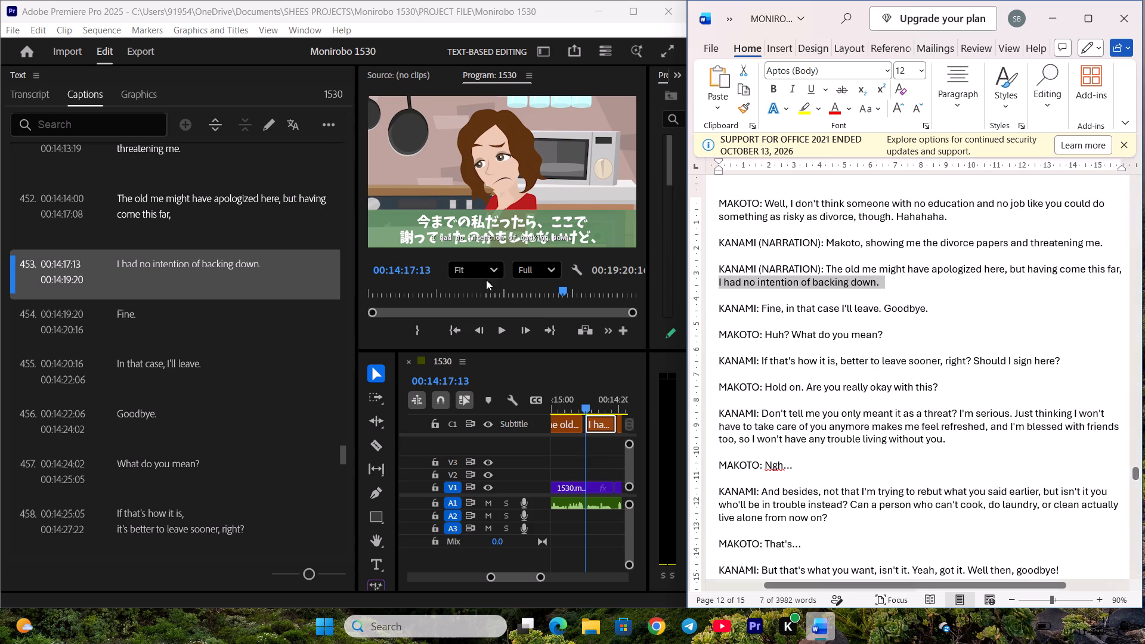
double_click(264, 267)
key(ctrl+v)
click(252, 338)
scroll(252, 323, down, 2)
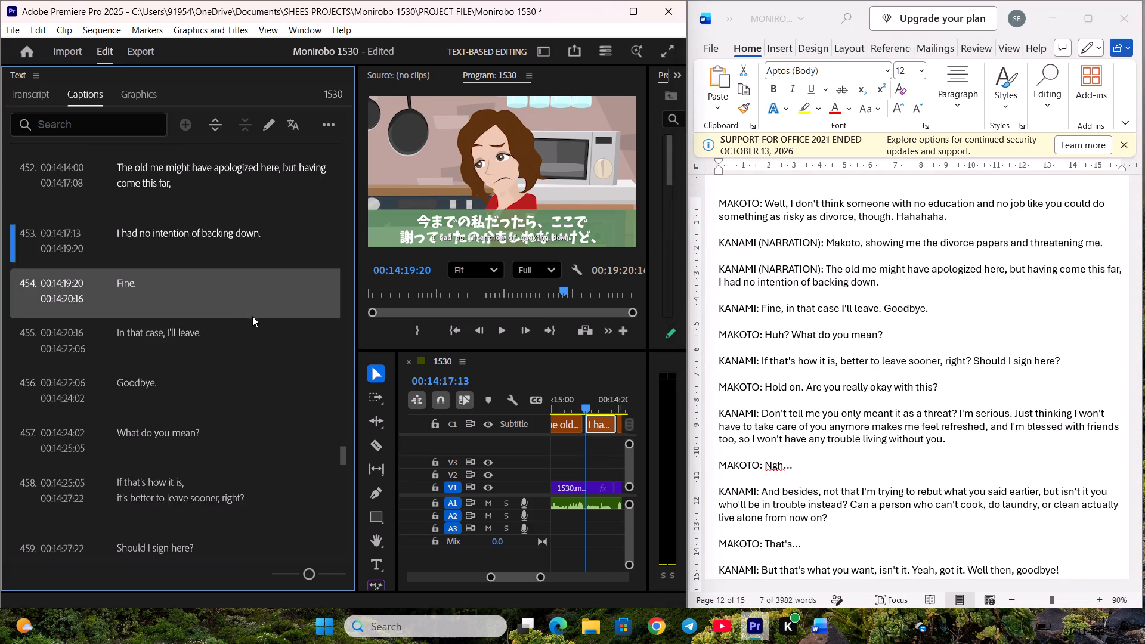
Change the full stop in caption 454 to a comma so it reads "Fine," and save the project.
double_click(255, 301)
click(299, 289)
key(BackSpace)
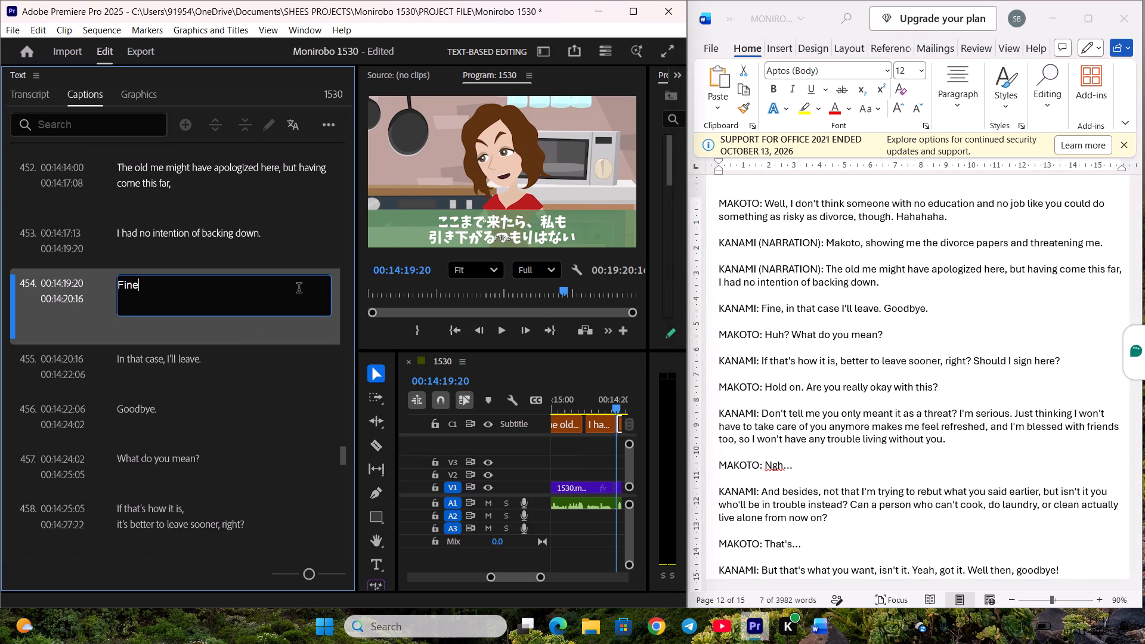
key(comma)
click(249, 352)
scroll(249, 348, down, 4)
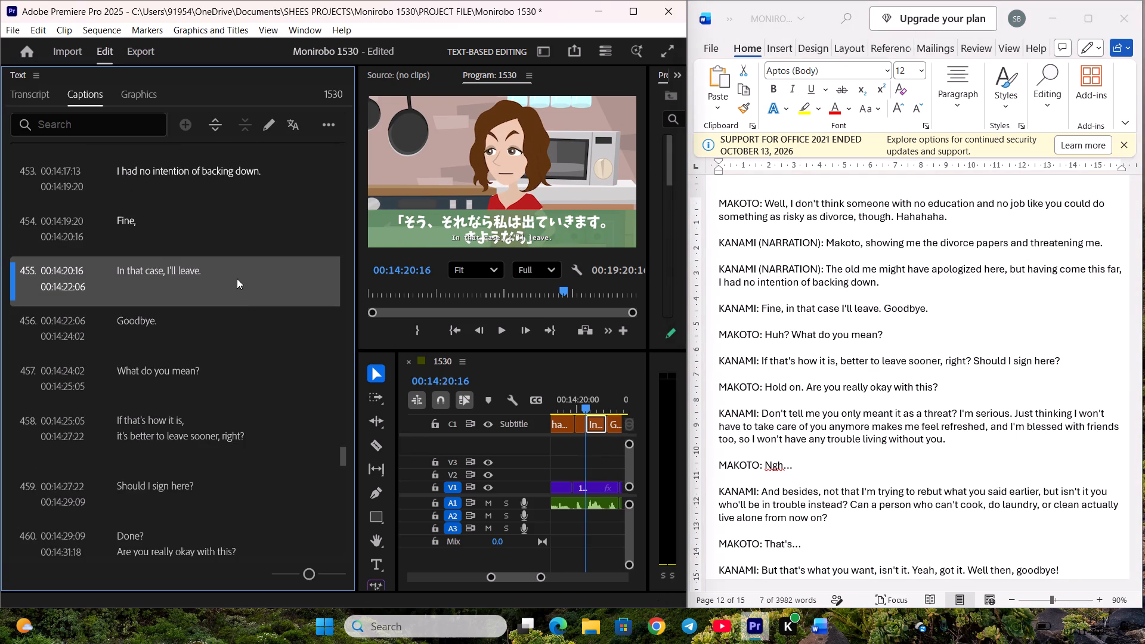
key(ctrl+s)
Replace the text of caption 455 with the script's "in that case I'll leave.".
click(908, 292)
drag(785, 312, 885, 311)
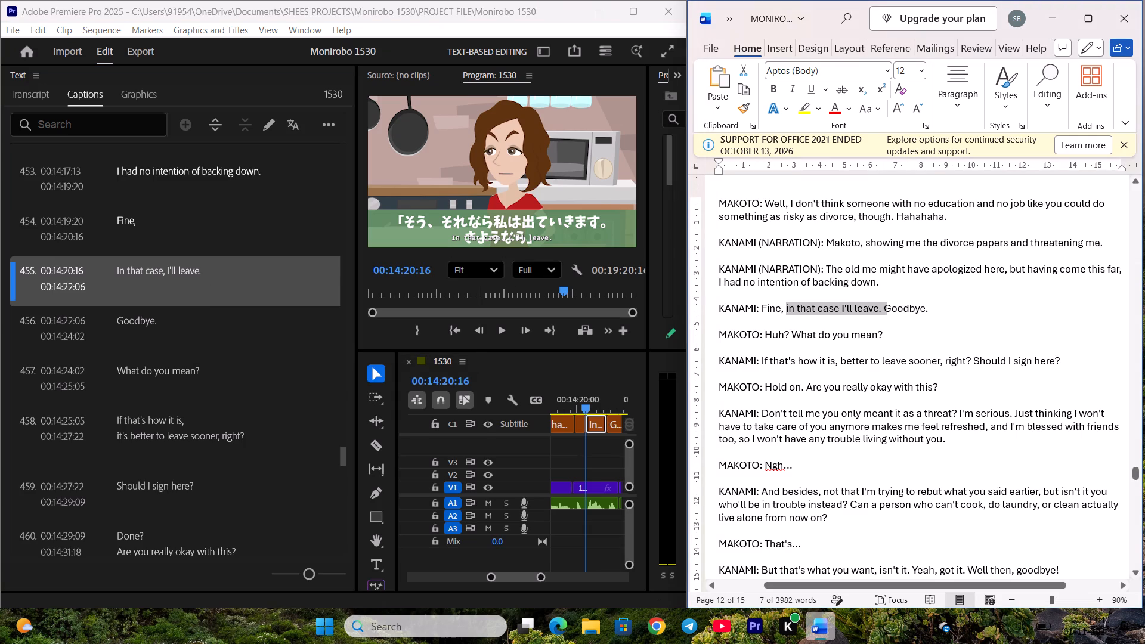
drag(885, 311, 884, 311)
key(ctrl+c)
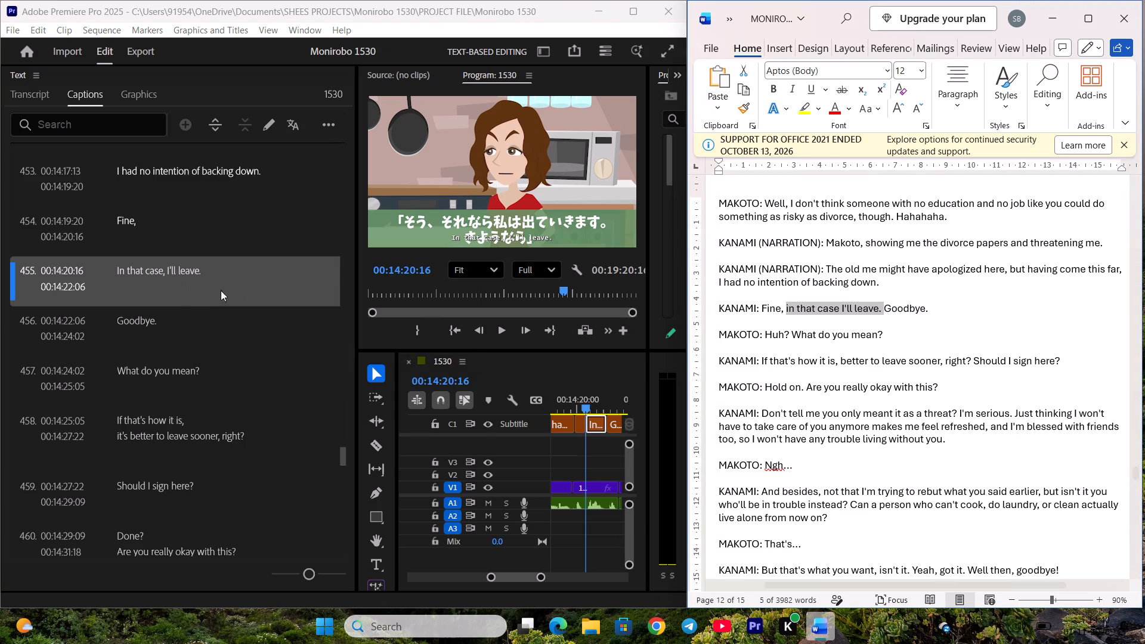
double_click(234, 283)
key(ctrl+v)
click(241, 333)
scroll(242, 327, down, 4)
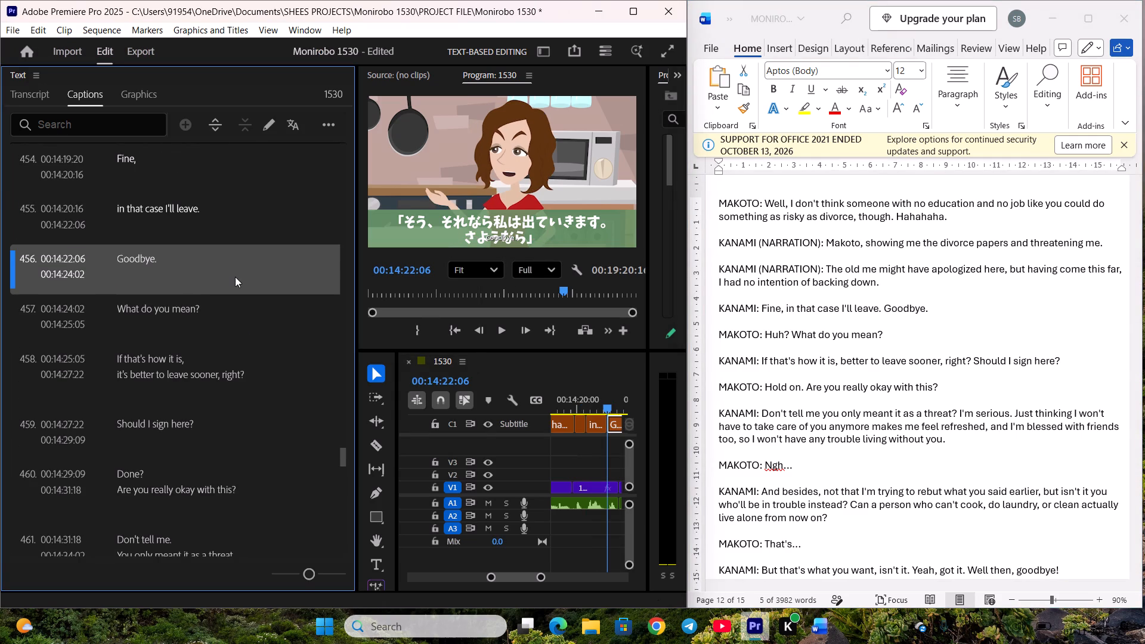
Replace the text of caption 457 with the script's "Huh? What do you mean?" and save the project.
click(248, 329)
scroll(249, 320, down, 4)
click(923, 306)
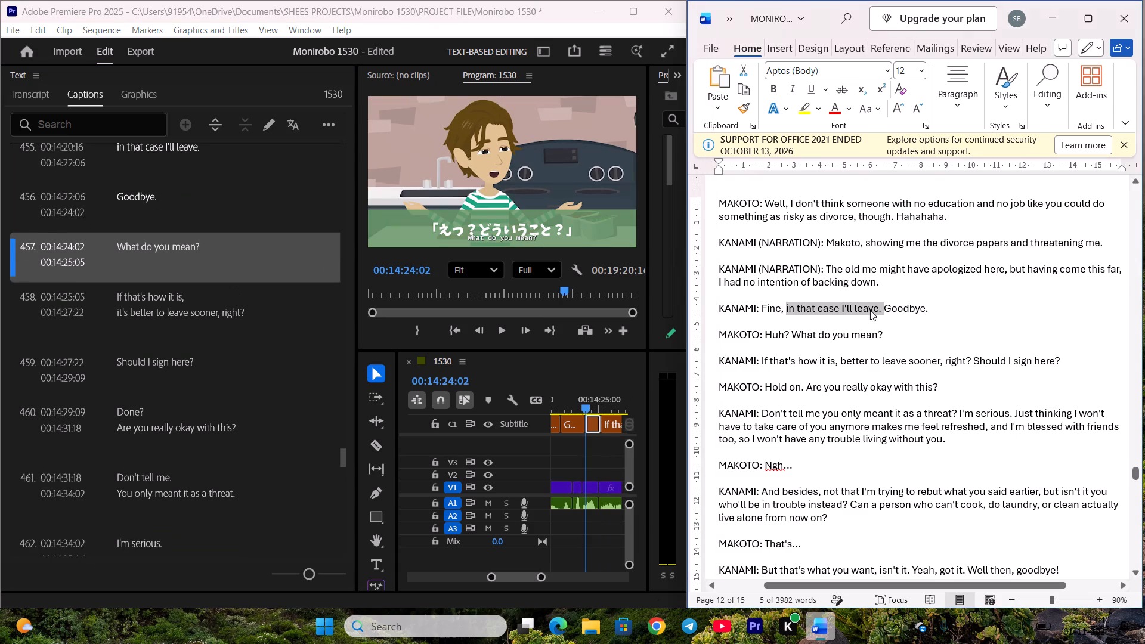
drag(766, 334, 883, 331)
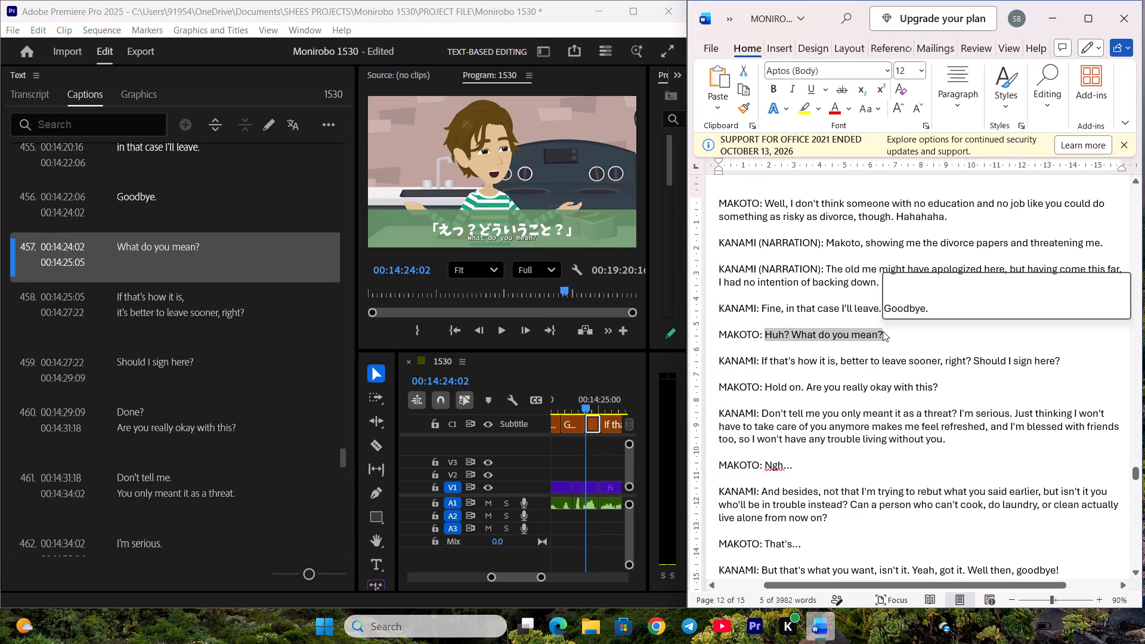
key(ctrl+c)
double_click(258, 253)
key(ctrl+v)
click(257, 317)
scroll(258, 304, down, 3)
key(ctrl+s)
click(364, 277)
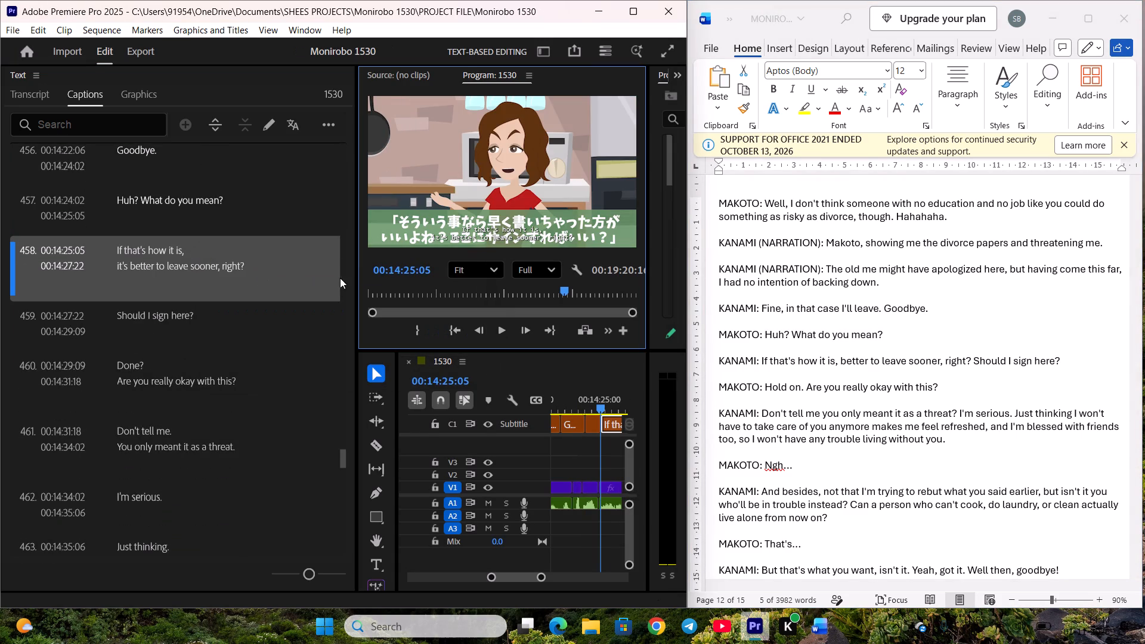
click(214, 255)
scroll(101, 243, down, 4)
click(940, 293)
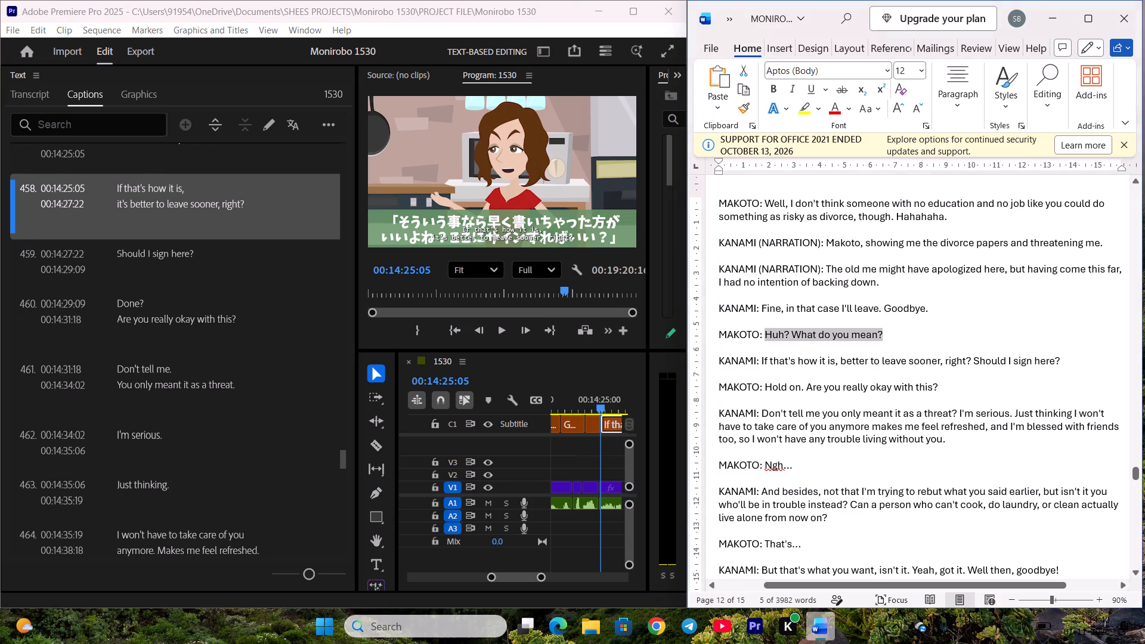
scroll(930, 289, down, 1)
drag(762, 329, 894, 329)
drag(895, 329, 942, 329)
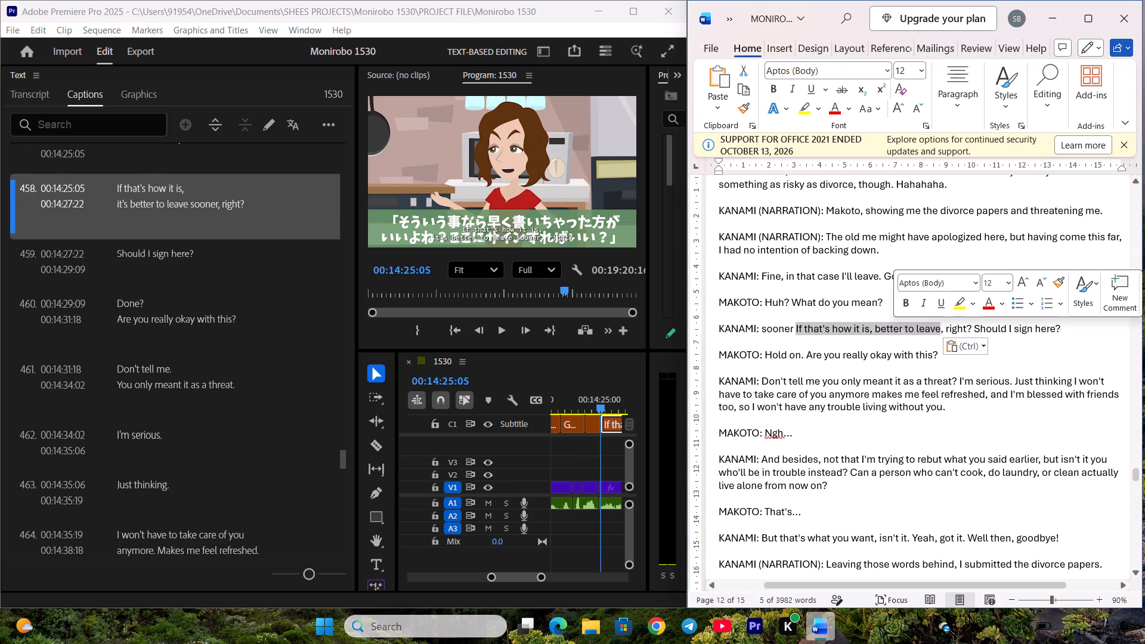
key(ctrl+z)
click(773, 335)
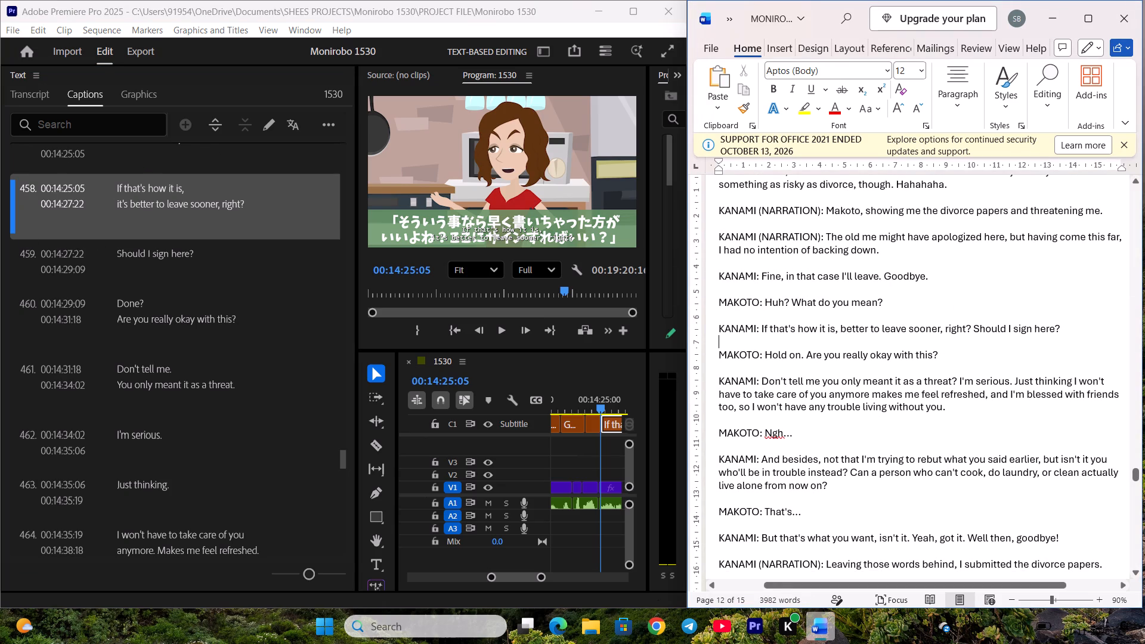
Replace the text of caption 458 with the script's "If that's how it is, better to leave sooner, right?".
drag(760, 329, 973, 324)
key(ctrl+c)
double_click(253, 204)
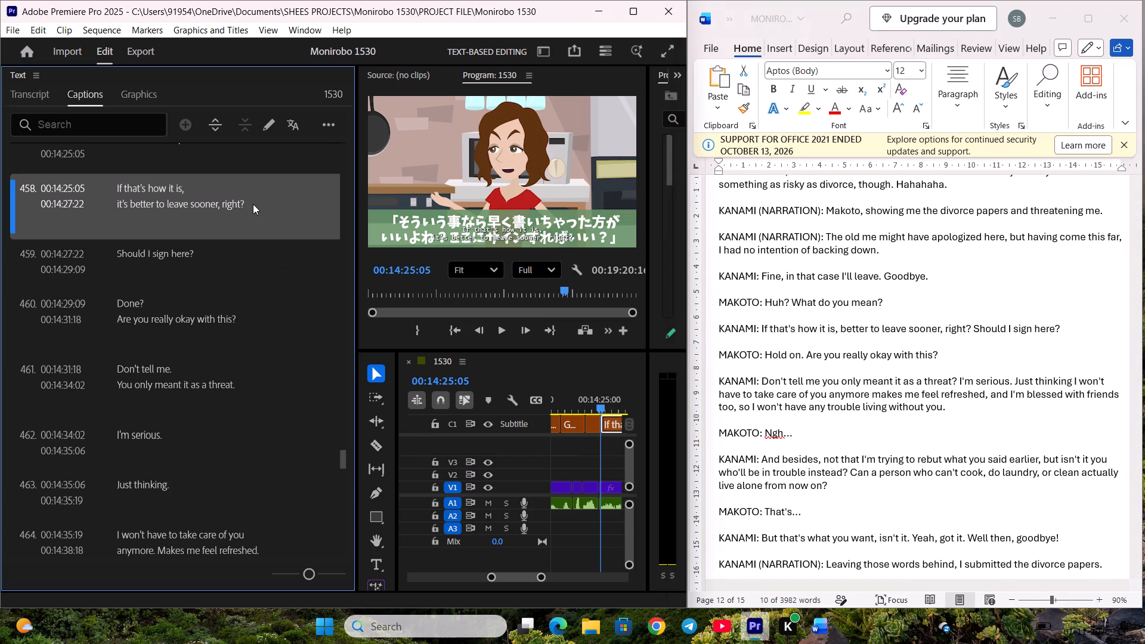
key(ctrl+v)
click(256, 274)
scroll(249, 267, down, 1)
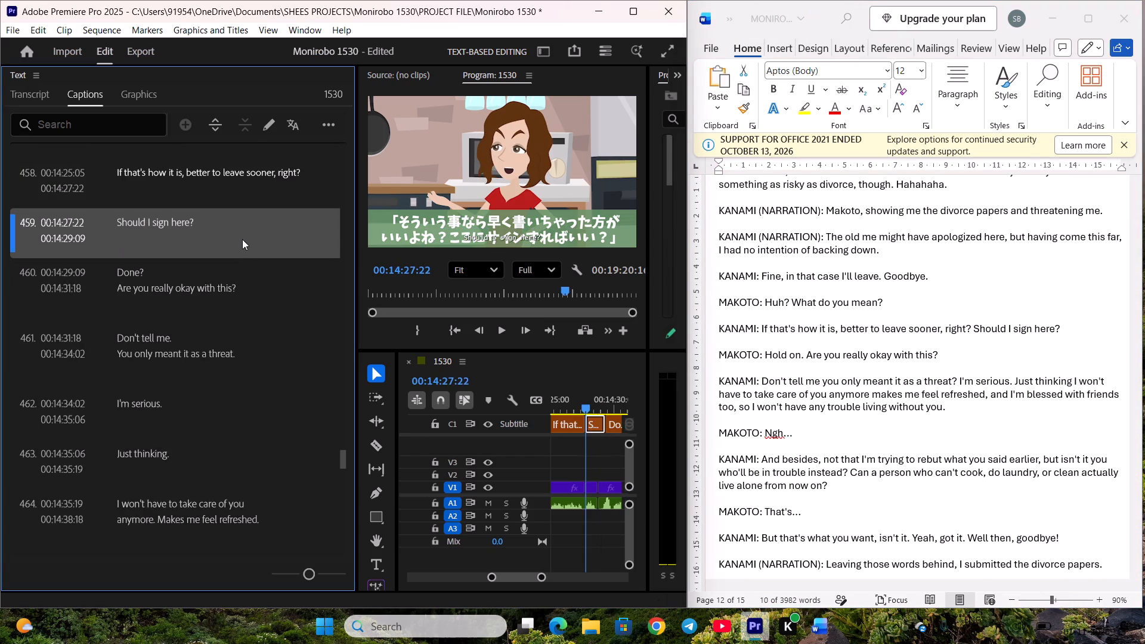
Replace the text of caption 460 with the script's "Hold on. Are you really okay with this?".
click(246, 280)
scroll(247, 276, down, 3)
click(912, 321)
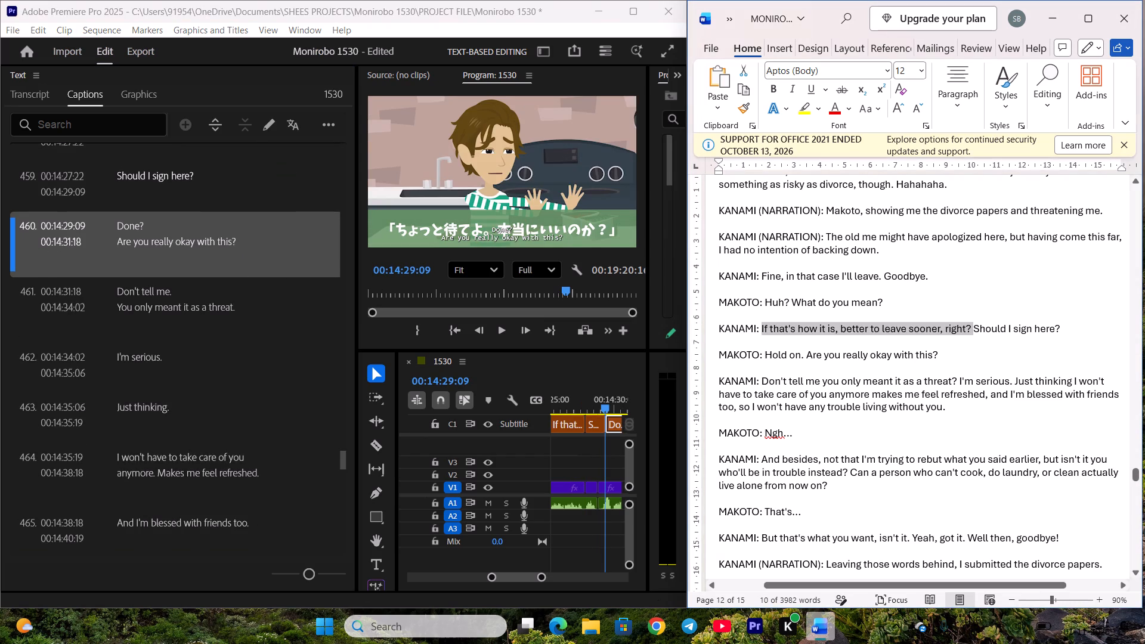
drag(766, 354, 949, 355)
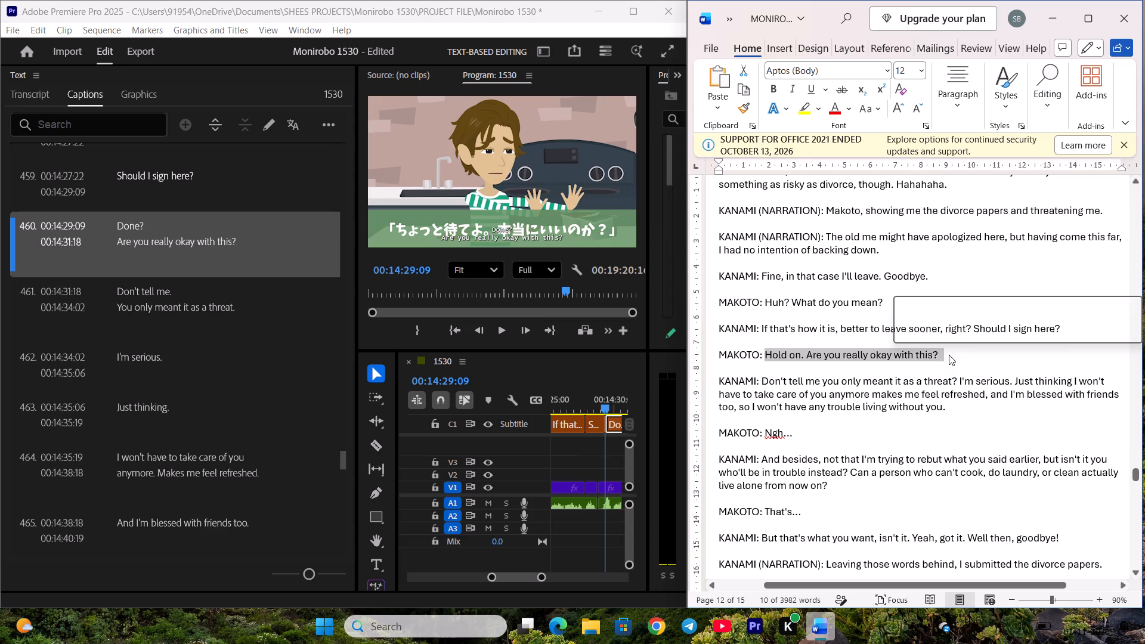
key(ctrl+c)
double_click(216, 236)
key(ctrl+v)
click(218, 271)
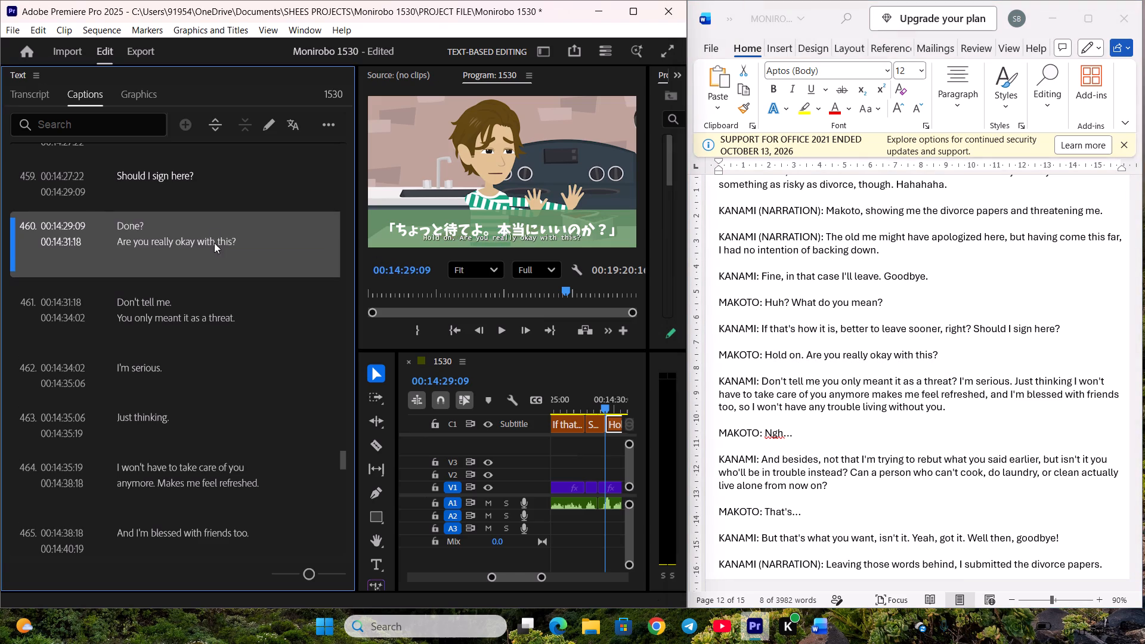
Play through caption 460 and split it into two captions at 00:14:29:22.
key(space)
key(space)
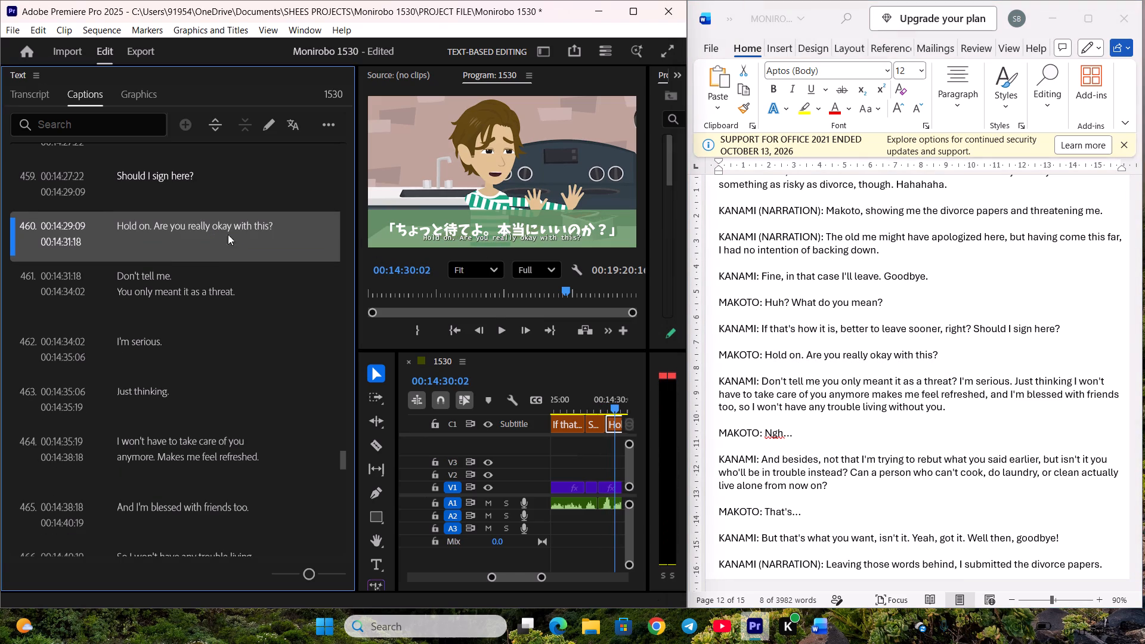
scroll(567, 290, up, 4)
key(c)
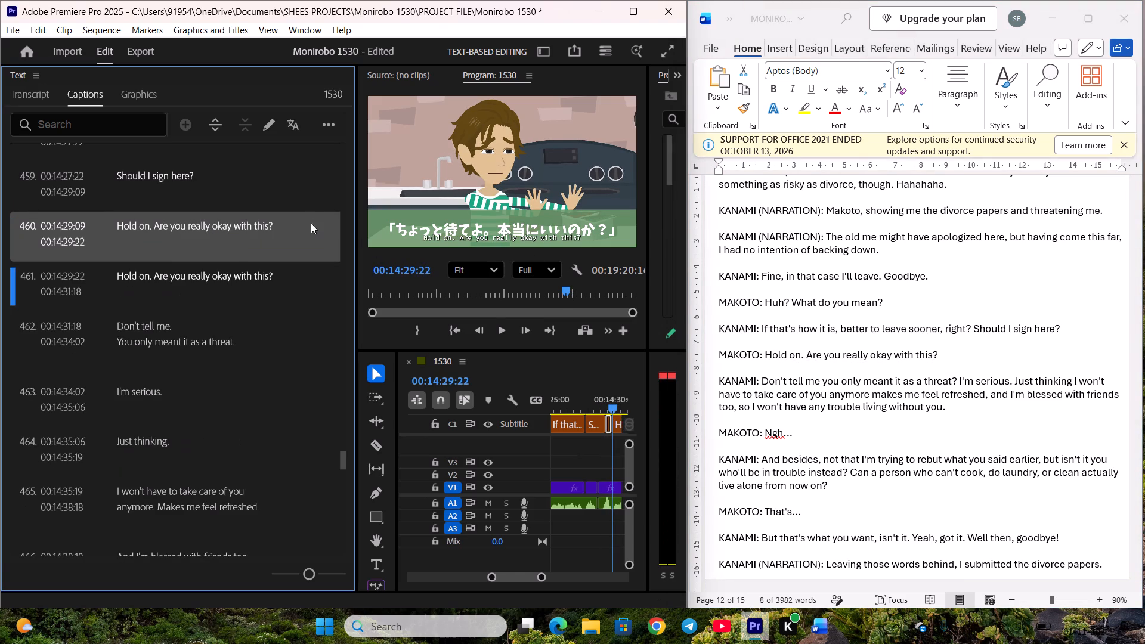
Leave only "Hold on." in caption 460, move "Are you really okay with this?" into caption 461 as its whole text, and save.
double_click(196, 237)
drag(162, 229, 190, 234)
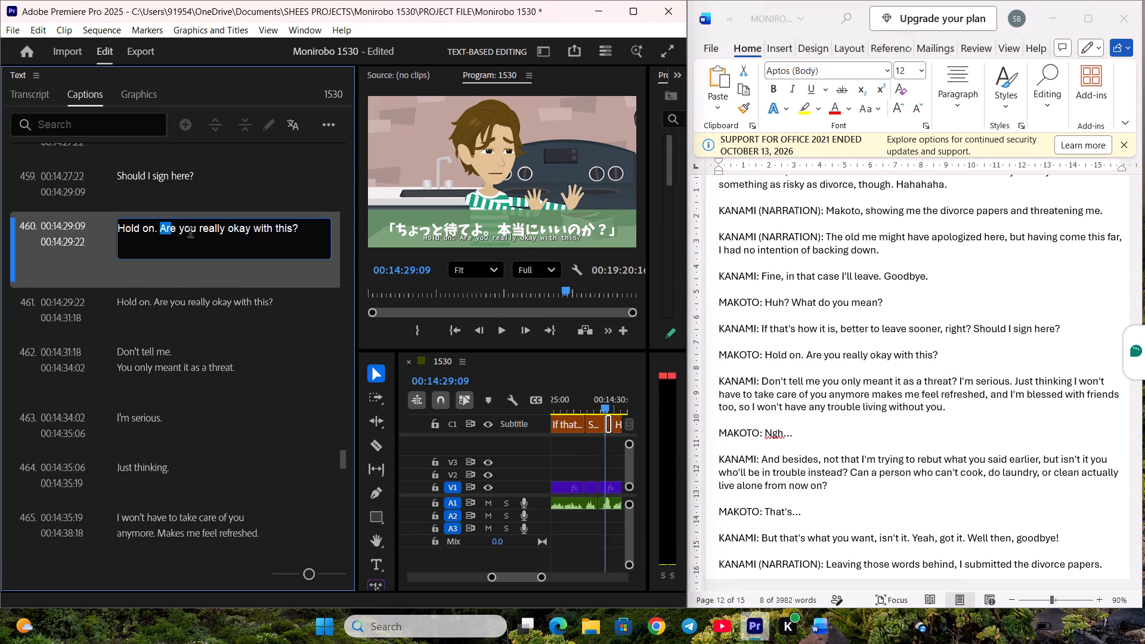
drag(190, 234, 196, 234)
triple_click(307, 239)
click(156, 230)
drag(162, 229, 299, 234)
key(ctrl+c)
key(ctrl+x)
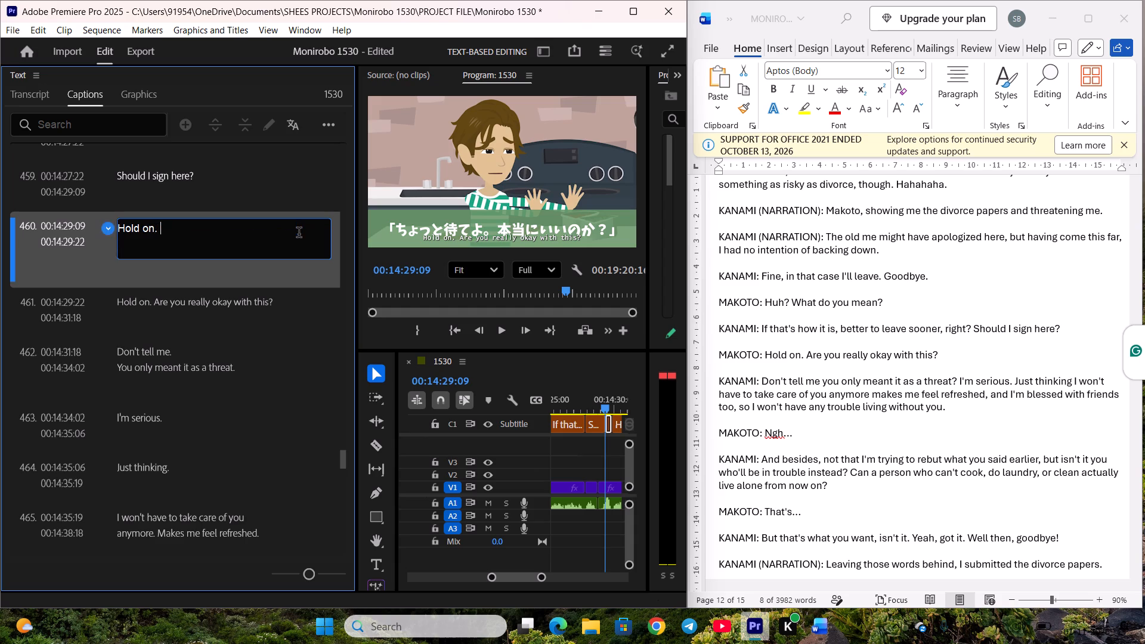
double_click(237, 302)
key(ctrl+v)
click(233, 353)
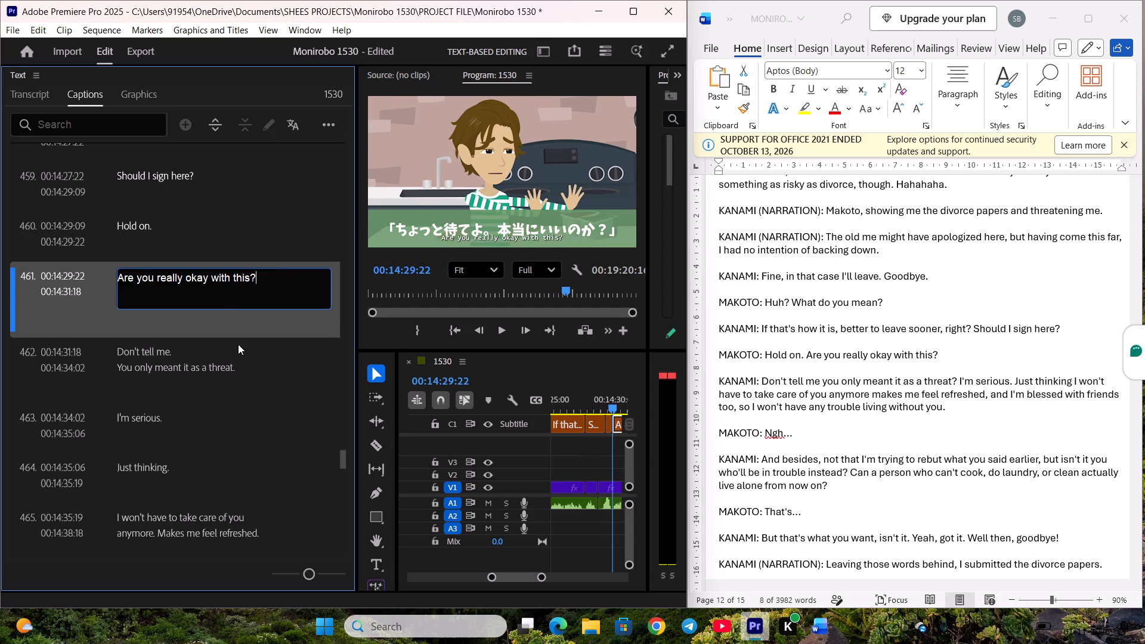
scroll(236, 335, down, 4)
key(ctrl+s)
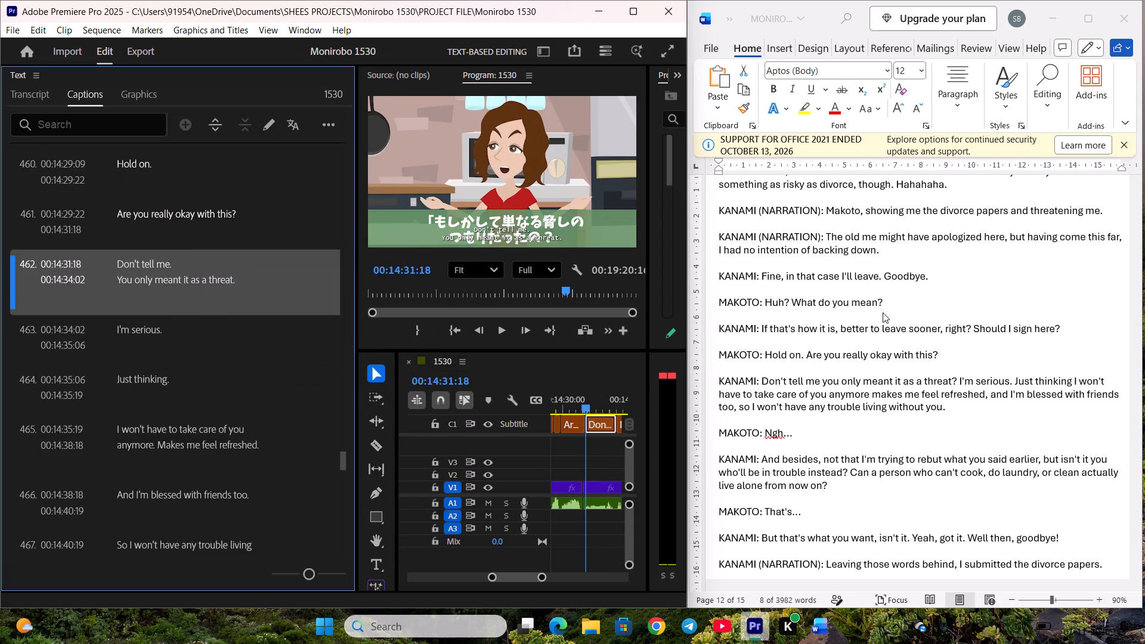
Replace the text of caption 462 with the script's "Don't tell me you only meant it as a threat?" and save the project.
click(883, 312)
scroll(871, 312, down, 3)
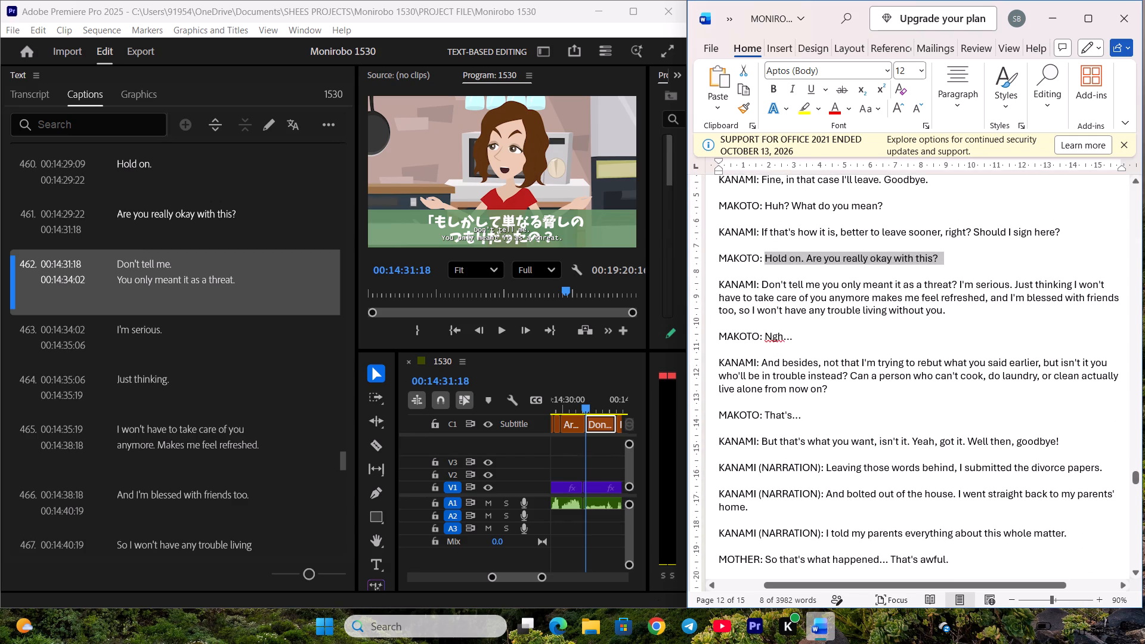
drag(762, 282, 955, 283)
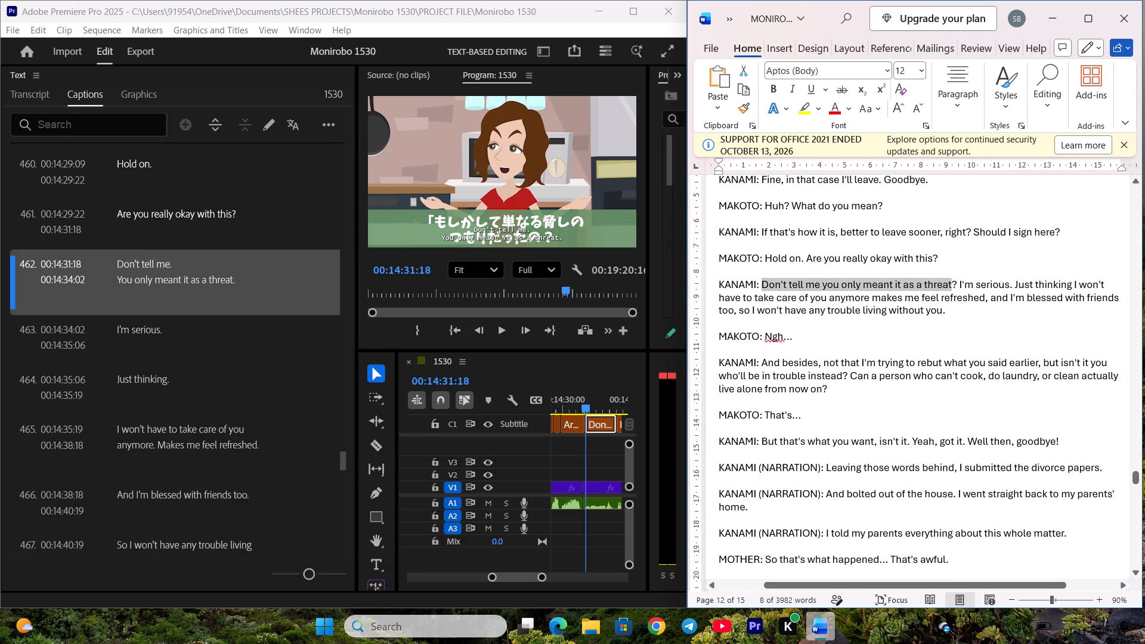
drag(955, 283, 955, 283)
key(ctrl+c)
double_click(236, 264)
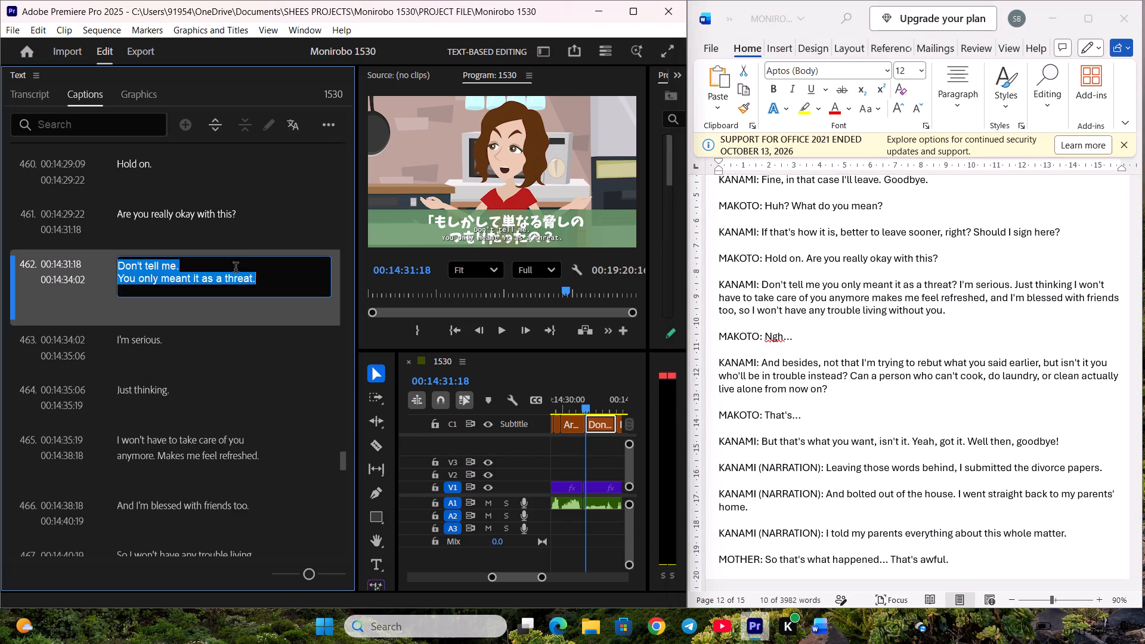
key(ctrl+v)
drag(235, 316, 236, 339)
scroll(233, 320, down, 4)
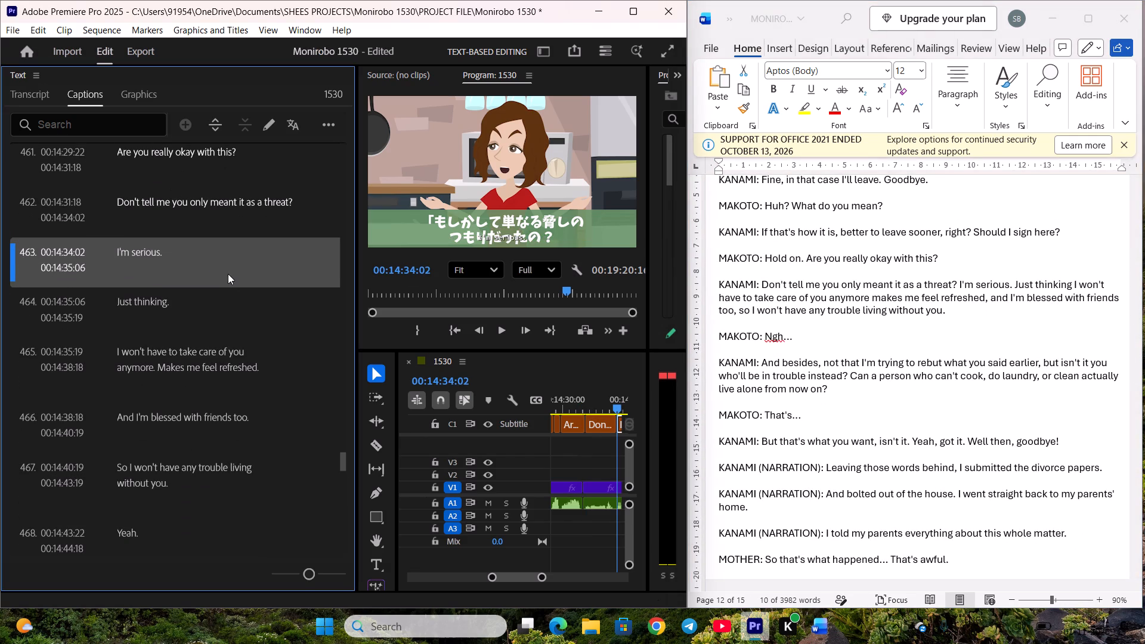
key(ctrl+s)
Replace the text of caption 463 with the script's "I'm serious." and save the project.
click(1023, 295)
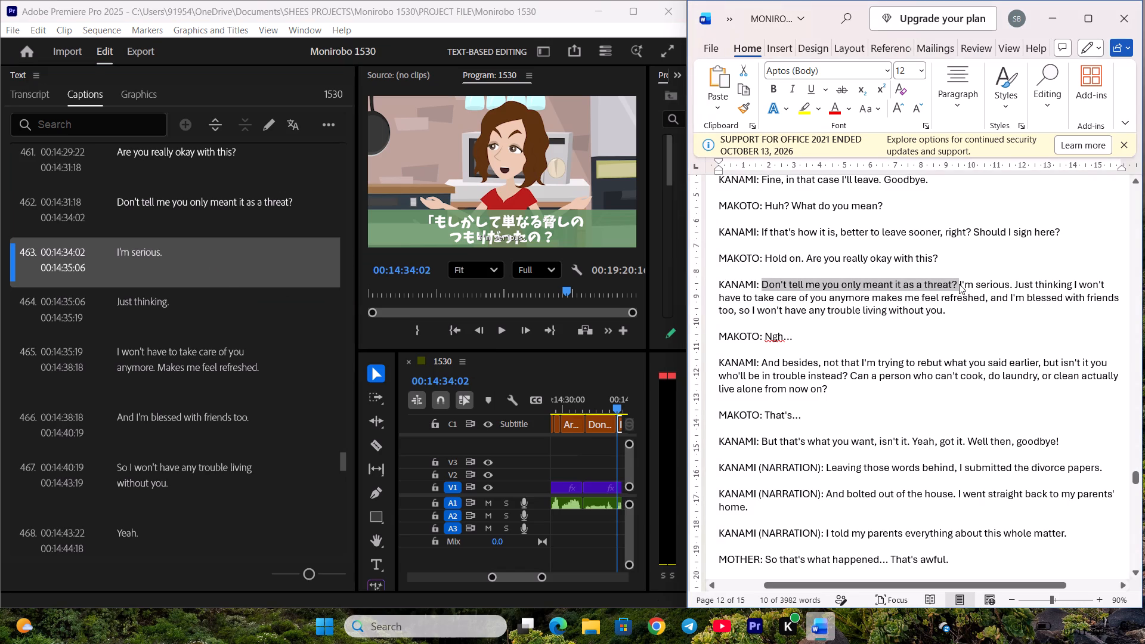
drag(961, 284, 1014, 283)
key(ctrl+c)
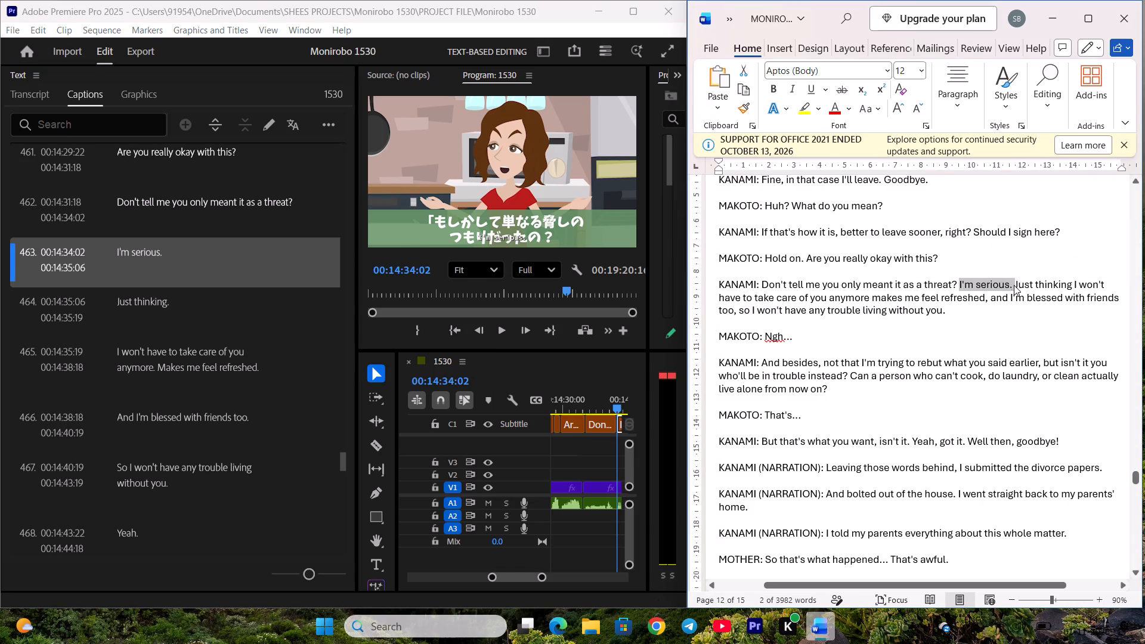
double_click(267, 262)
key(ctrl+v)
click(227, 328)
scroll(231, 320, down, 4)
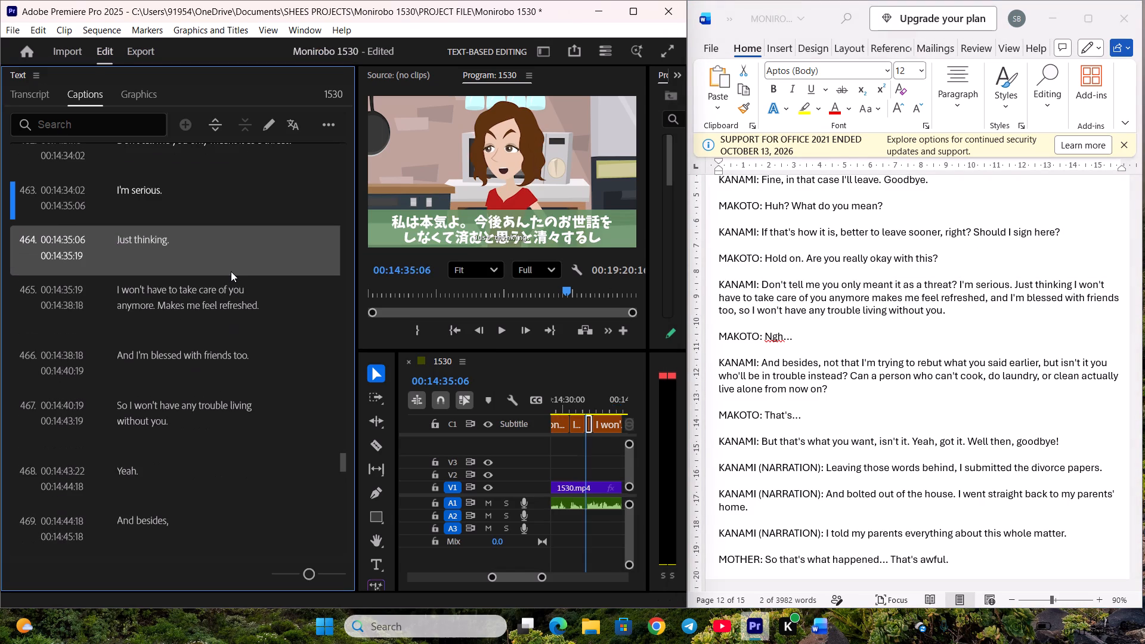
key(ctrl+s)
Remove the full stop from caption 464 so it reads "Just thinking" and save the project.
double_click(243, 256)
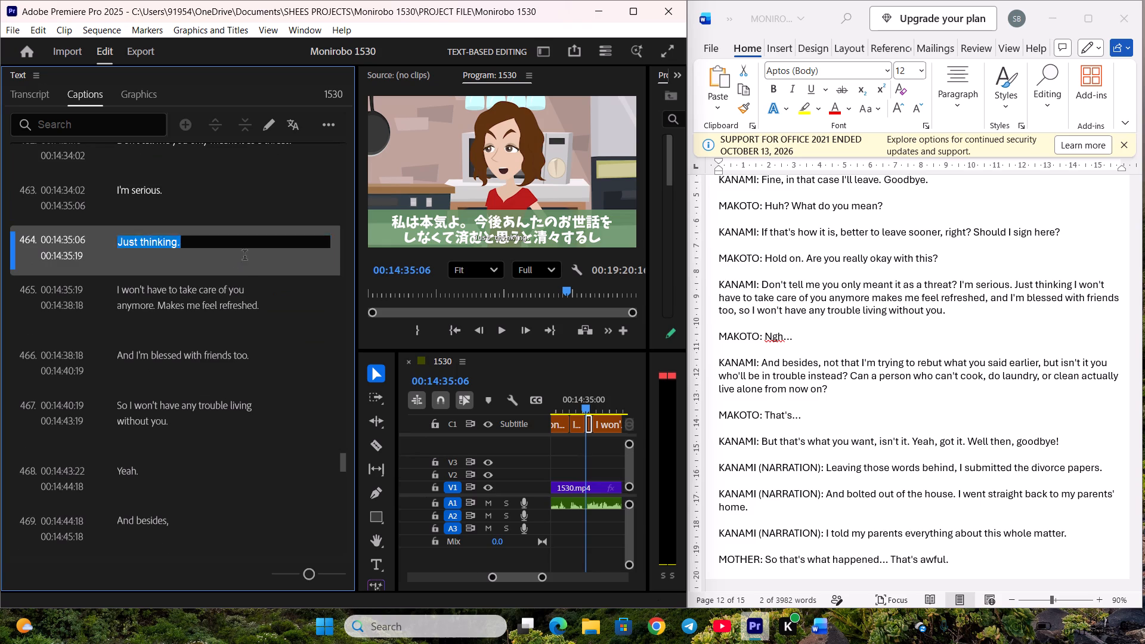
click(255, 259)
key(BackSpace)
key(Return)
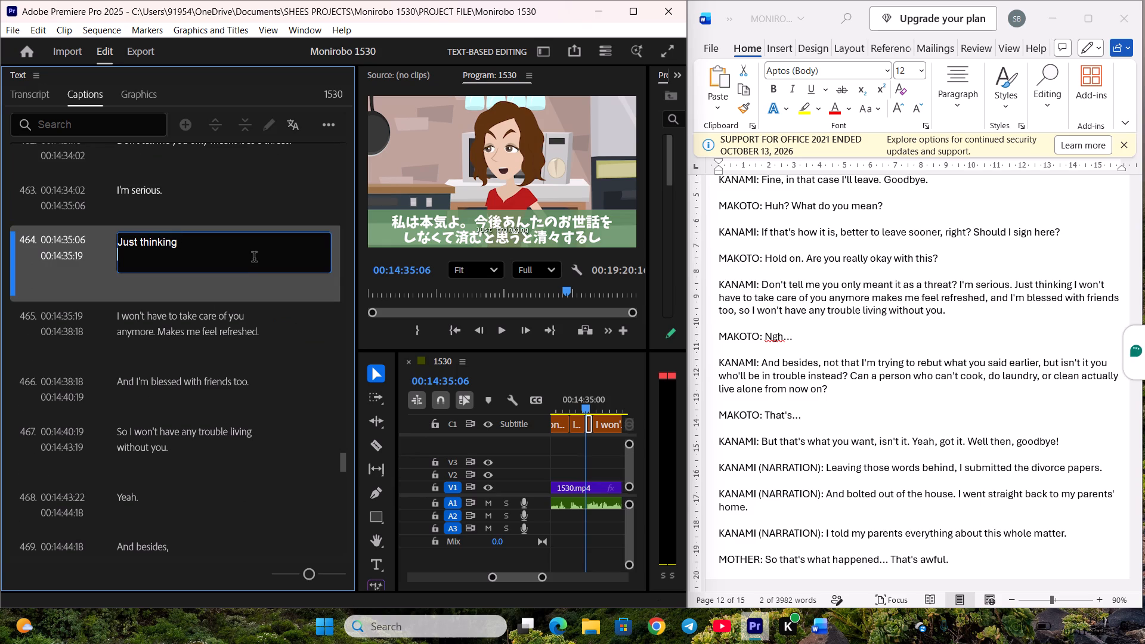
key(BackSpace)
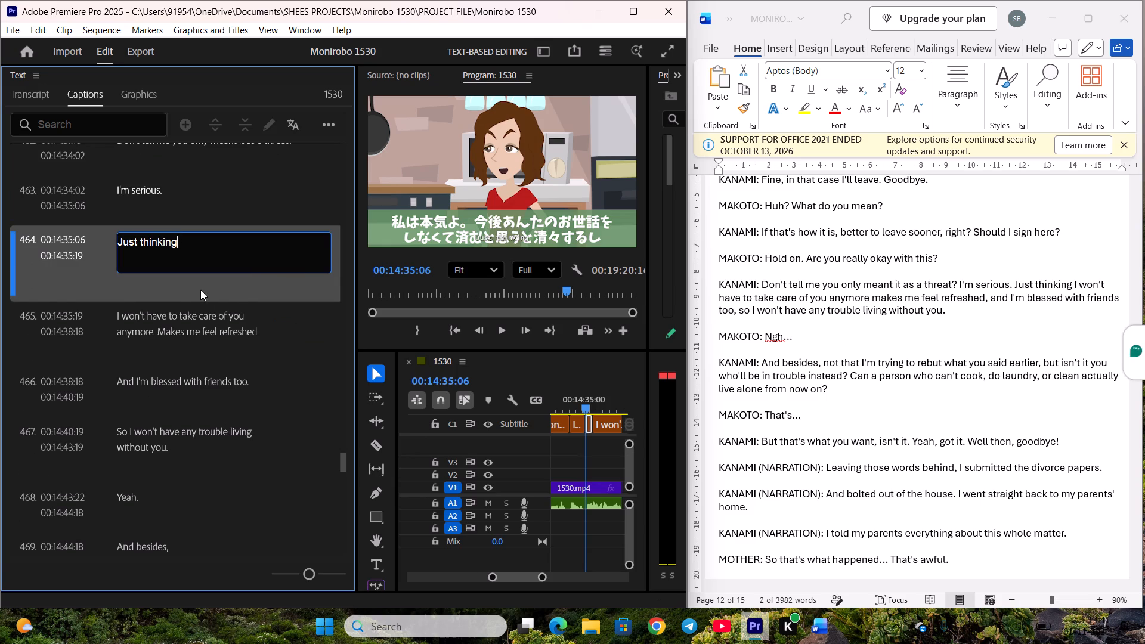
click(200, 290)
click(203, 321)
scroll(224, 286, down, 3)
key(ctrl+s)
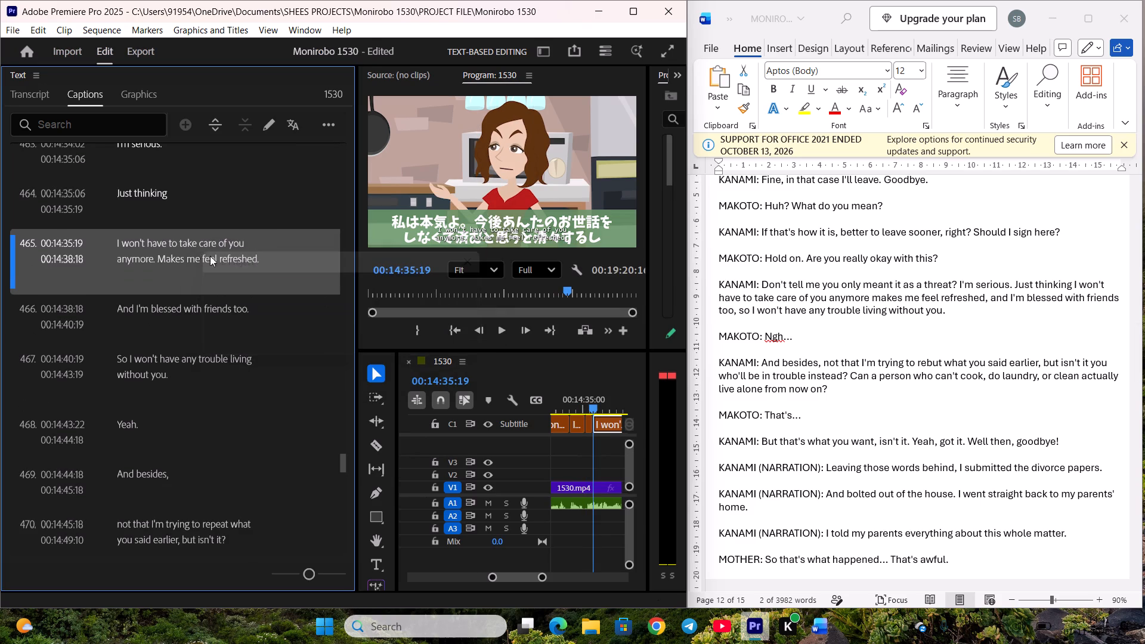
Replace the text of caption 465 with the script's "I won't have to take care of you anymore makes me feel refreshed,".
click(914, 271)
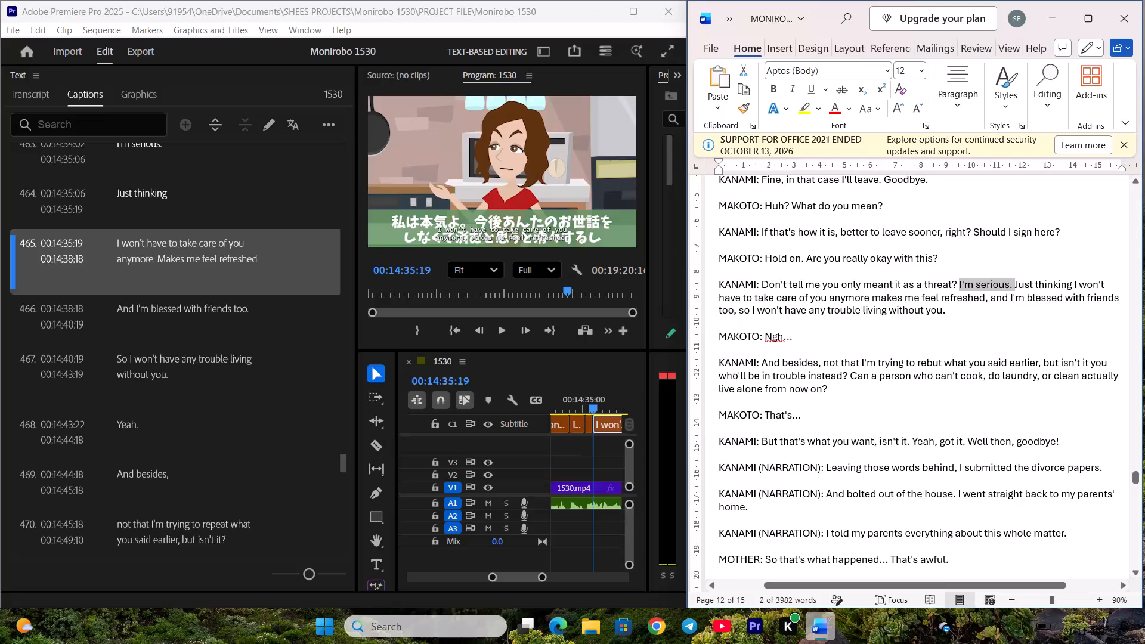
drag(1074, 283, 1074, 284)
drag(1074, 284, 859, 299)
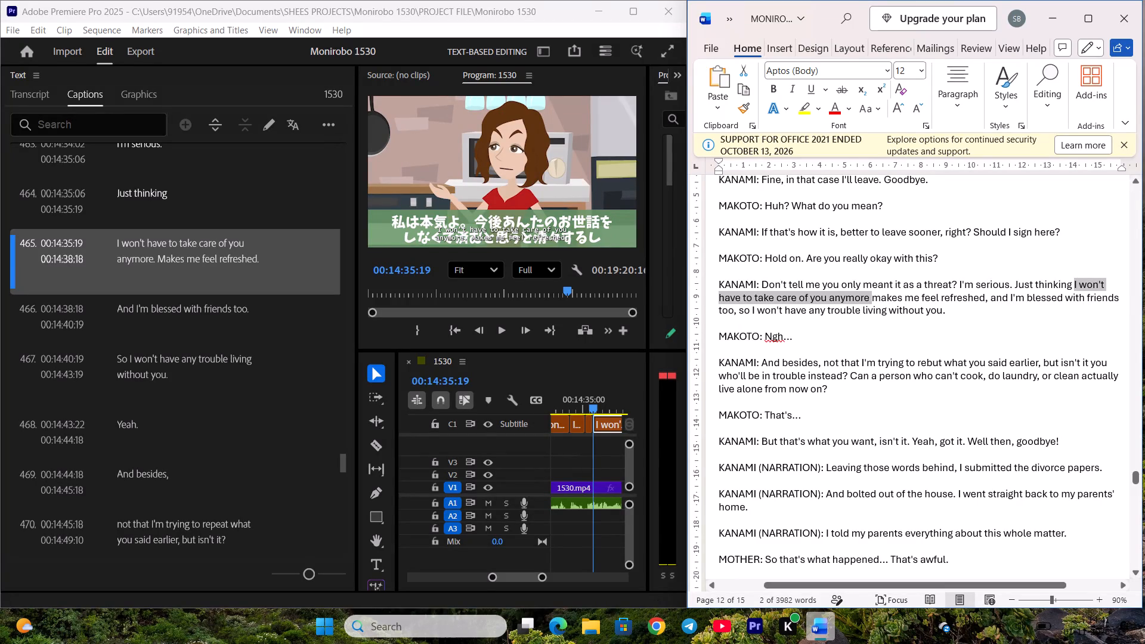
drag(859, 299, 988, 298)
key(ctrl+c)
double_click(212, 247)
key(ctrl+v)
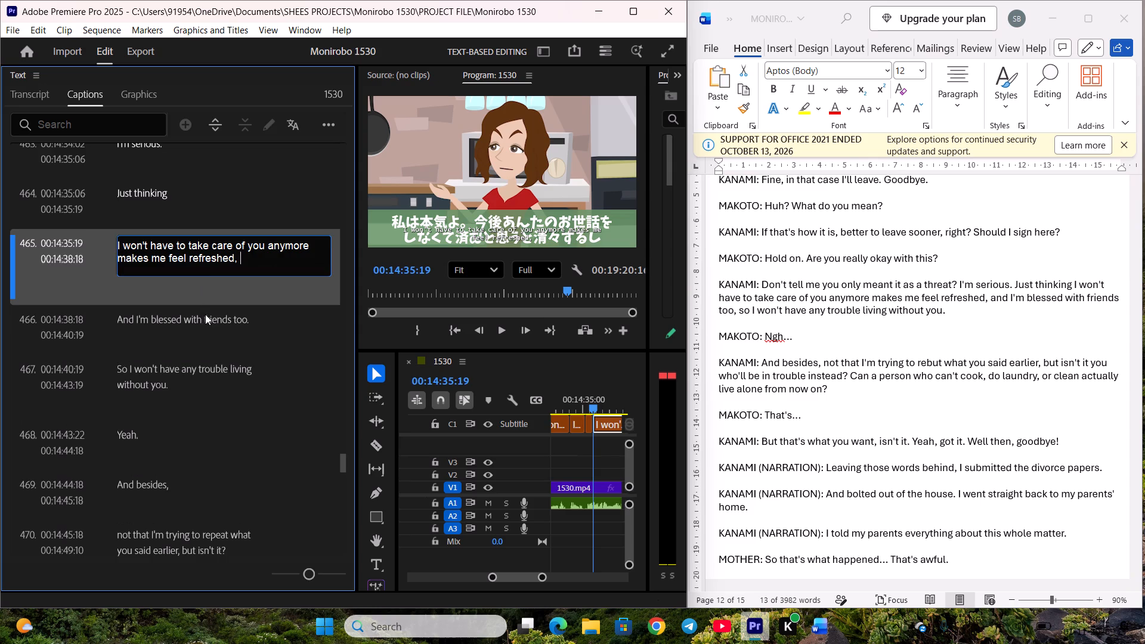
click(206, 317)
scroll(213, 309, down, 2)
Replace the text of caption 466 with the script's "and I'm blessed with friends too,".
click(918, 326)
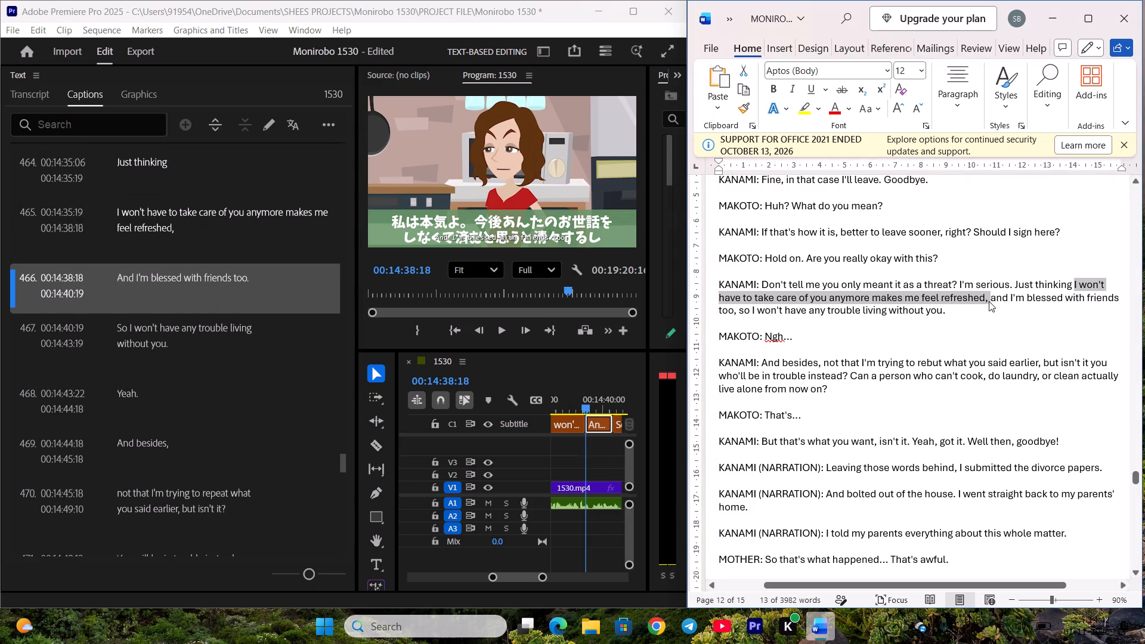
drag(992, 298, 994, 307)
double_click(994, 307)
click(994, 307)
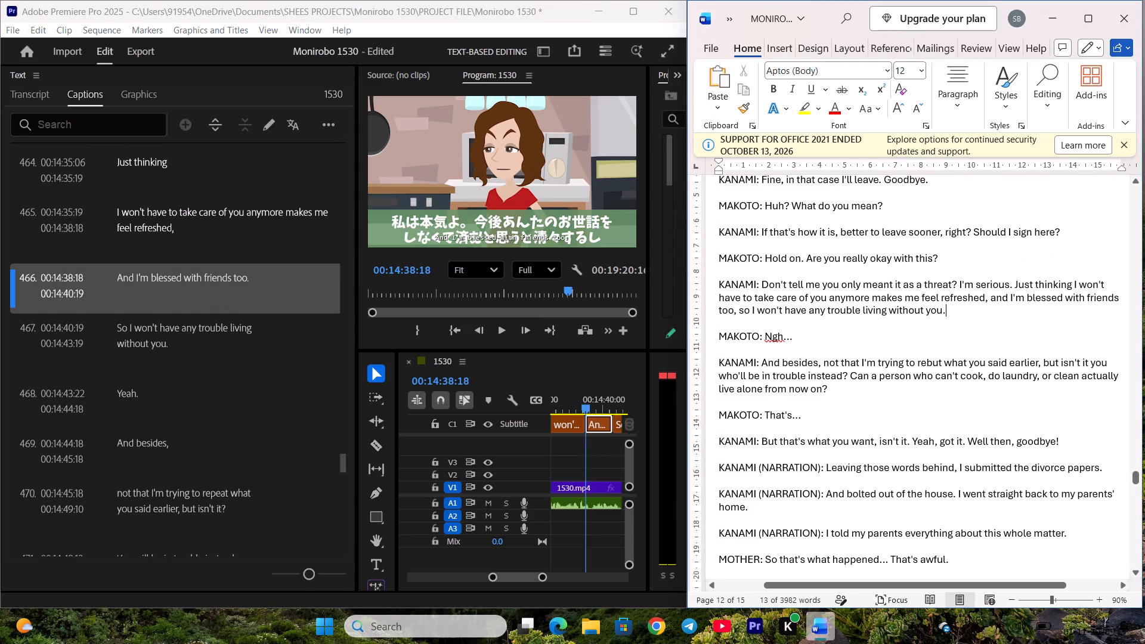
drag(991, 300, 729, 308)
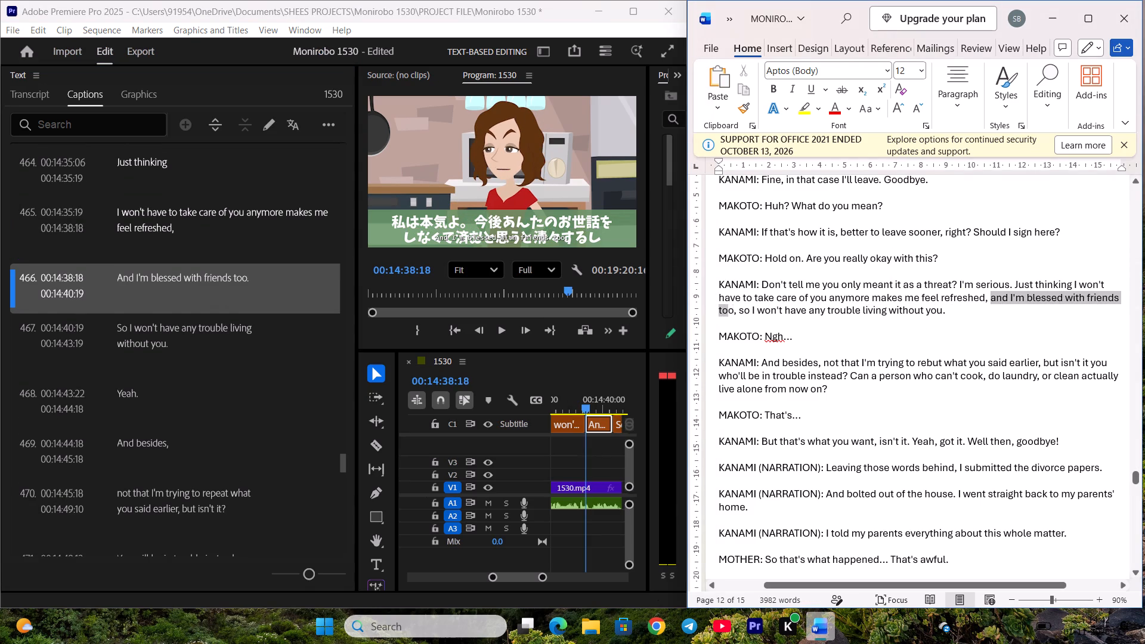
drag(729, 308, 736, 308)
key(ctrl+c)
double_click(215, 286)
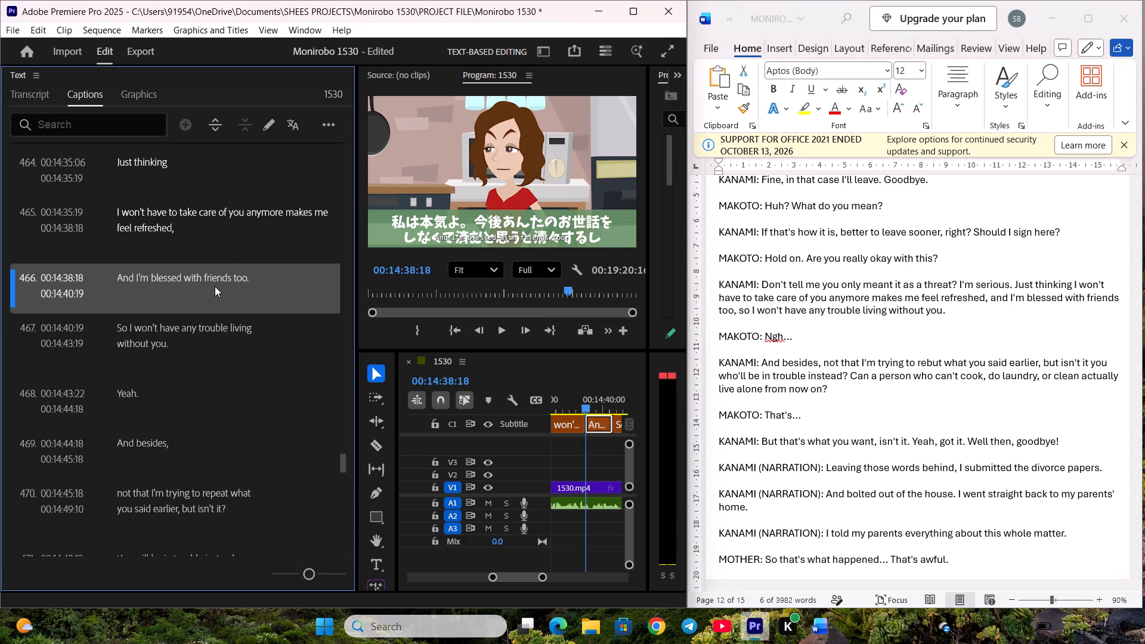
key(ctrl+v)
click(230, 355)
Replace the text of caption 467 with the script's "so I won't have any trouble living without you." and play it back.
scroll(230, 342, down, 5)
click(927, 331)
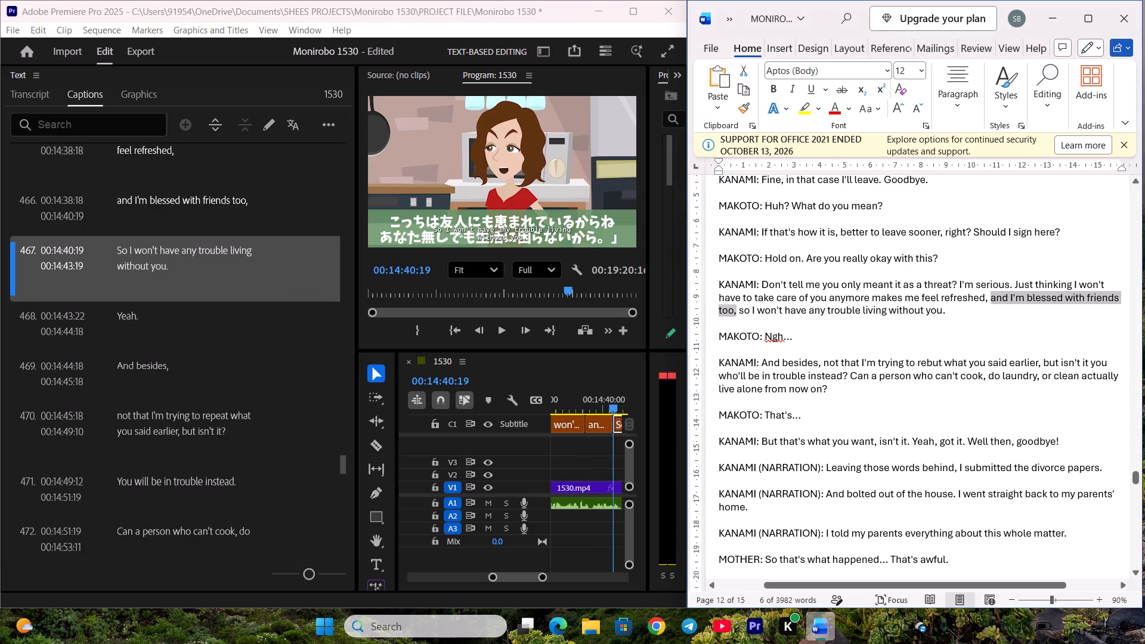
drag(739, 312, 926, 314)
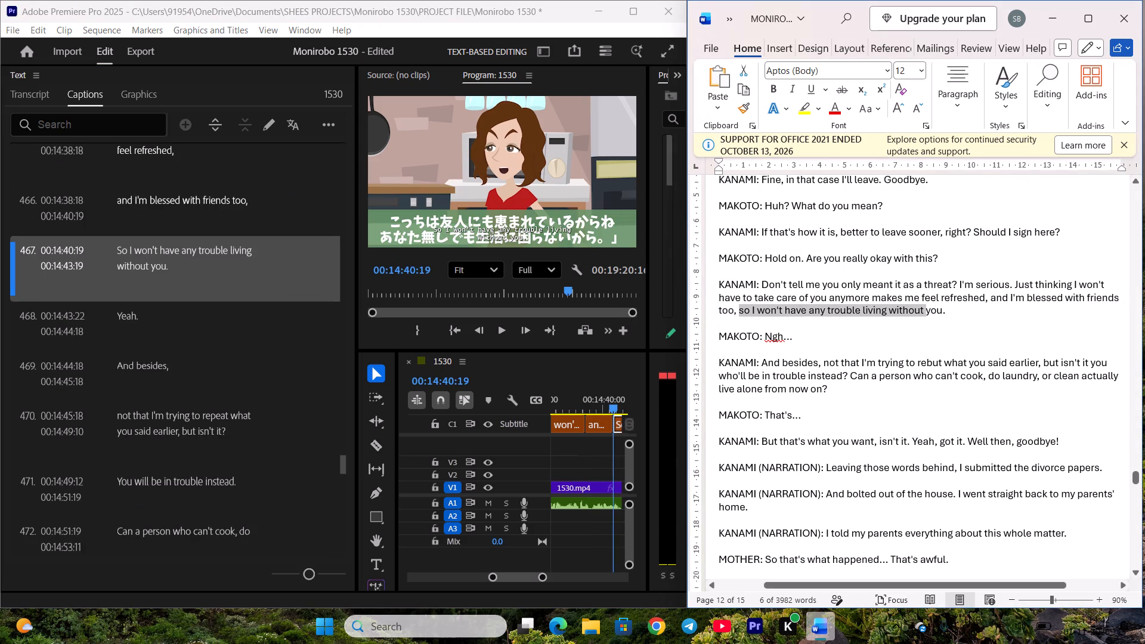
drag(926, 314, 948, 314)
key(ctrl+c)
double_click(192, 263)
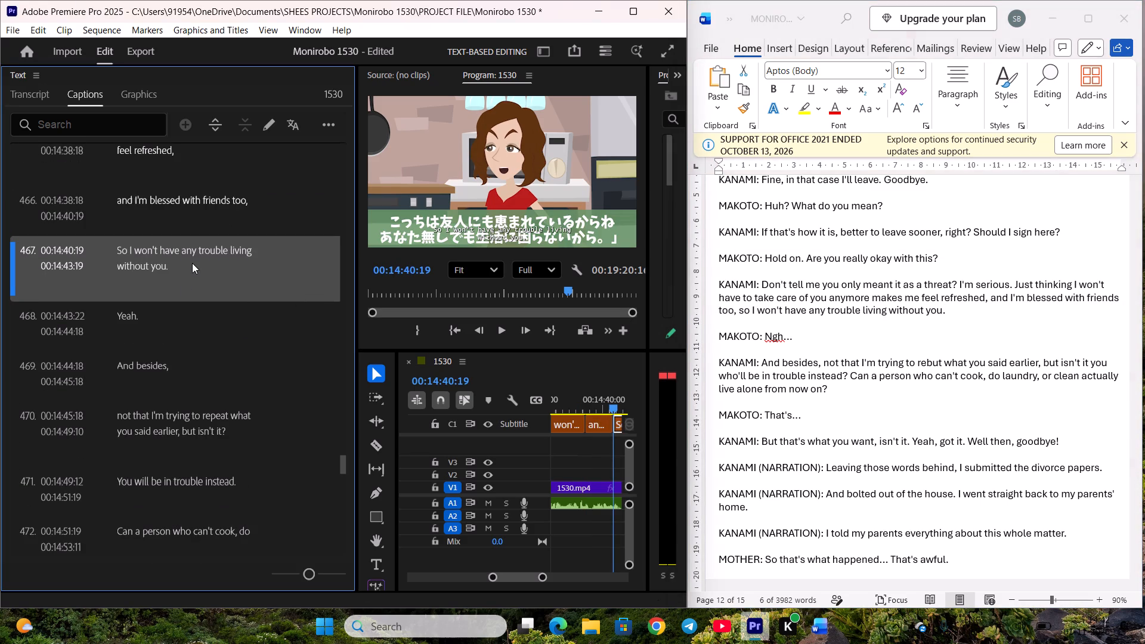
key(ctrl+v)
click(202, 295)
key(space)
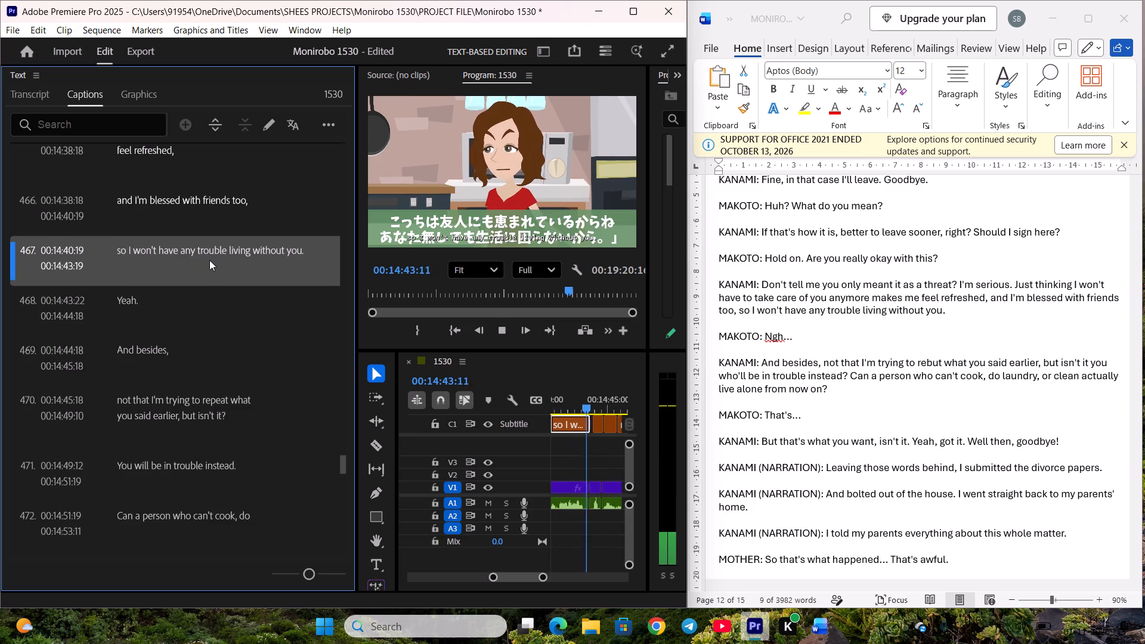
key(space)
Replace the text of caption 468 with the script's "Ngh..." and save the project.
scroll(232, 263, down, 5)
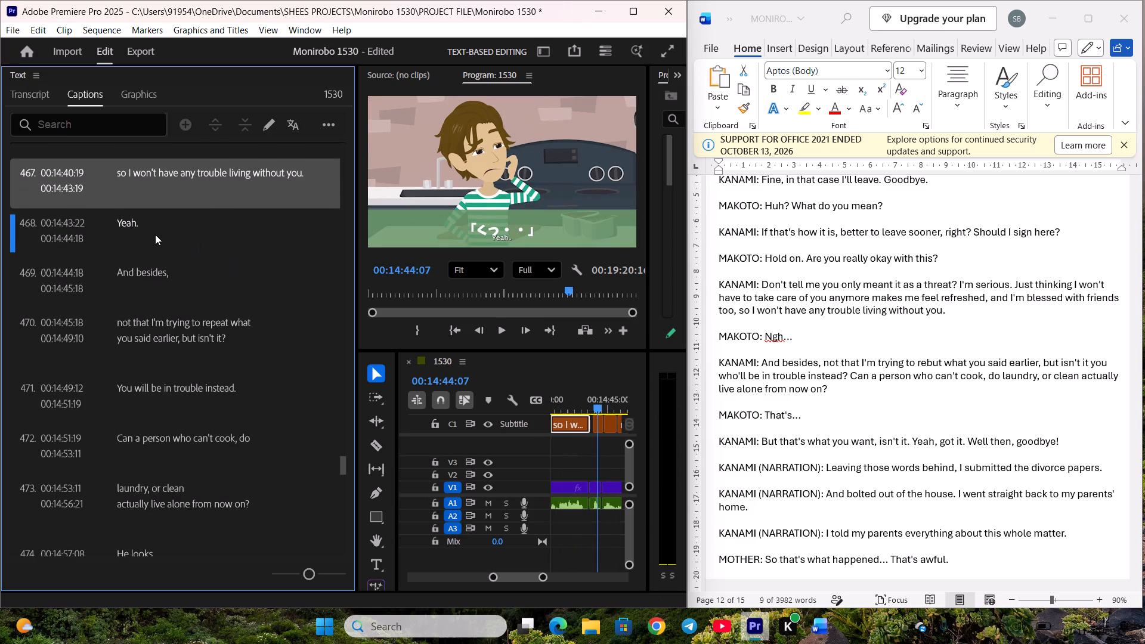
click(155, 234)
click(855, 296)
drag(766, 336, 787, 338)
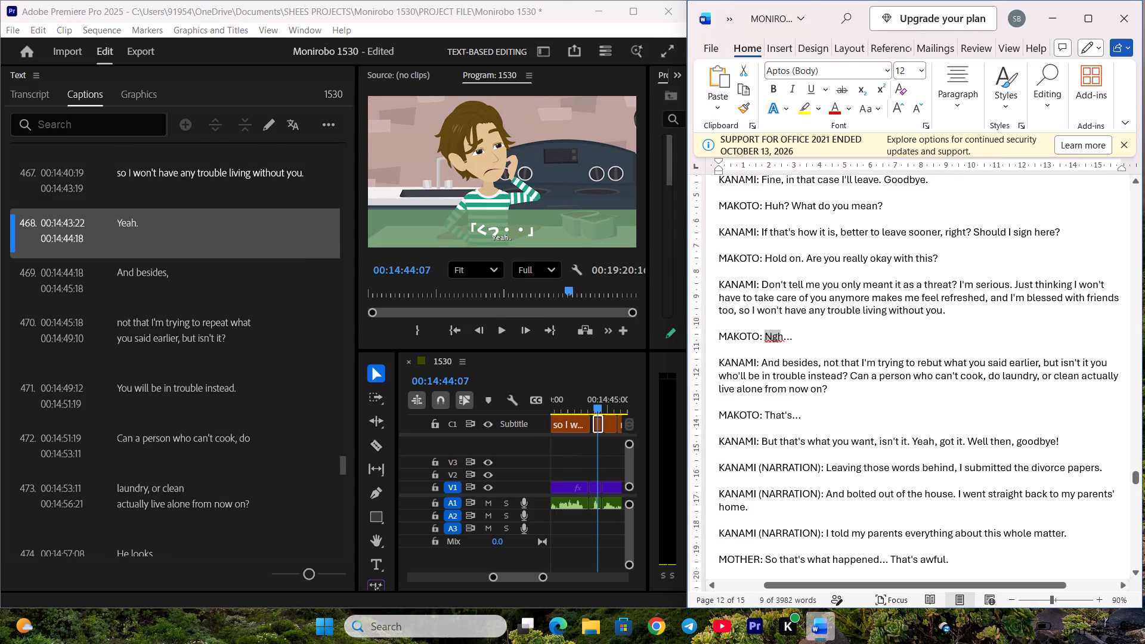
drag(787, 338, 789, 338)
key(ctrl+c)
double_click(178, 233)
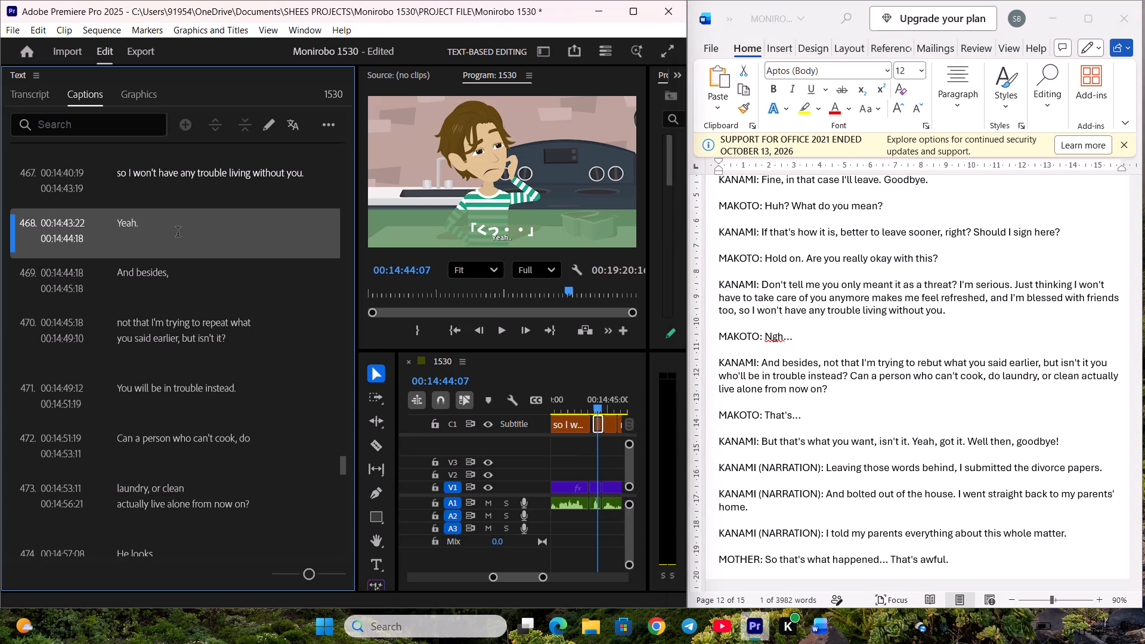
key(ctrl+v)
click(218, 315)
scroll(220, 306, down, 2)
key(ctrl+s)
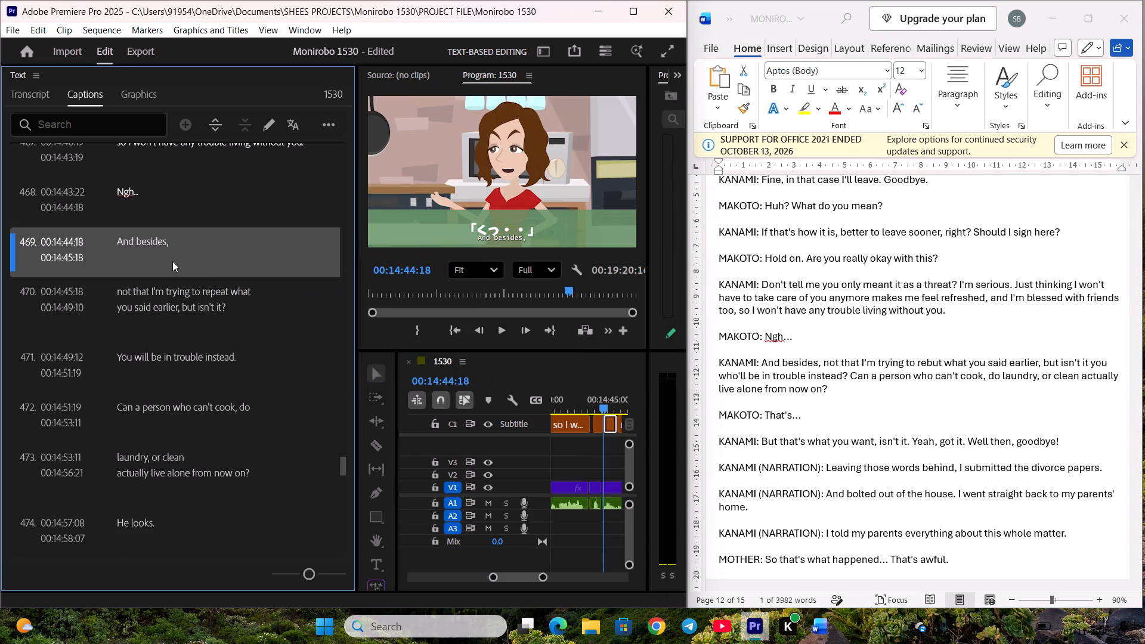
Replace the text of caption 470 with the script's "not that I'm trying to rebut what you said earlier, but isn't it" and save the project.
scroll(830, 252, down, 3)
click(817, 257)
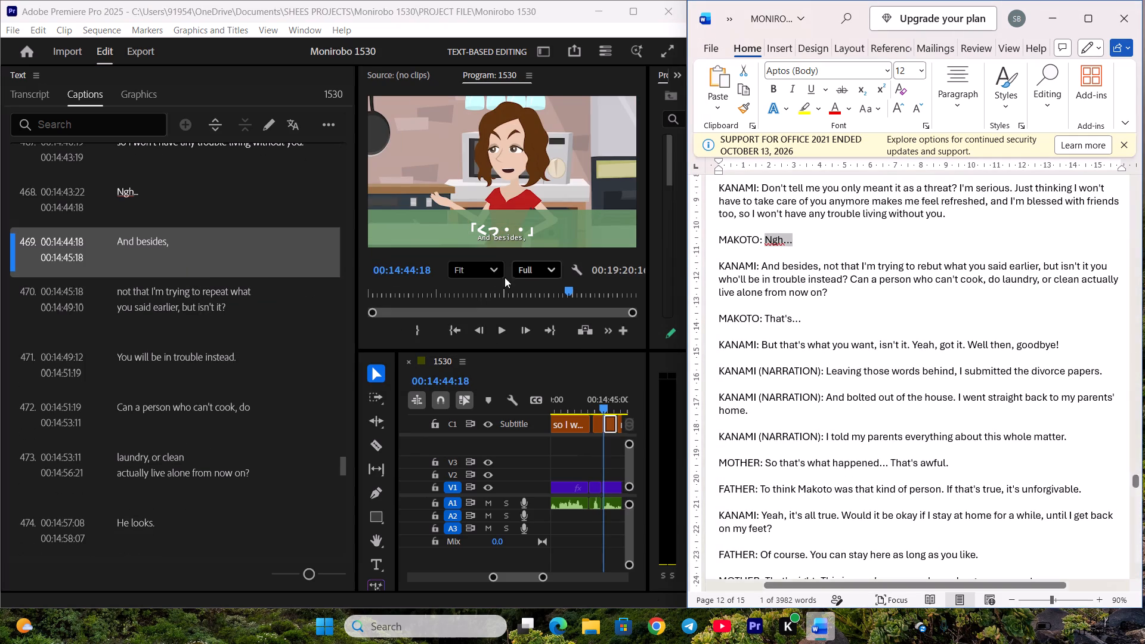
click(245, 290)
scroll(252, 288, down, 2)
click(930, 286)
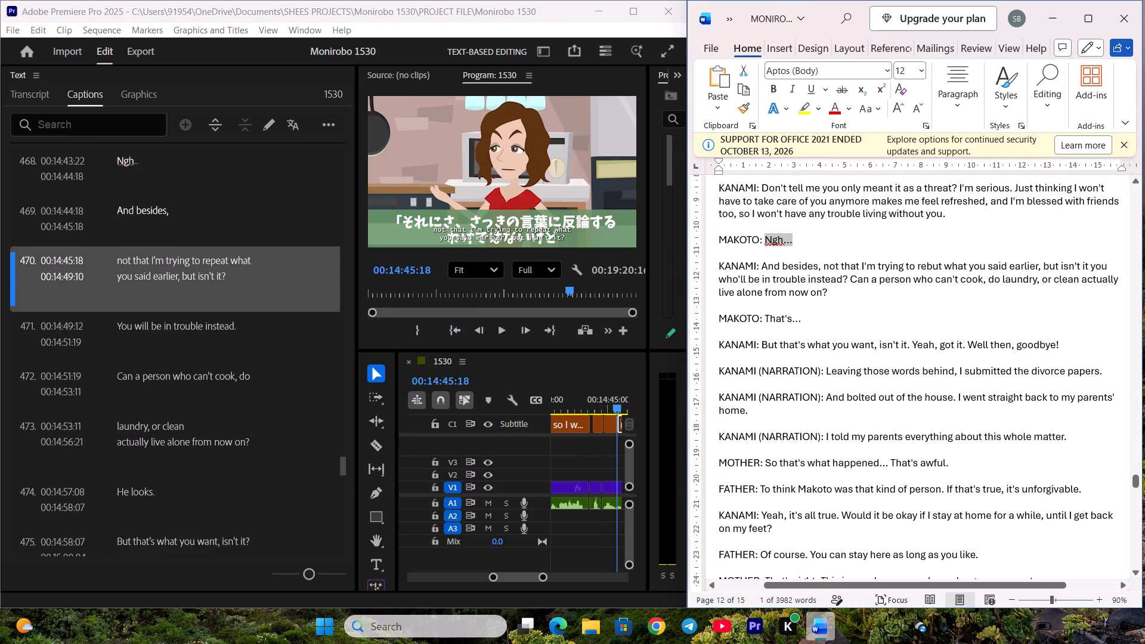
drag(823, 265, 1009, 262)
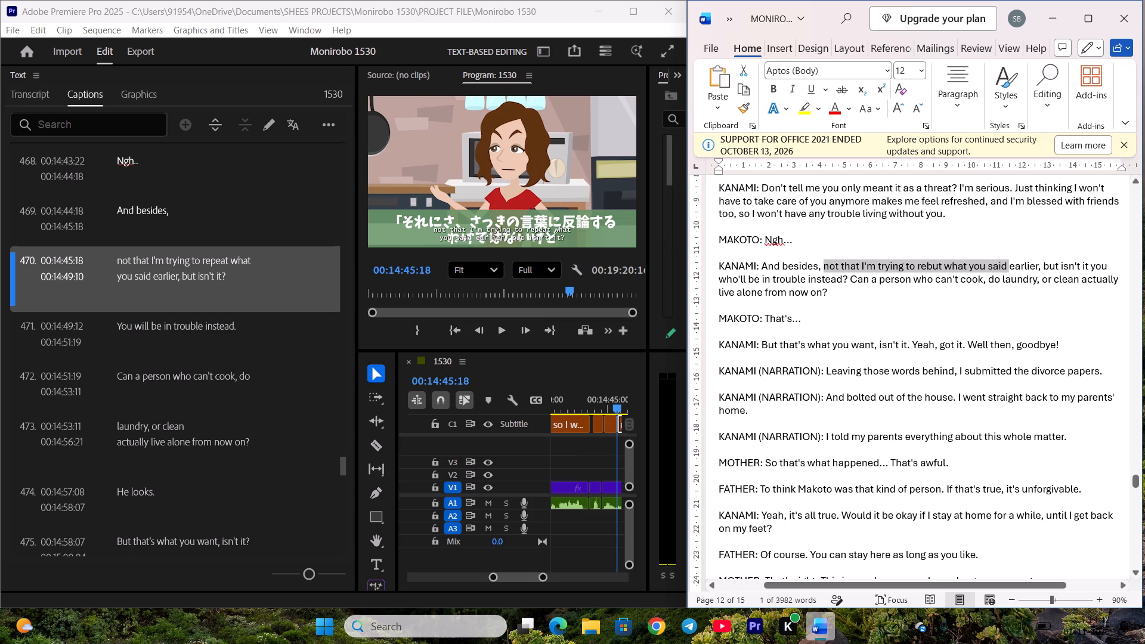
drag(1009, 262, 1041, 261)
drag(1041, 261, 1090, 262)
drag(1090, 262, 1090, 262)
key(ctrl+c)
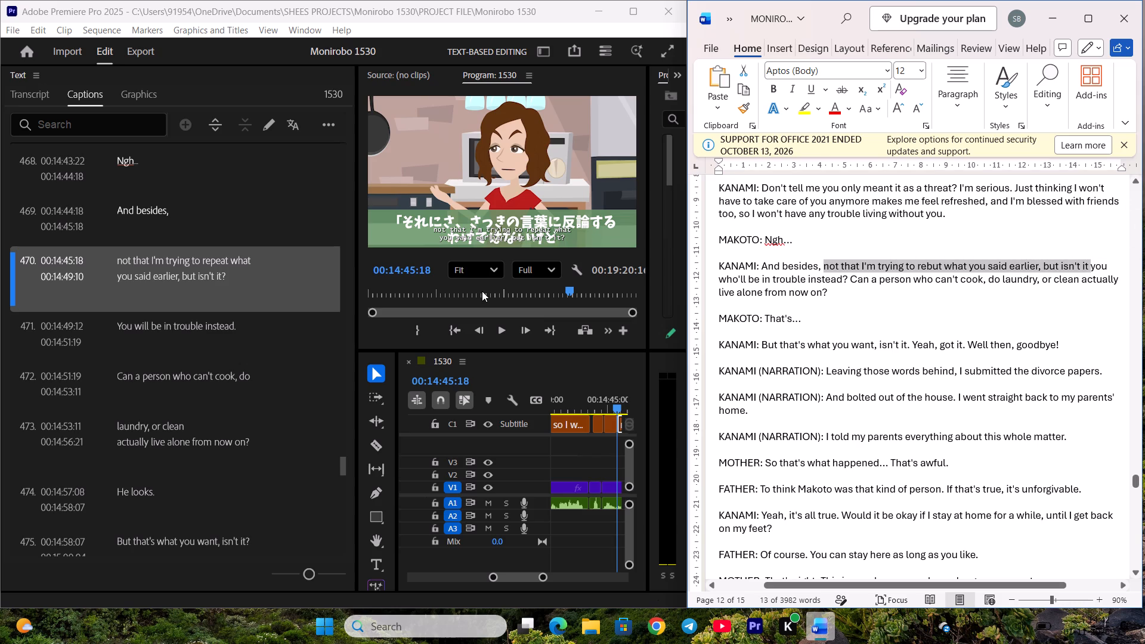
double_click(270, 274)
key(ctrl+v)
click(222, 337)
scroll(233, 321, down, 3)
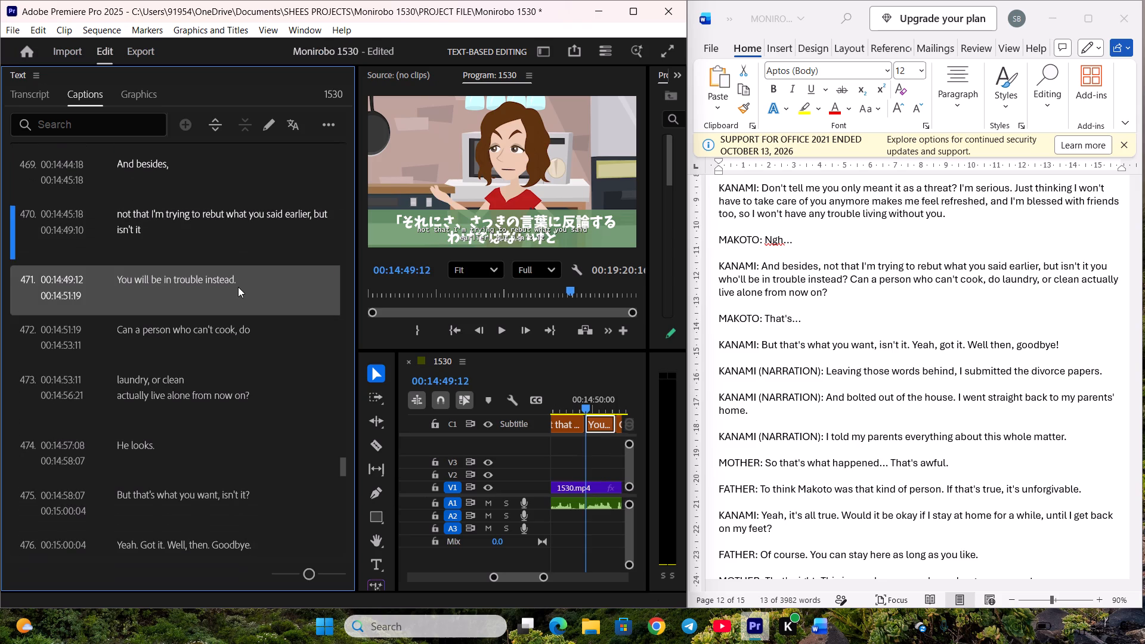
key(ctrl+s)
Replace the text of caption 471 with the script's "you who'll be in trouble instead?" and save the project.
click(1144, 285)
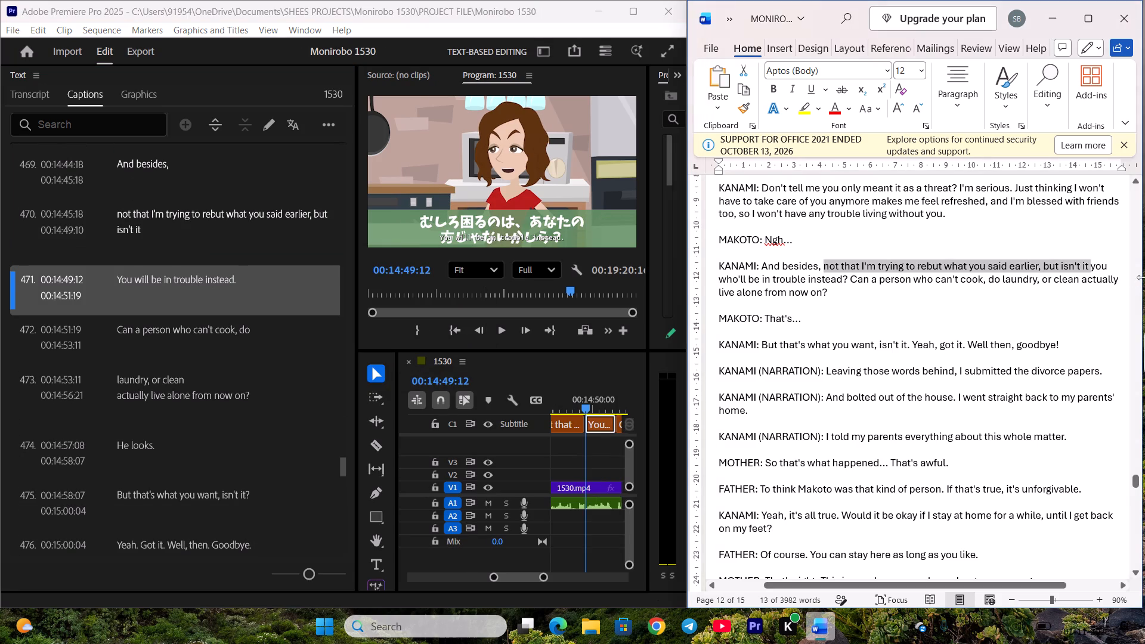
drag(1091, 266, 919, 274)
drag(901, 274, 853, 274)
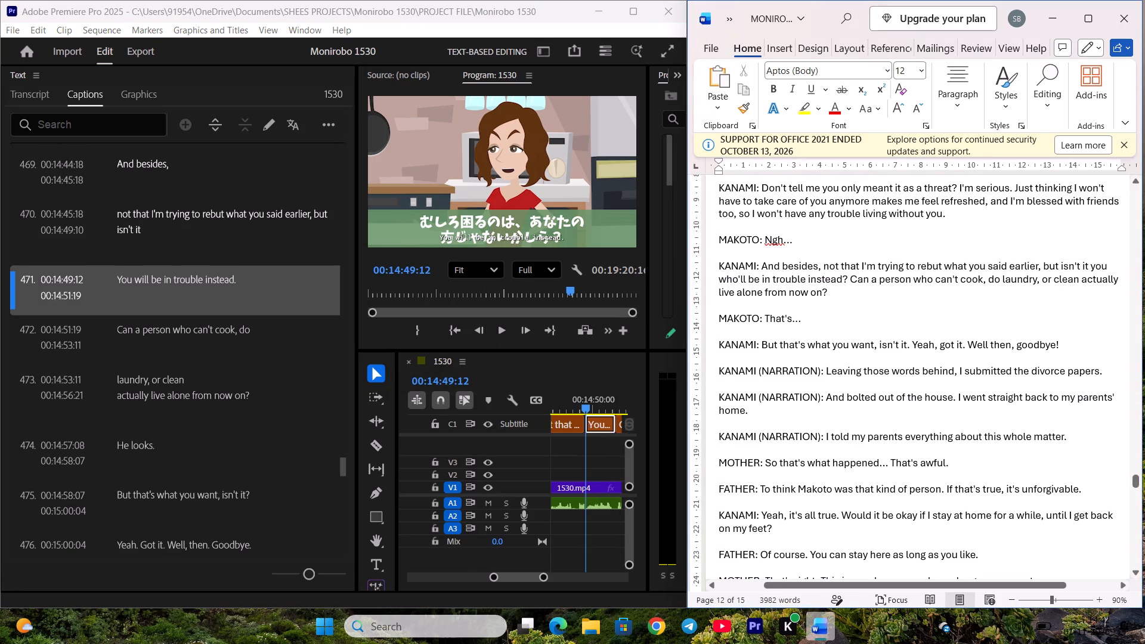
drag(1091, 267, 867, 281)
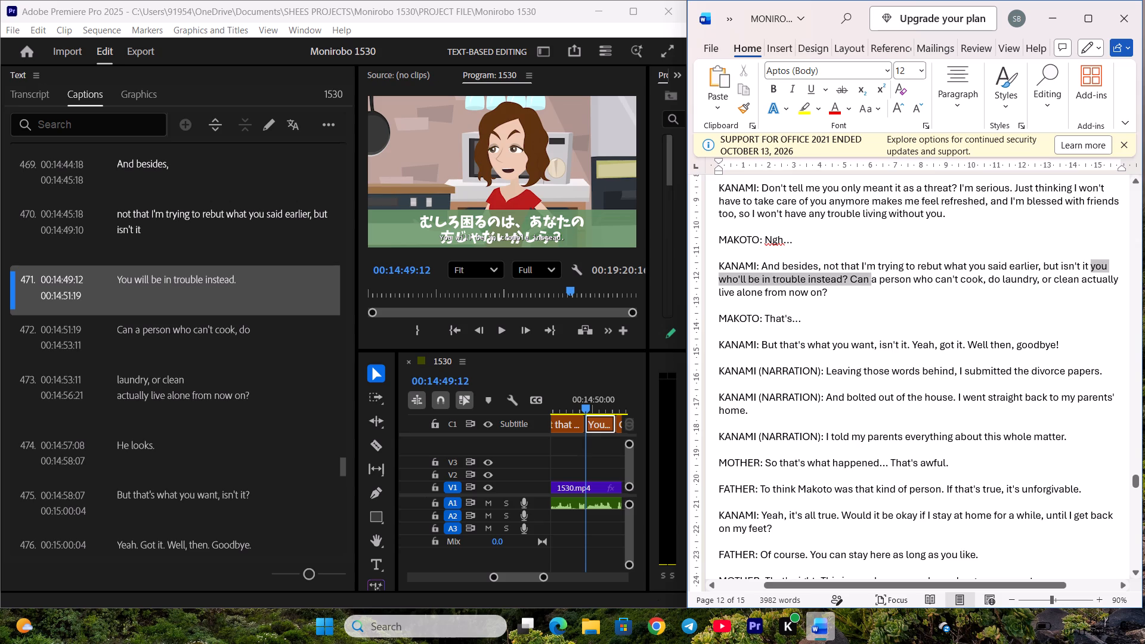
drag(867, 281, 846, 280)
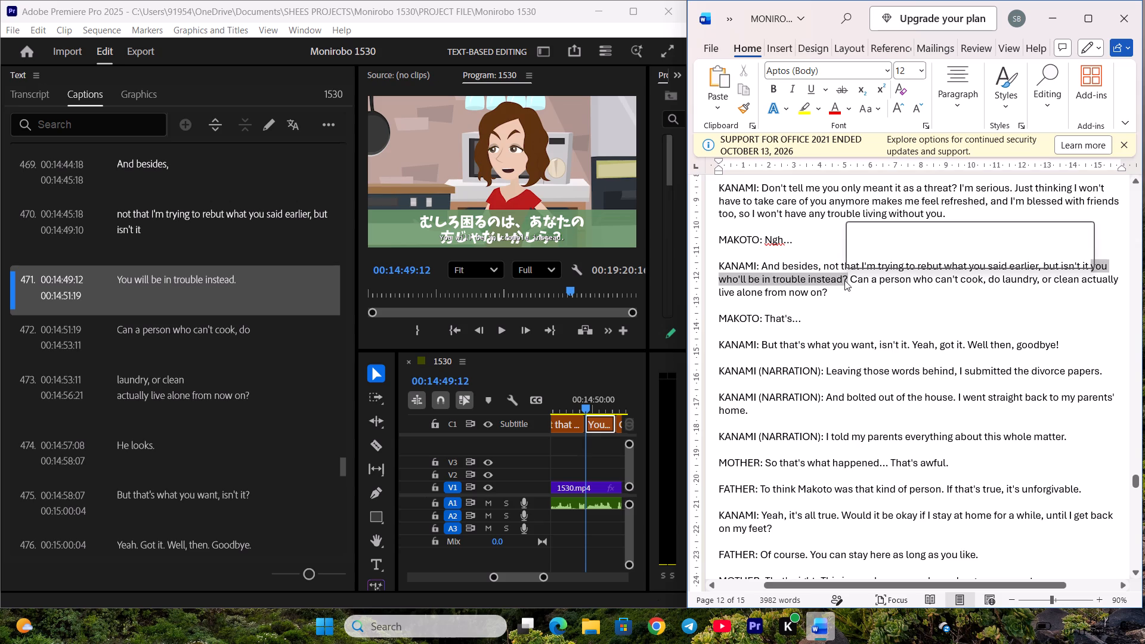
key(ctrl+c)
double_click(206, 287)
key(ctrl+v)
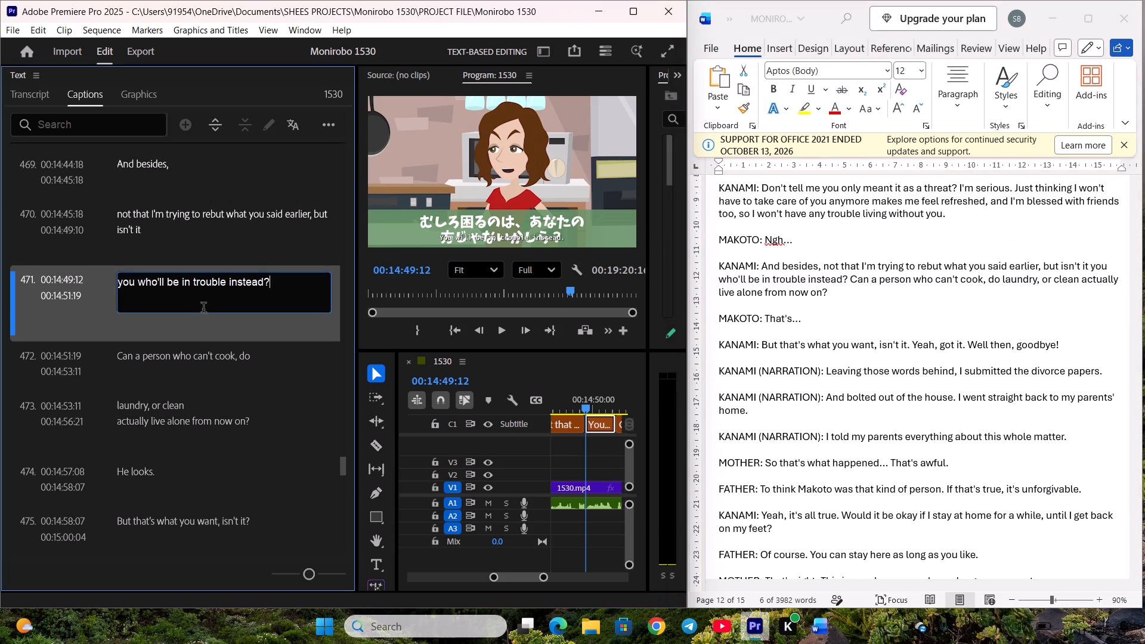
click(209, 320)
drag(222, 344, 226, 335)
scroll(236, 300, down, 5)
key(ctrl+s)
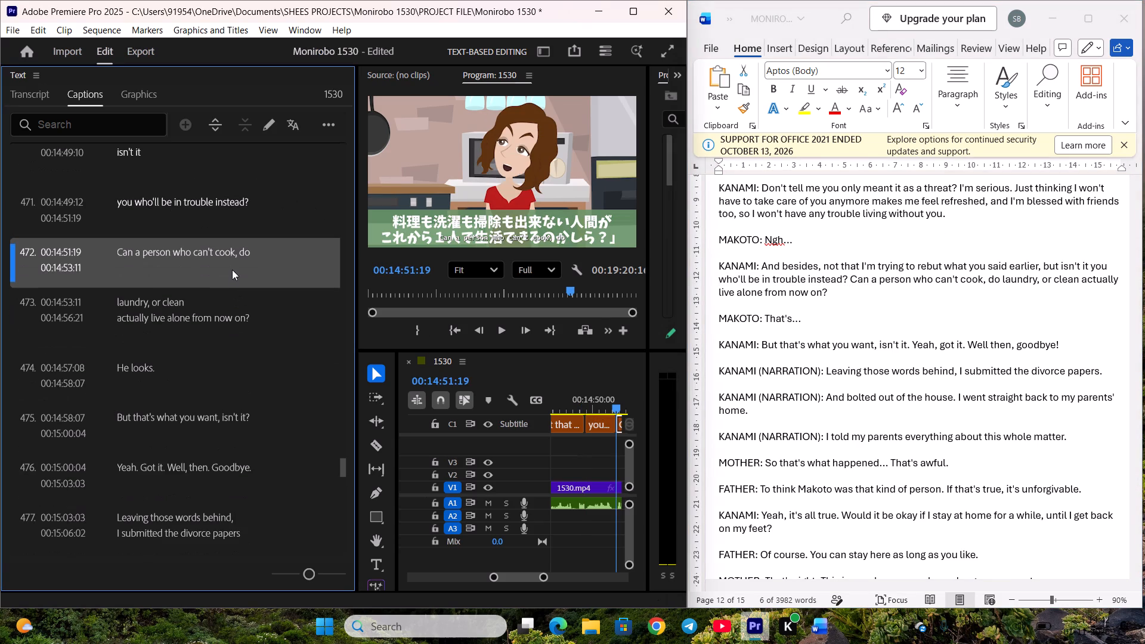
Replace the text of caption 472 with the script's "Can a person who can't cook," and save the project.
click(1033, 290)
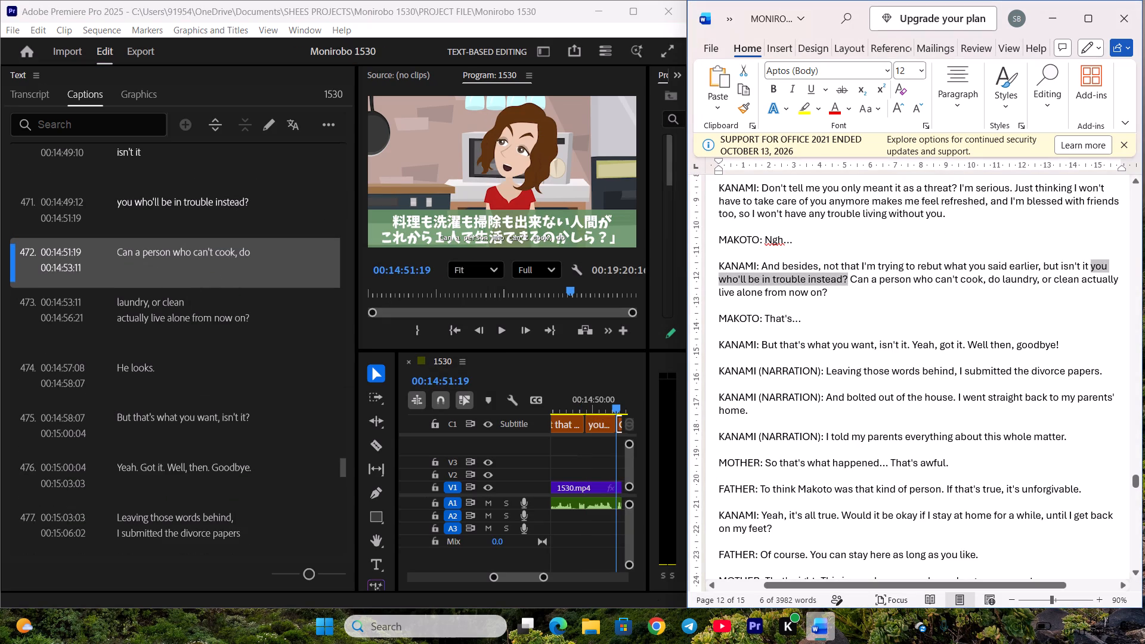
drag(851, 278, 887, 279)
drag(898, 279, 973, 280)
click(863, 280)
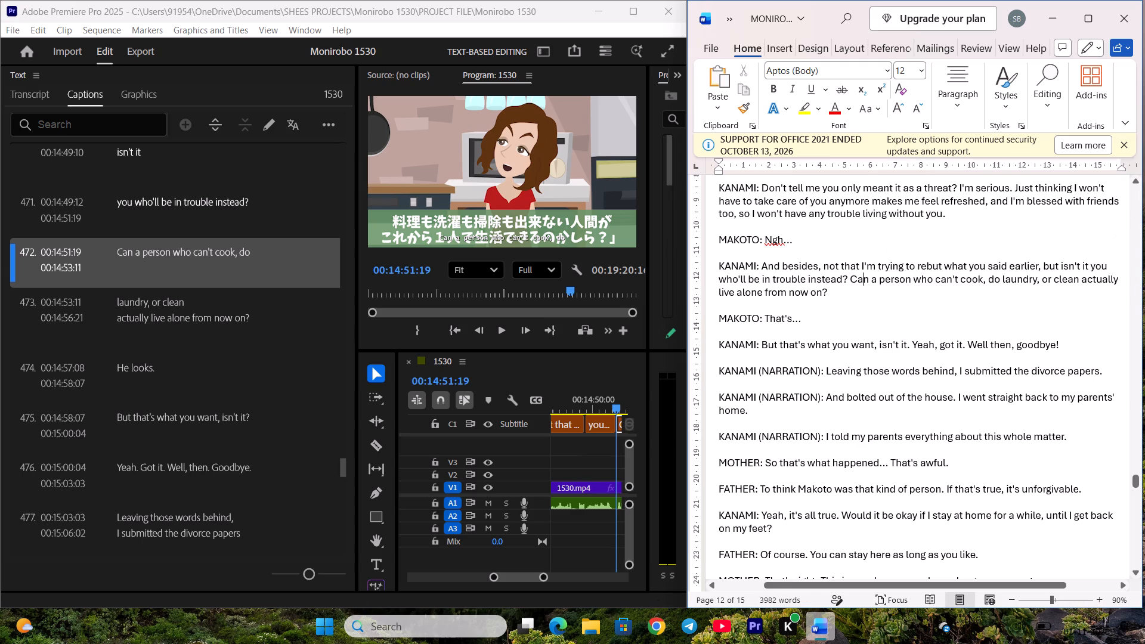
drag(850, 280, 985, 282)
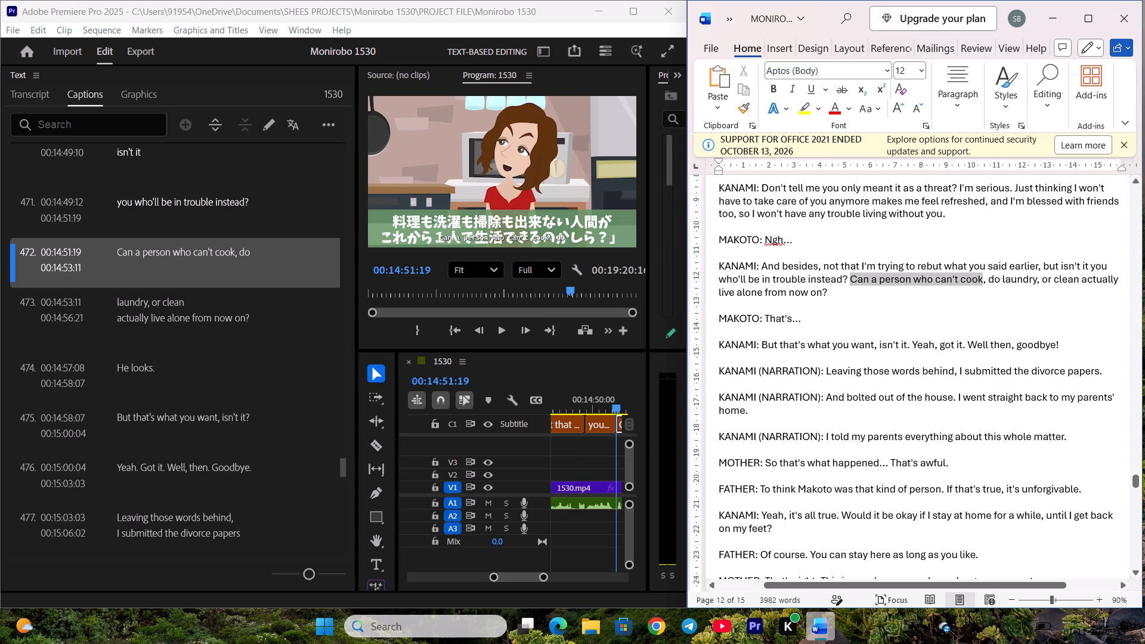
drag(985, 282, 994, 281)
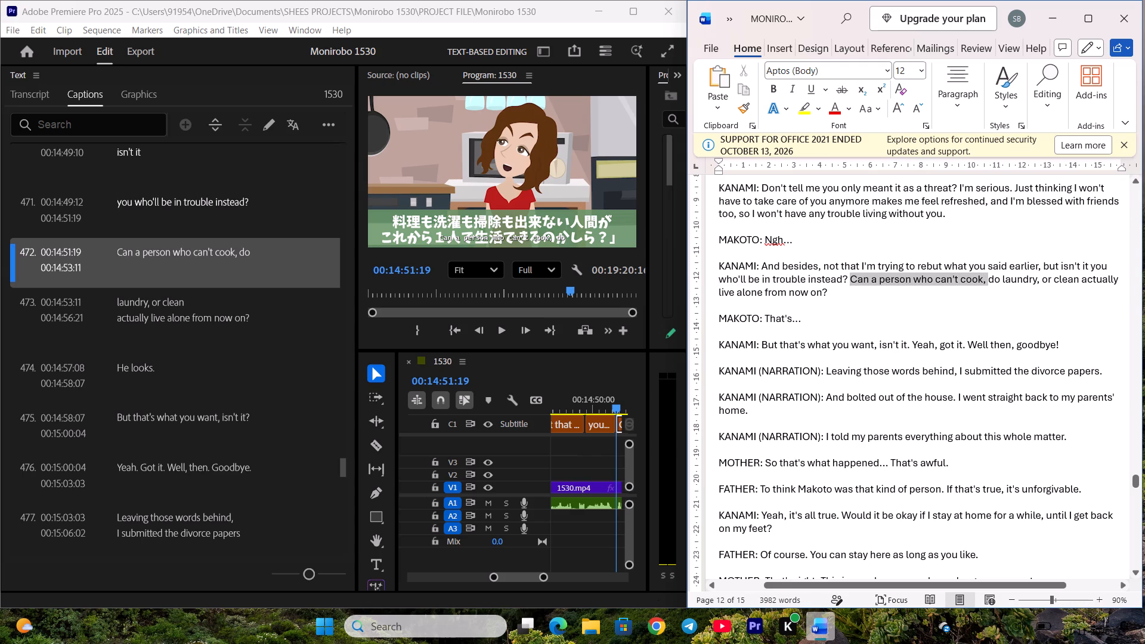
drag(994, 281, 986, 281)
click(986, 281)
key(ctrl+c)
drag(849, 281, 859, 281)
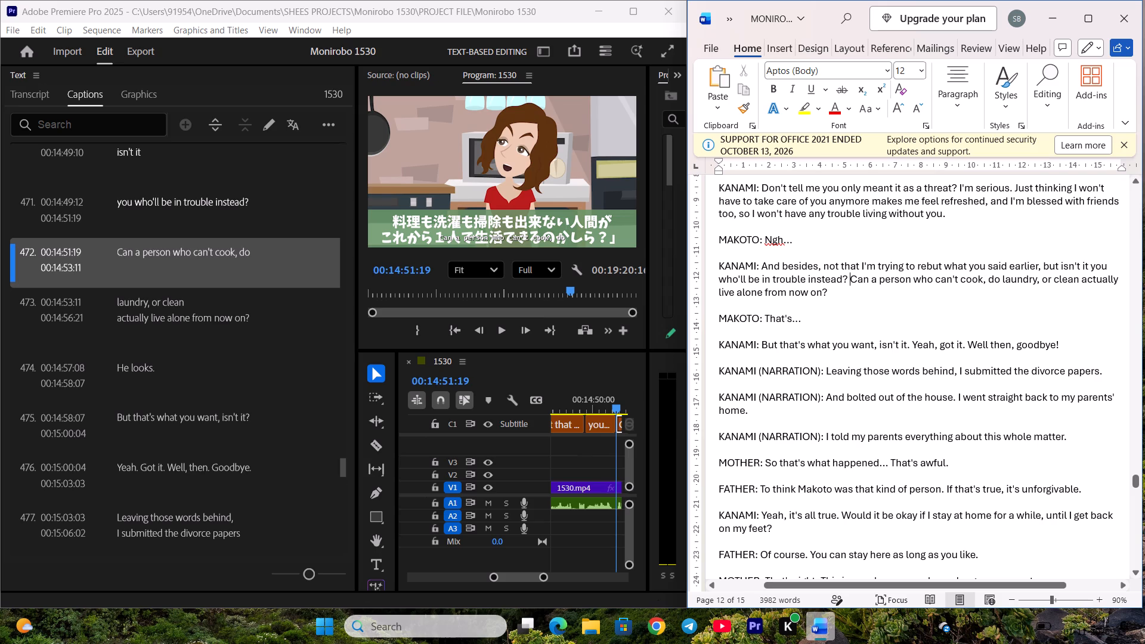
drag(859, 281, 985, 280)
key(ctrl+c)
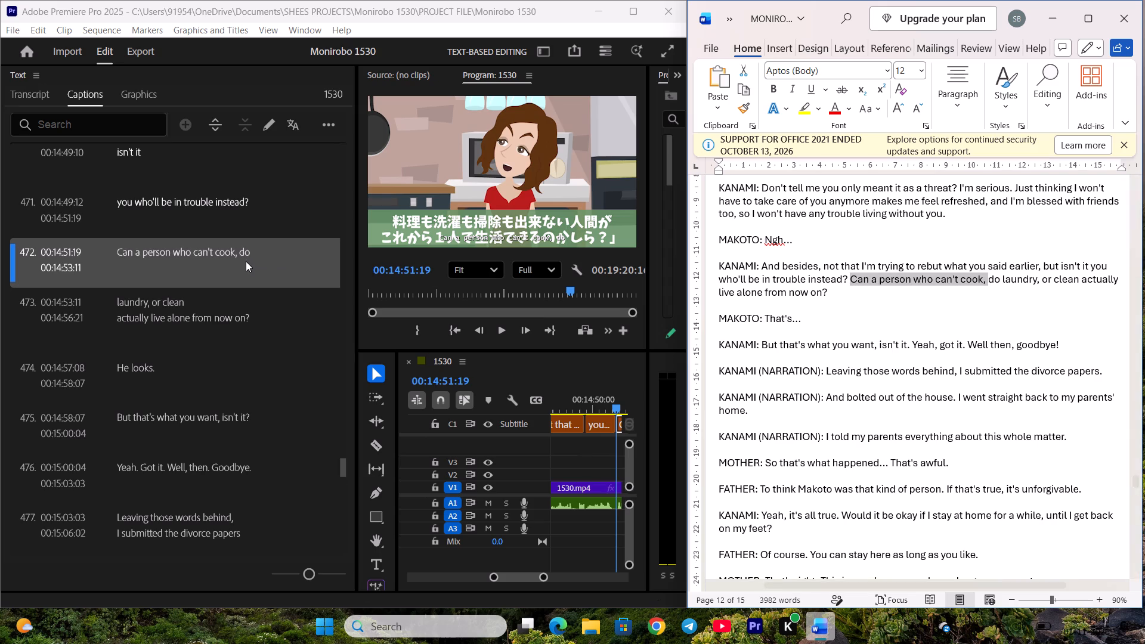
double_click(246, 261)
key(ctrl+v)
click(226, 319)
scroll(229, 315, down, 4)
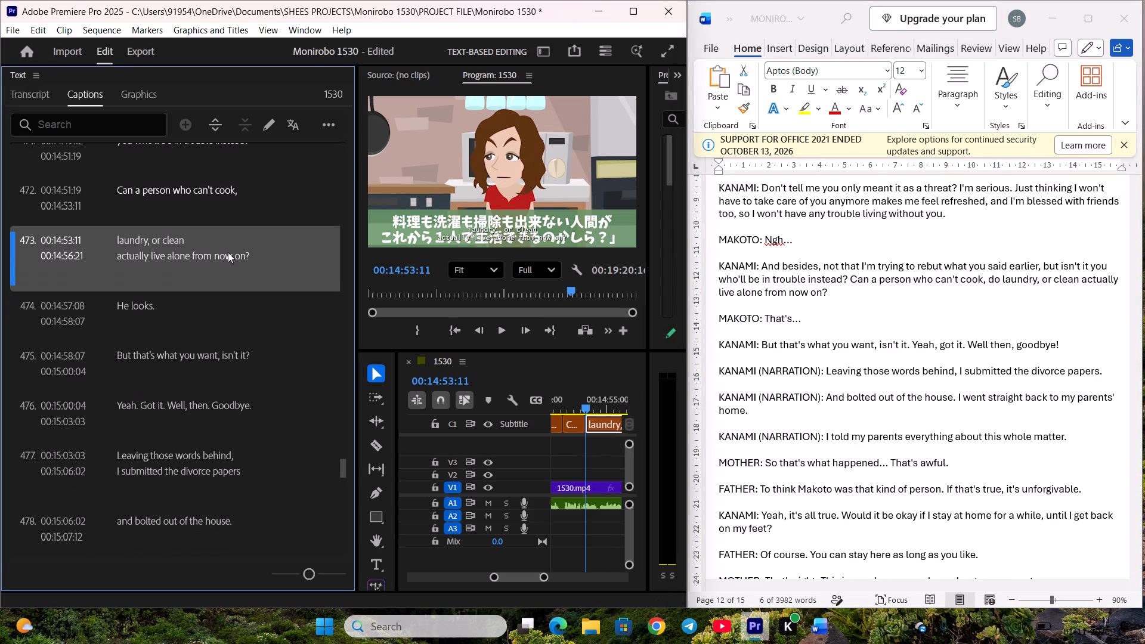
key(ctrl+s)
Replace the text of caption 473 with the script's "do laundry, or clean actually live alone from now on?".
click(1035, 280)
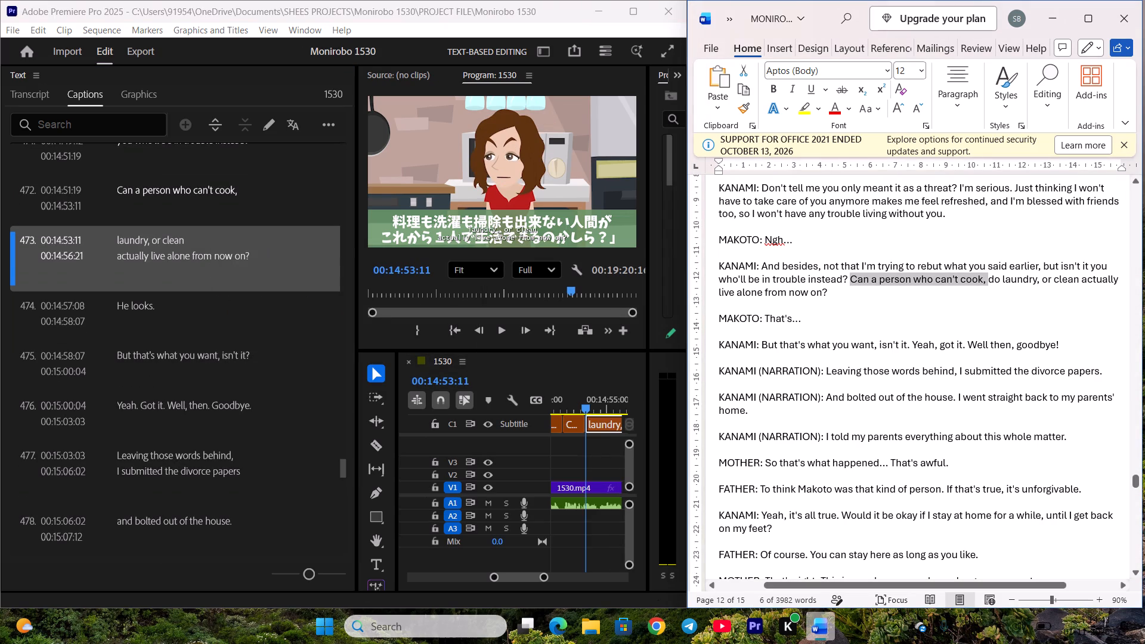
drag(990, 280, 1001, 298)
key(ctrl+c)
double_click(182, 246)
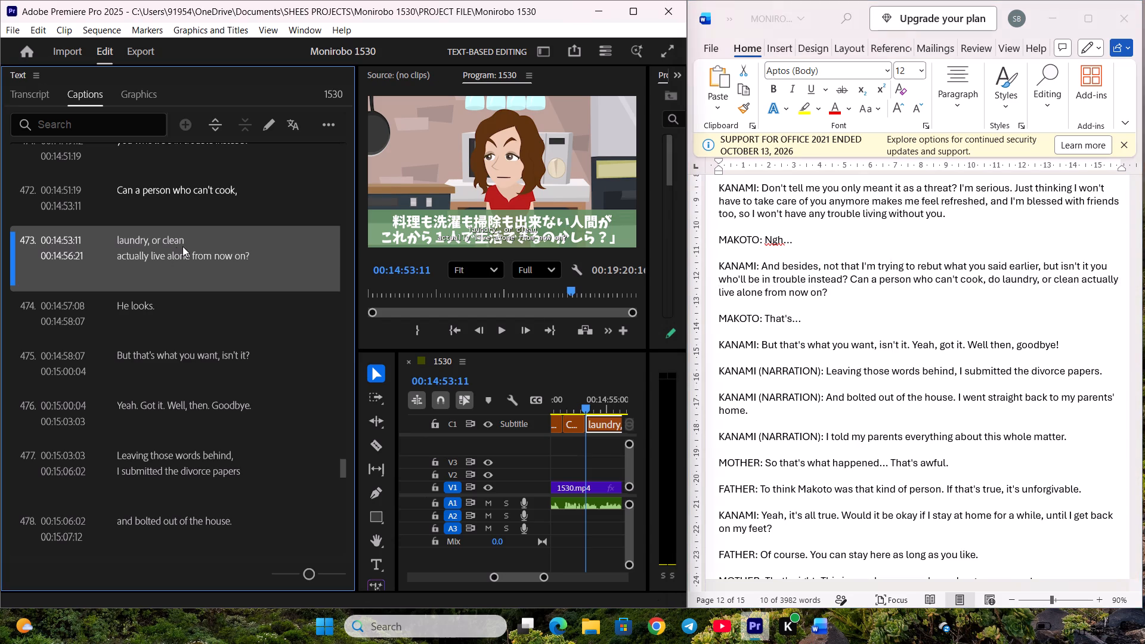
key(ctrl+v)
click(213, 319)
scroll(216, 304, down, 3)
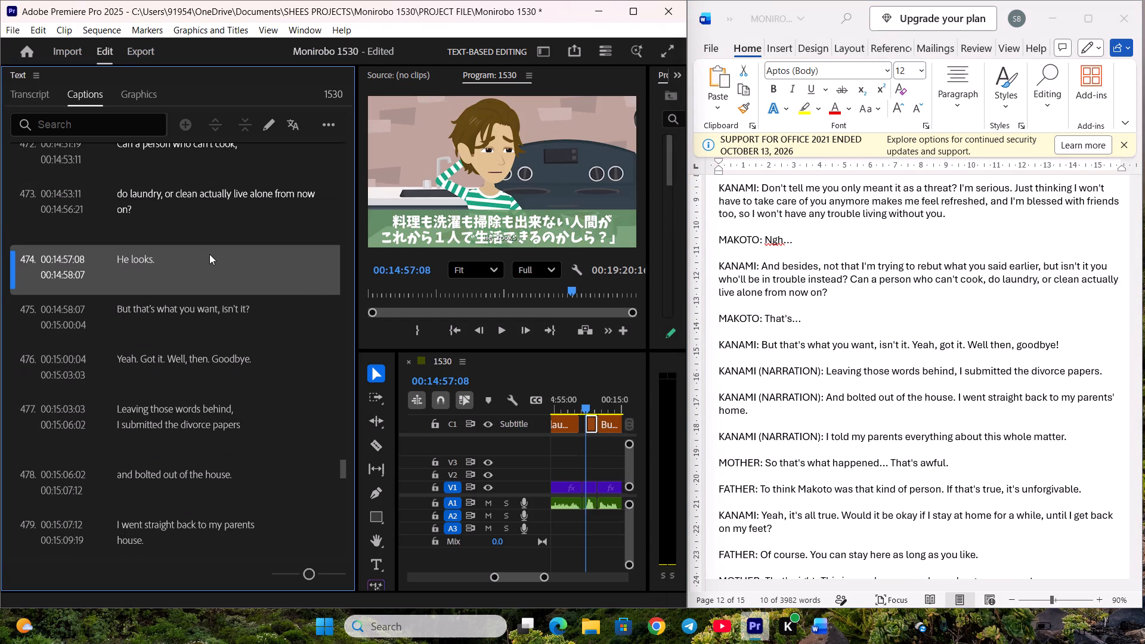
Save the project.
key(ctrl+s)
Play back the video from caption 473 and replace the text of caption 474 with the script's "That's...".
click(207, 218)
key(space)
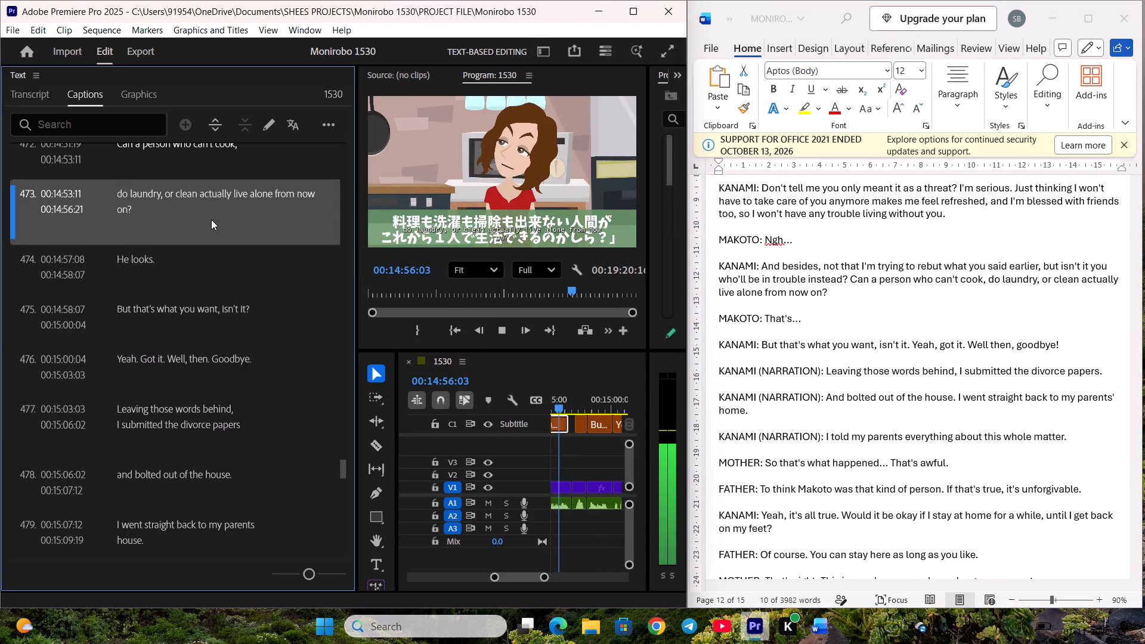
key(space)
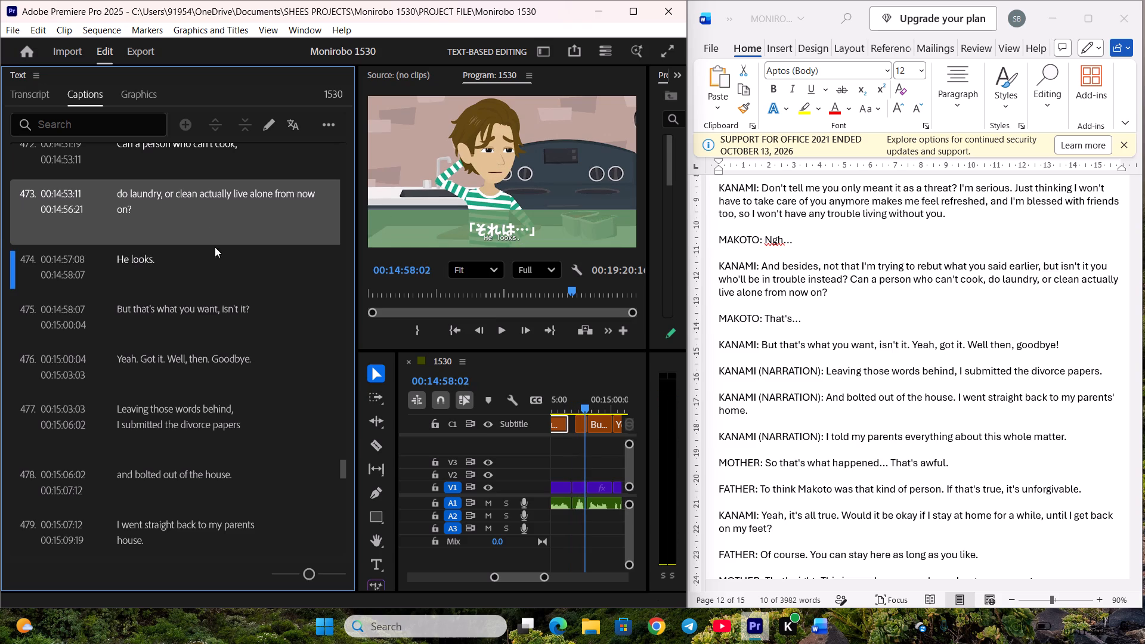
click(217, 258)
click(762, 302)
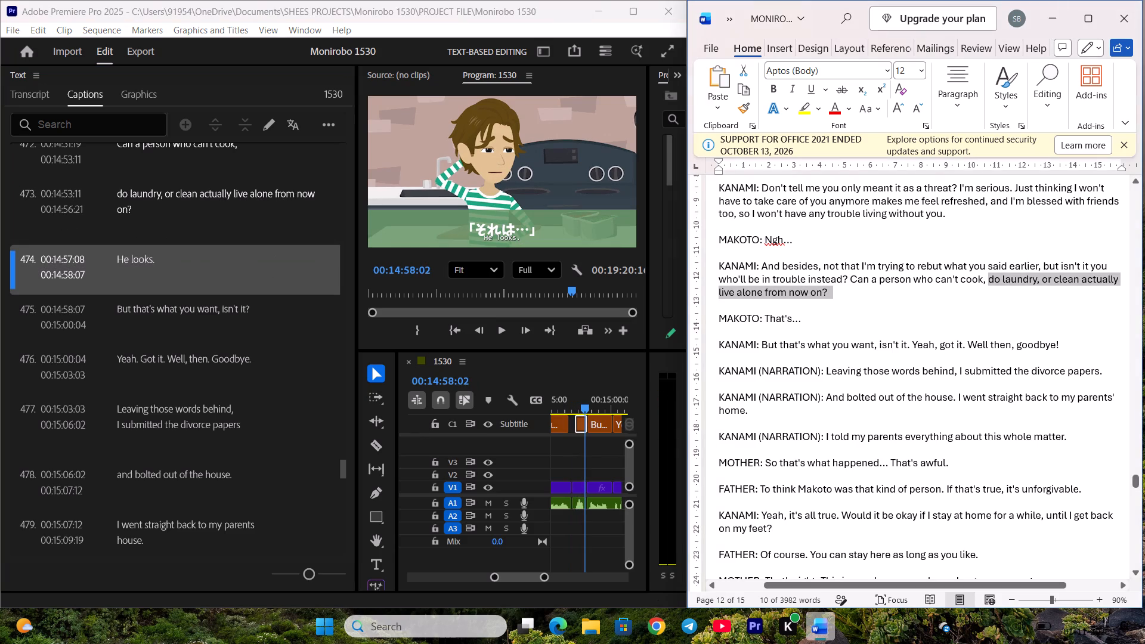
drag(764, 318, 800, 318)
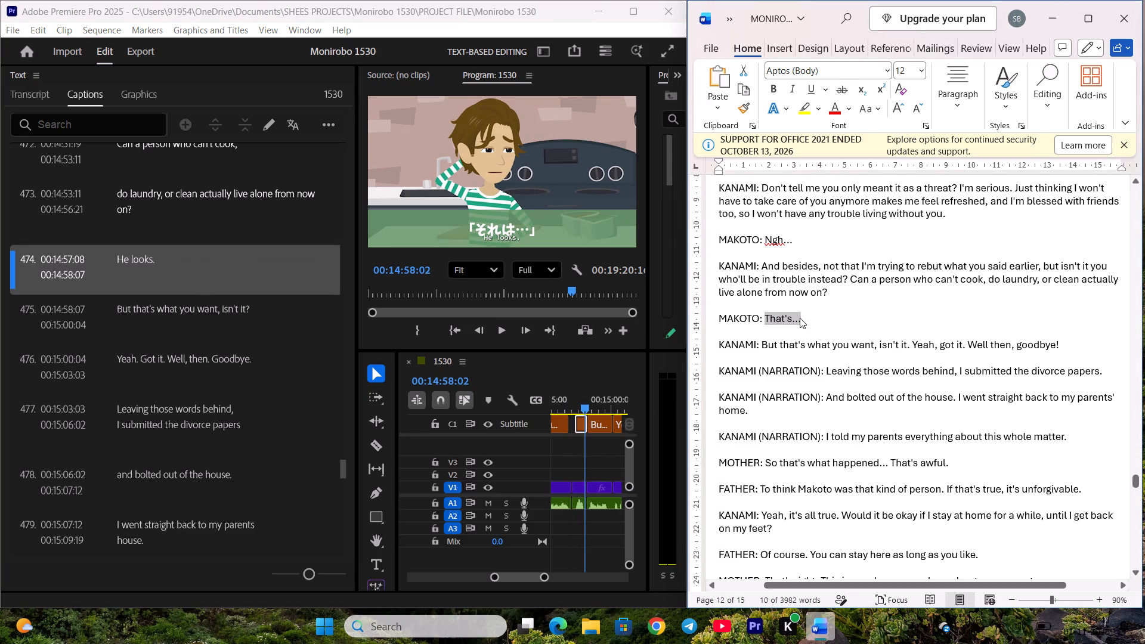
key(ctrl+c)
double_click(283, 262)
key(ctrl+v)
click(267, 328)
Replace the text of caption 475 with the script's "But that's what you want, isn't it.".
scroll(264, 309, down, 4)
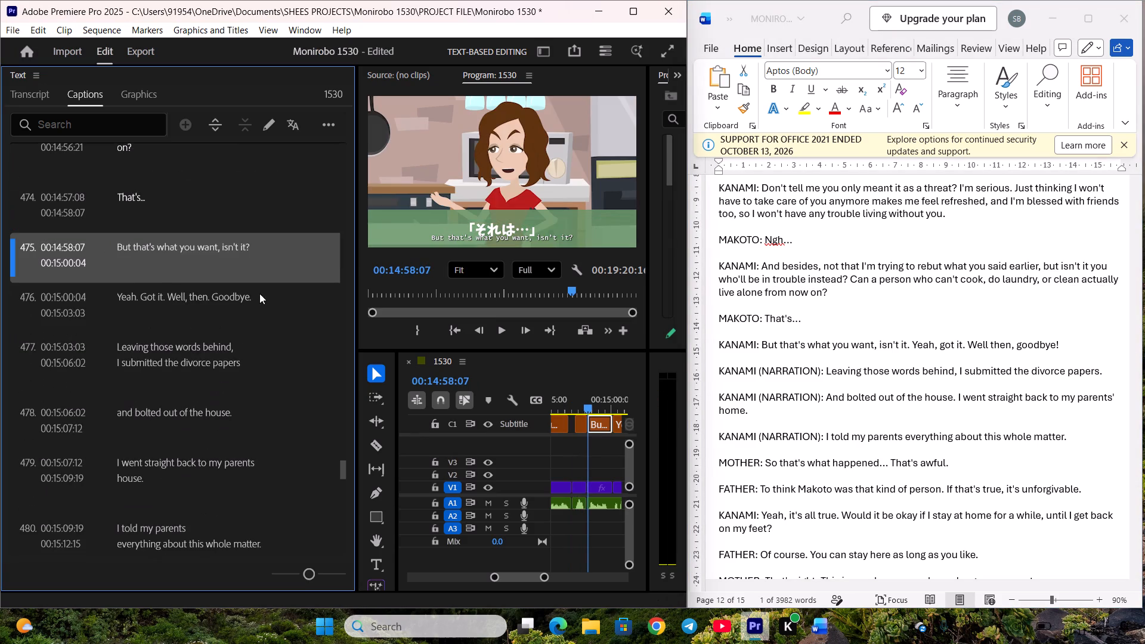
click(895, 307)
scroll(895, 303, down, 2)
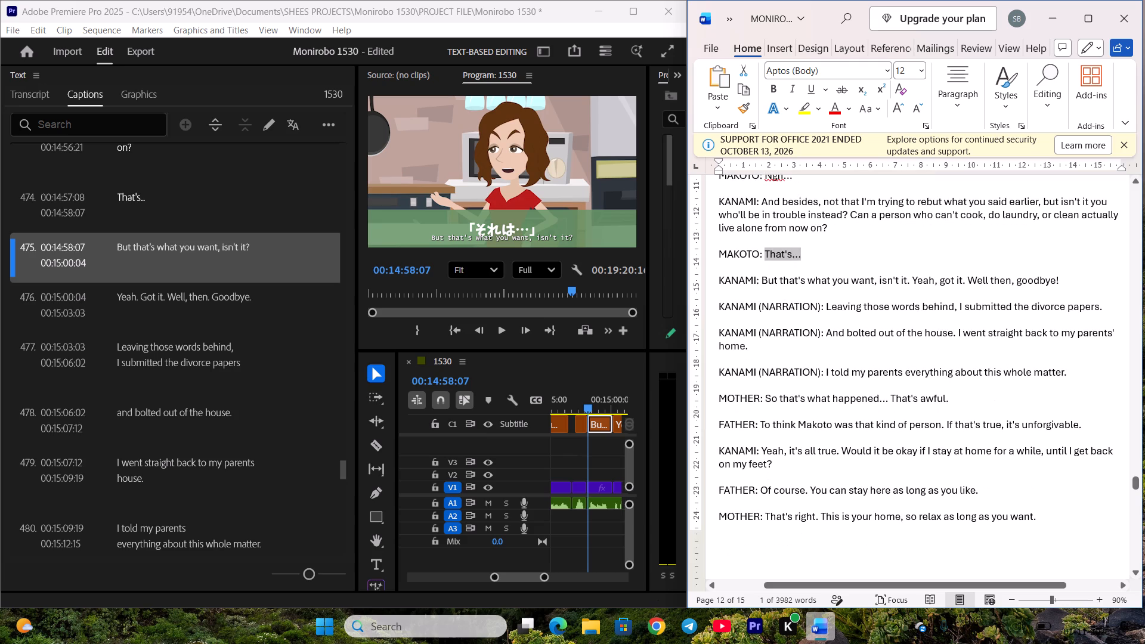
drag(760, 283, 890, 277)
click(829, 284)
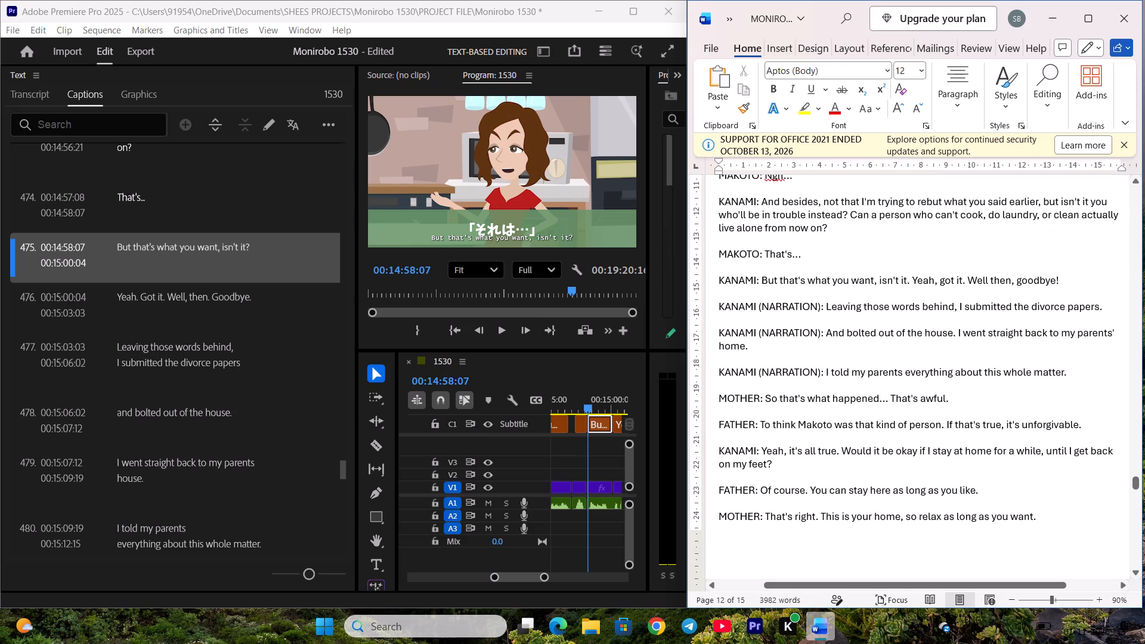
drag(763, 282, 807, 282)
drag(826, 282, 853, 281)
click(768, 279)
drag(762, 280, 909, 281)
key(ctrl+c)
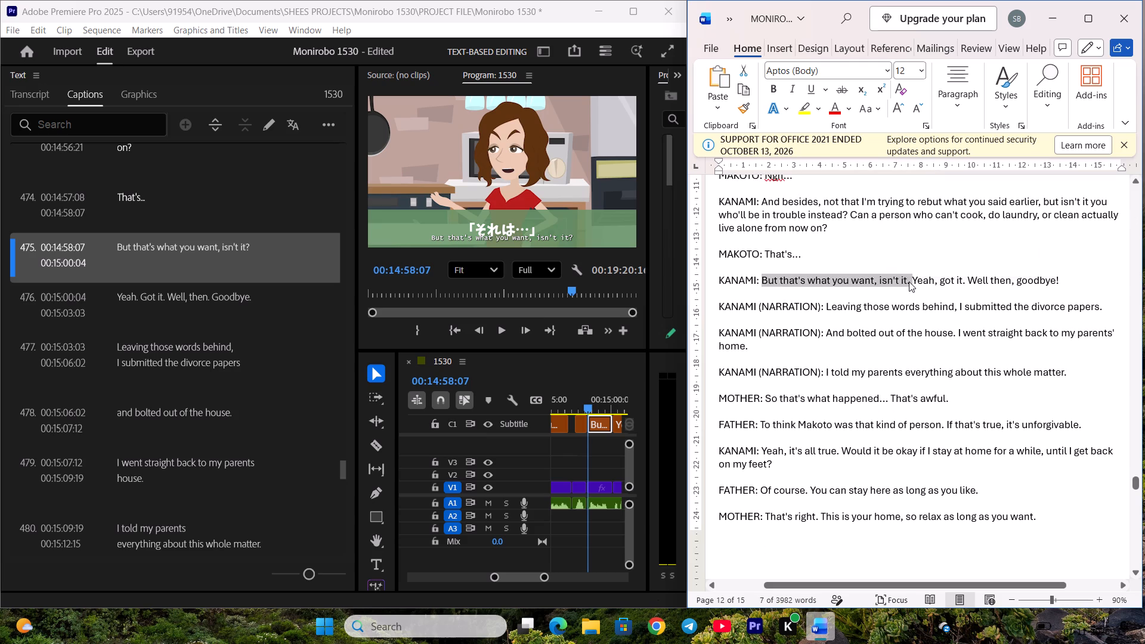
double_click(252, 250)
key(ctrl+v)
click(240, 324)
Replace the text of caption 476 with the script's "Yeah, got it. Well then, goodbye!".
scroll(242, 308, down, 3)
click(911, 286)
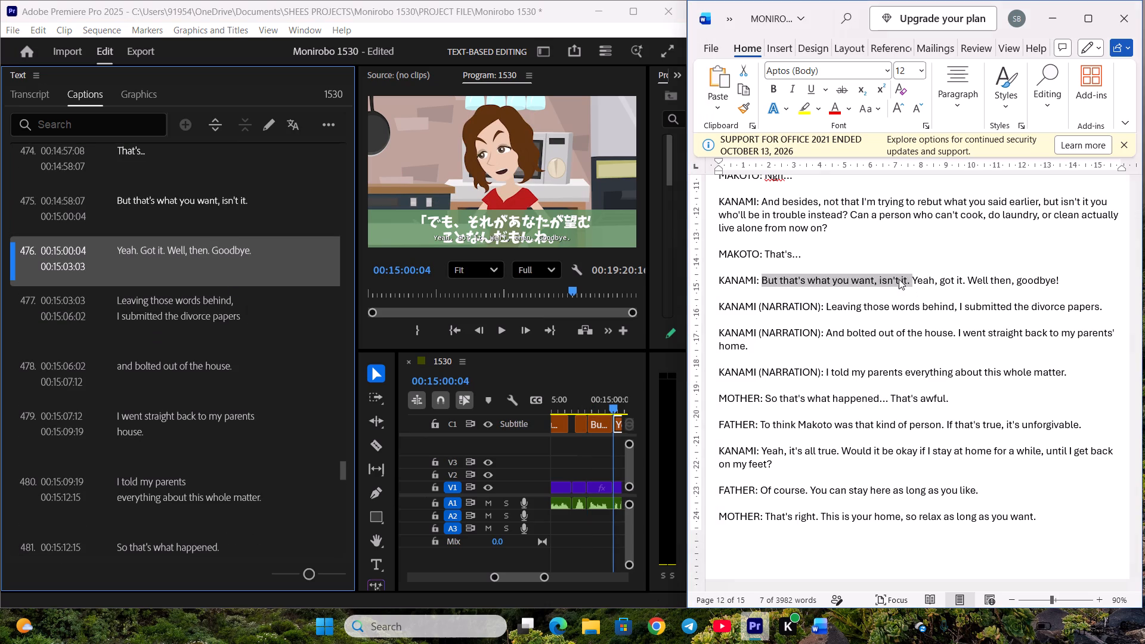
click(915, 281)
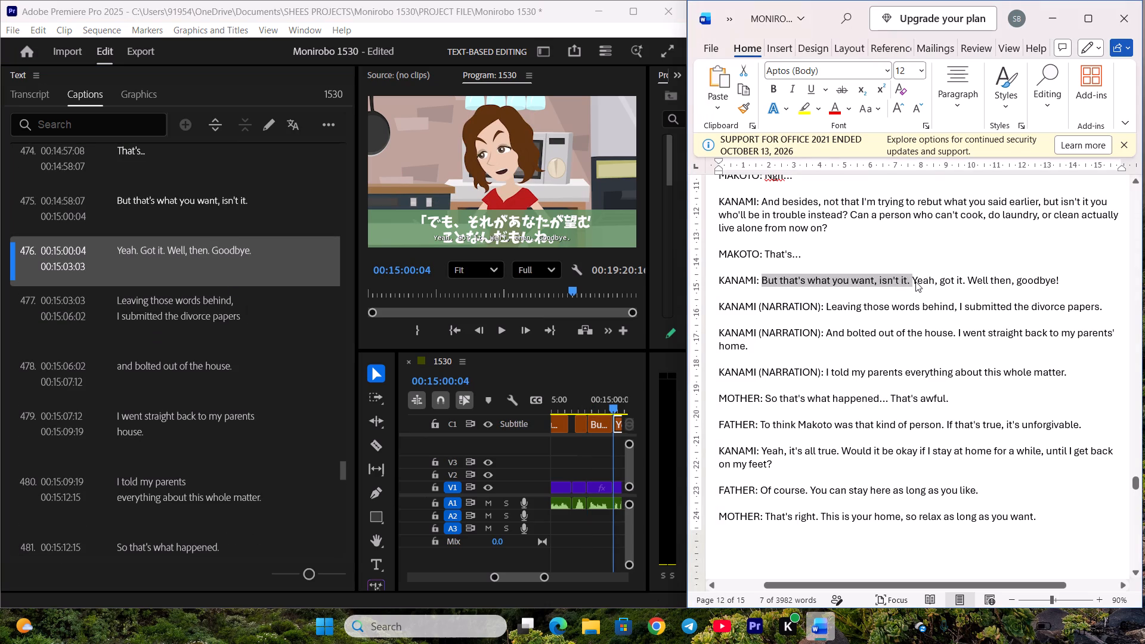
drag(913, 278, 954, 278)
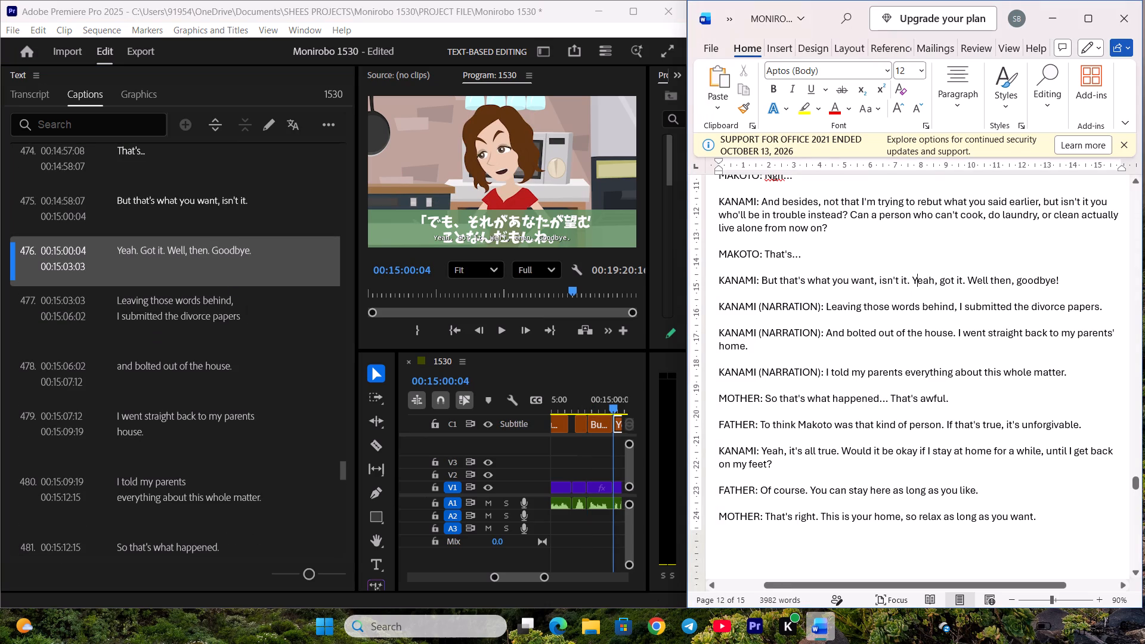
drag(954, 278, 1059, 280)
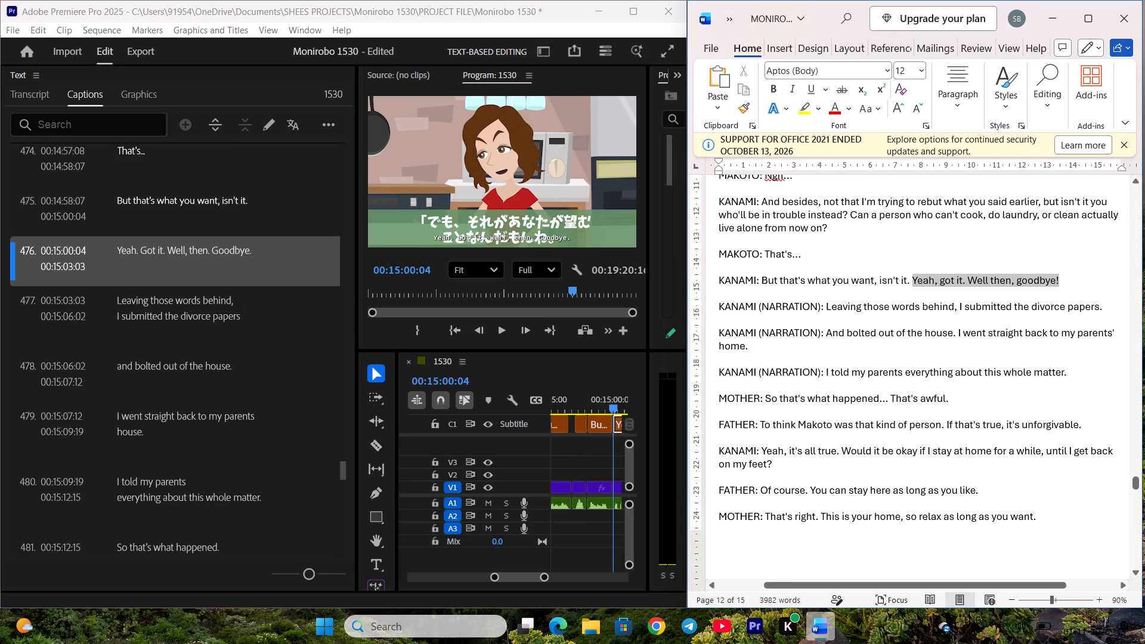
key(ctrl+c)
click(206, 251)
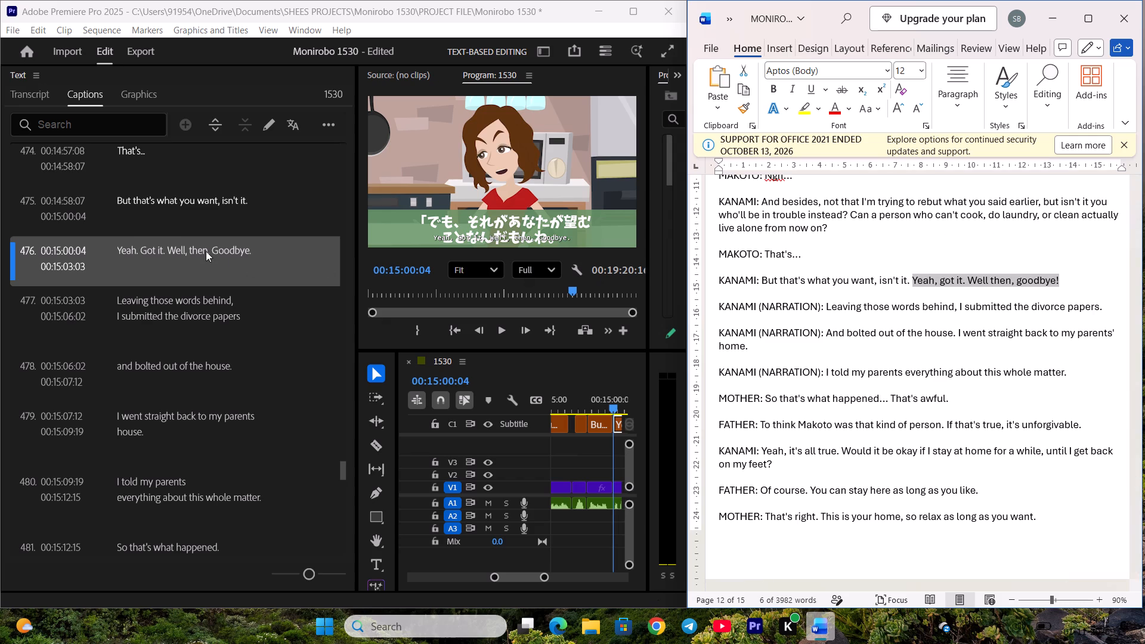